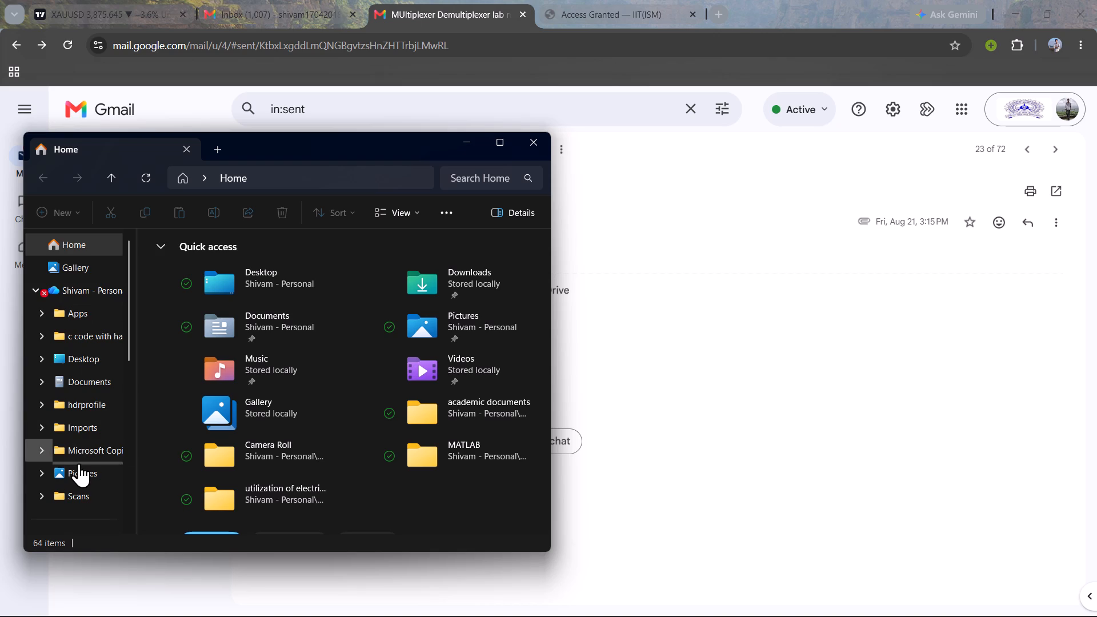
{"action": "left_click", "coordinate": [86, 362]}
{"action": "scroll", "coordinate": [279, 414], "scroll_direction": "down", "scroll_amount": 1}
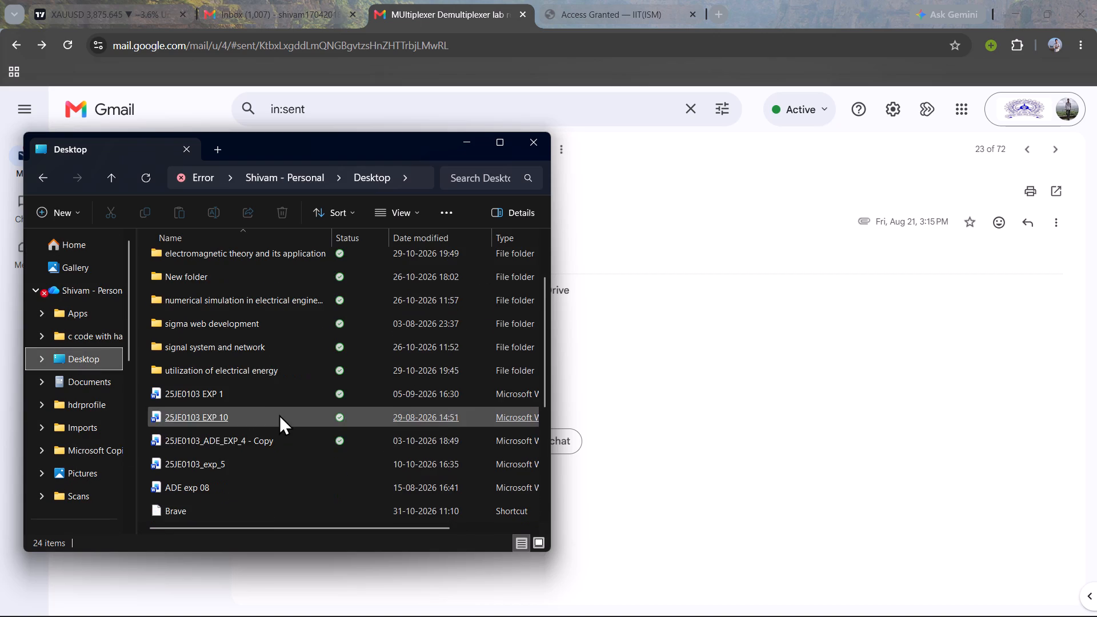
{"action": "scroll", "coordinate": [263, 478], "scroll_direction": "down", "scroll_amount": 3}
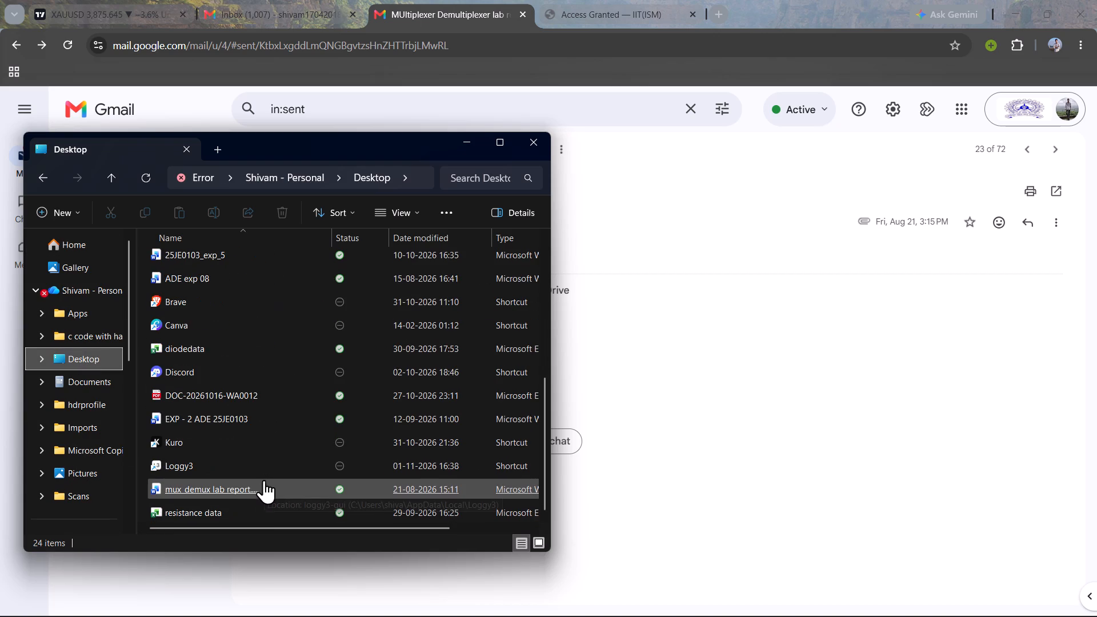
{"action": "left_click", "coordinate": [496, 148]}
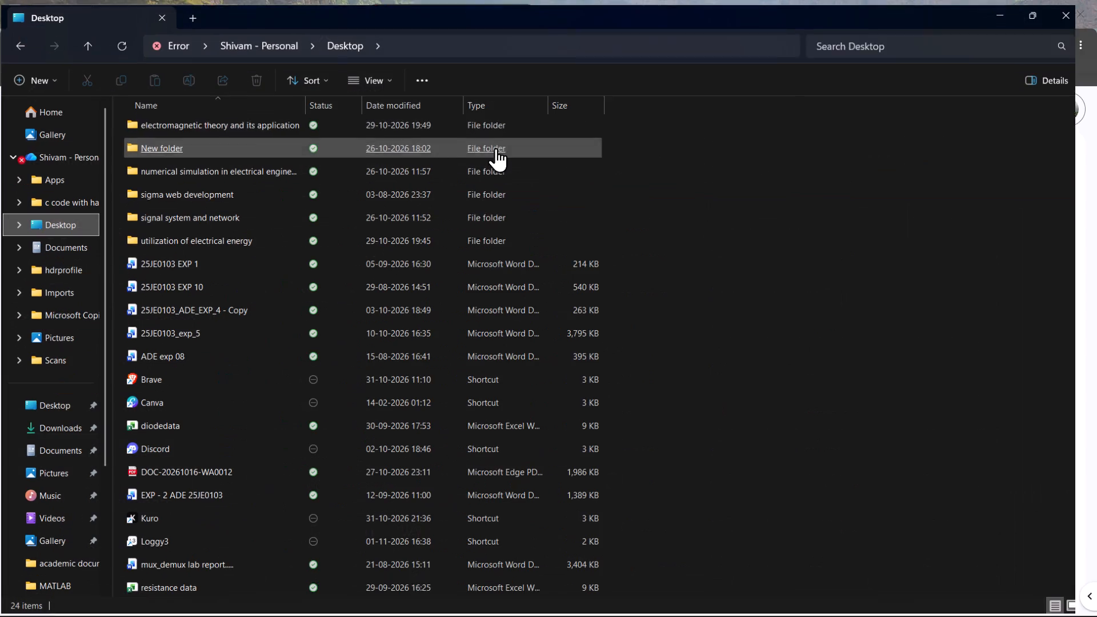
{"action": "scroll", "coordinate": [302, 496], "scroll_direction": "down", "scroll_amount": 3}
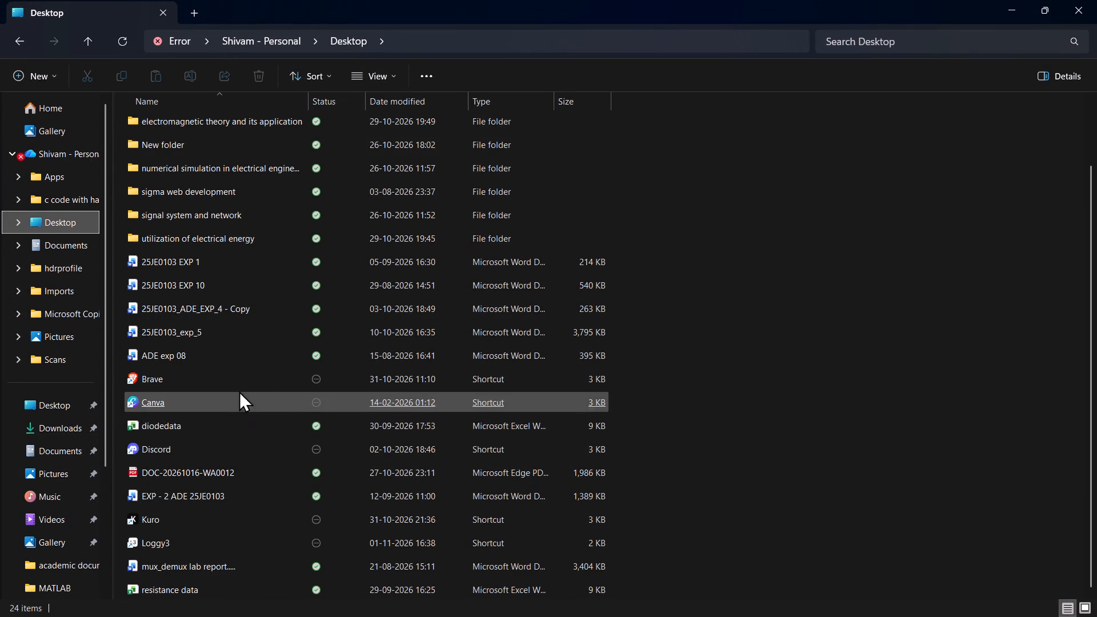
{"action": "scroll", "coordinate": [245, 315], "scroll_direction": "up", "scroll_amount": 1}
{"action": "scroll", "coordinate": [236, 404], "scroll_direction": "up", "scroll_amount": 2}
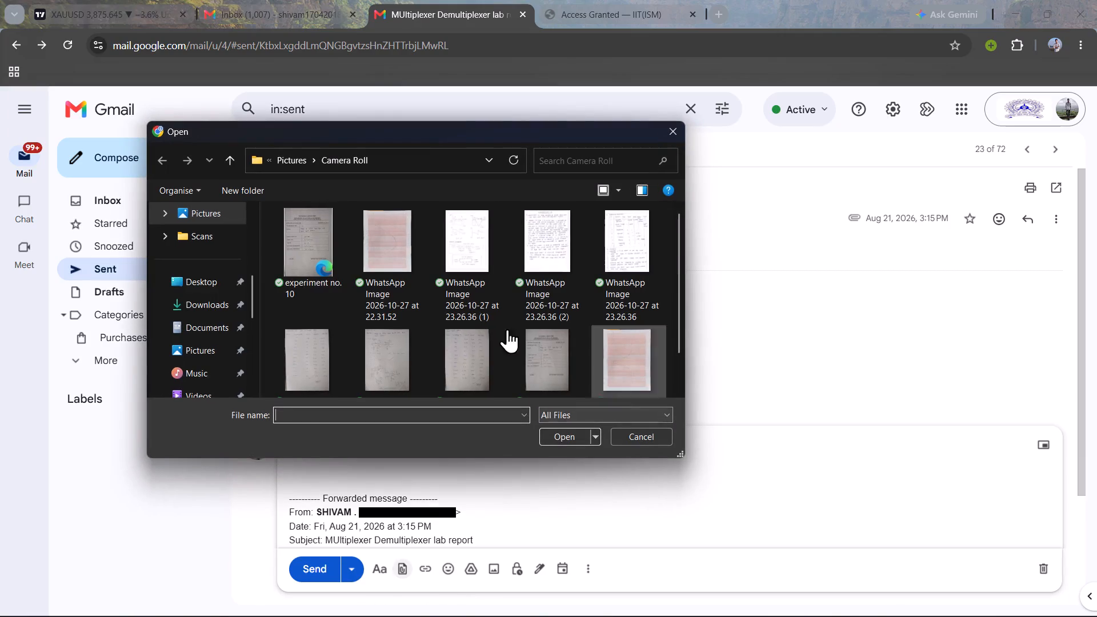
{"action": "left_click", "coordinate": [196, 286]}
{"action": "scroll", "coordinate": [384, 336], "scroll_direction": "down", "scroll_amount": 3}
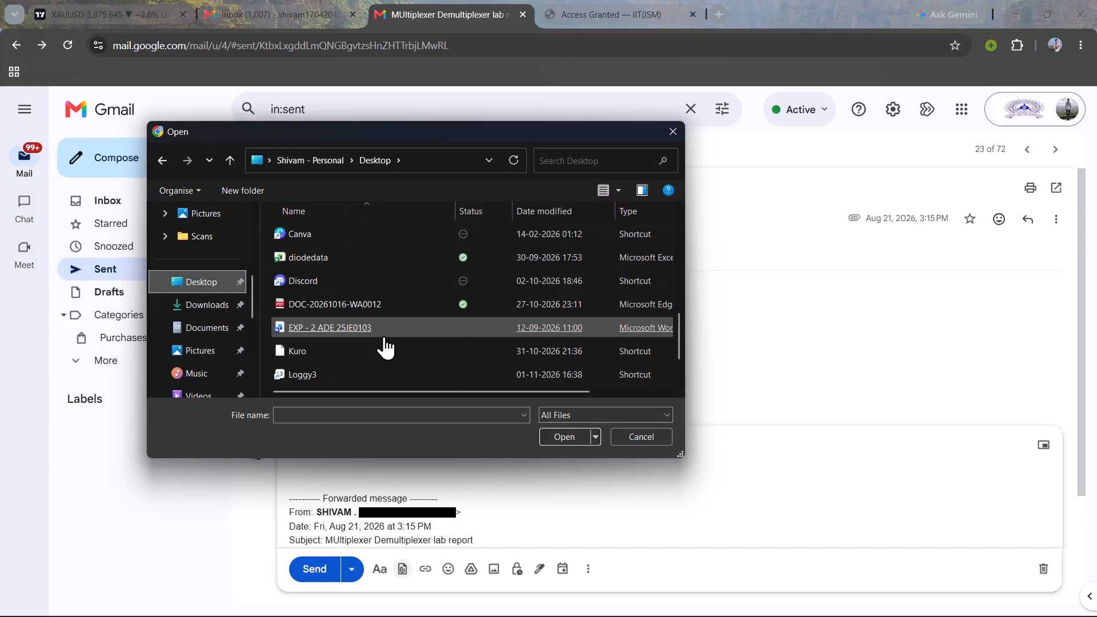
{"action": "scroll", "coordinate": [384, 336], "scroll_direction": "down", "scroll_amount": 4}
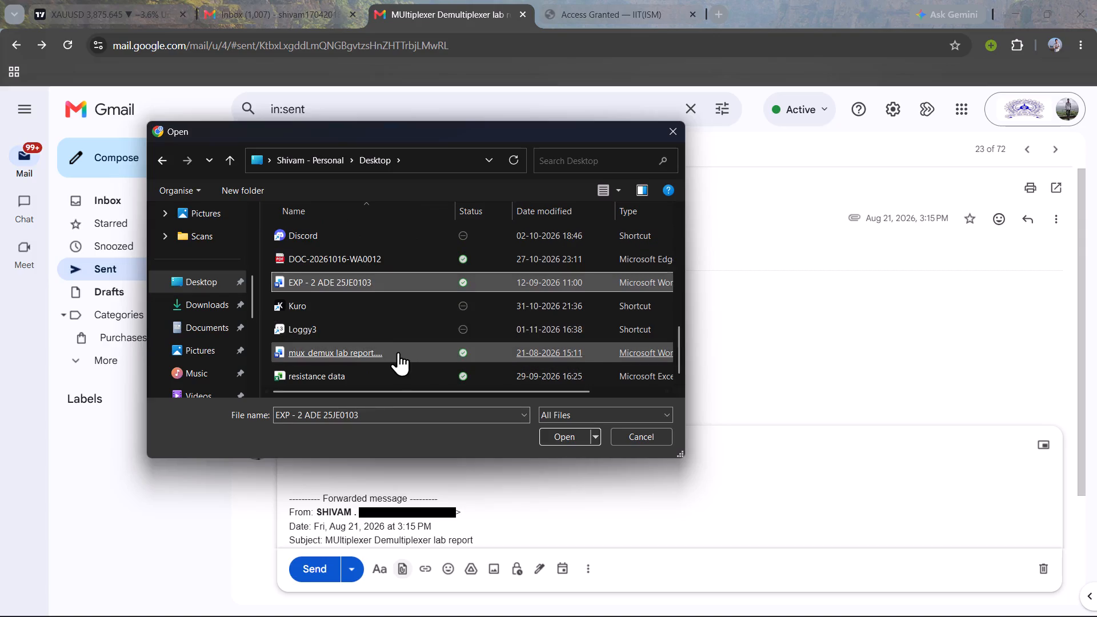
{"action": "left_click", "coordinate": [383, 357]}
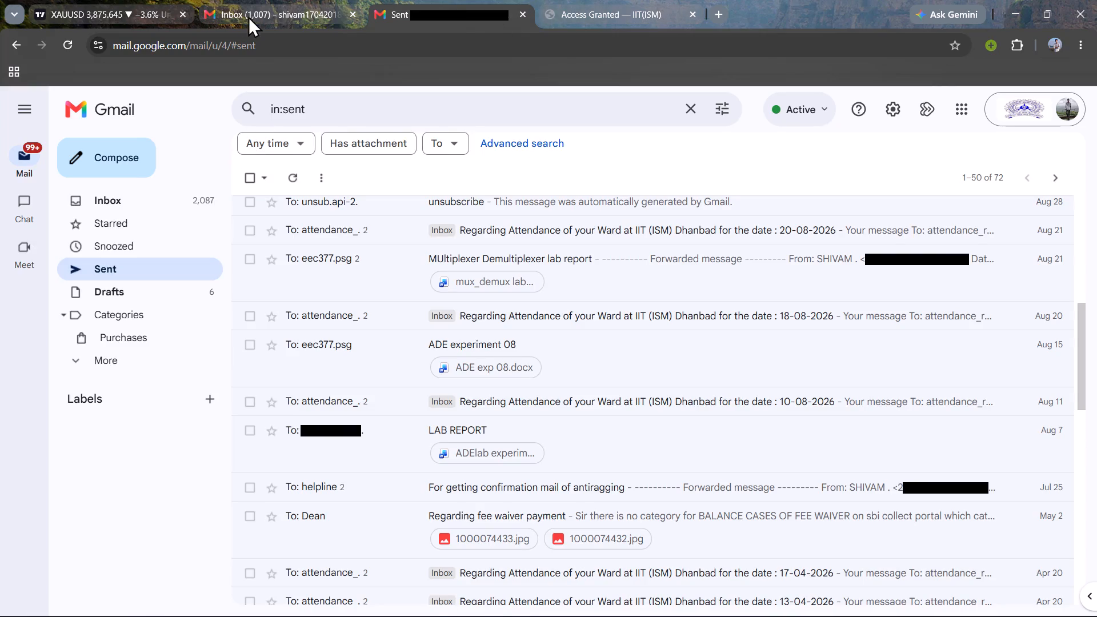
On the TradingView XAUUSD 5-minute chart, extend the lower zone rectangle forward in time to line up with the end of the zone above.
{"action": "left_click", "coordinate": [127, 0]}
{"action": "scroll", "coordinate": [487, 313], "scroll_direction": "up", "scroll_amount": 3}
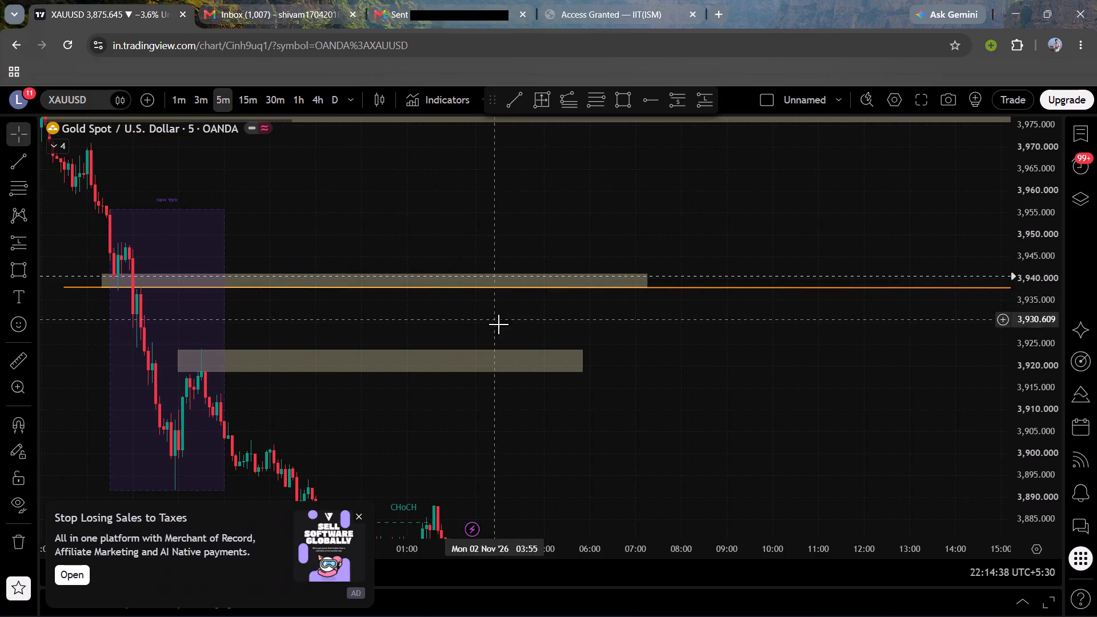
{"action": "left_click_drag", "start_coordinate": [512, 324], "coordinate": [538, 247]}
{"action": "left_click_drag", "start_coordinate": [604, 294], "coordinate": [642, 299]}
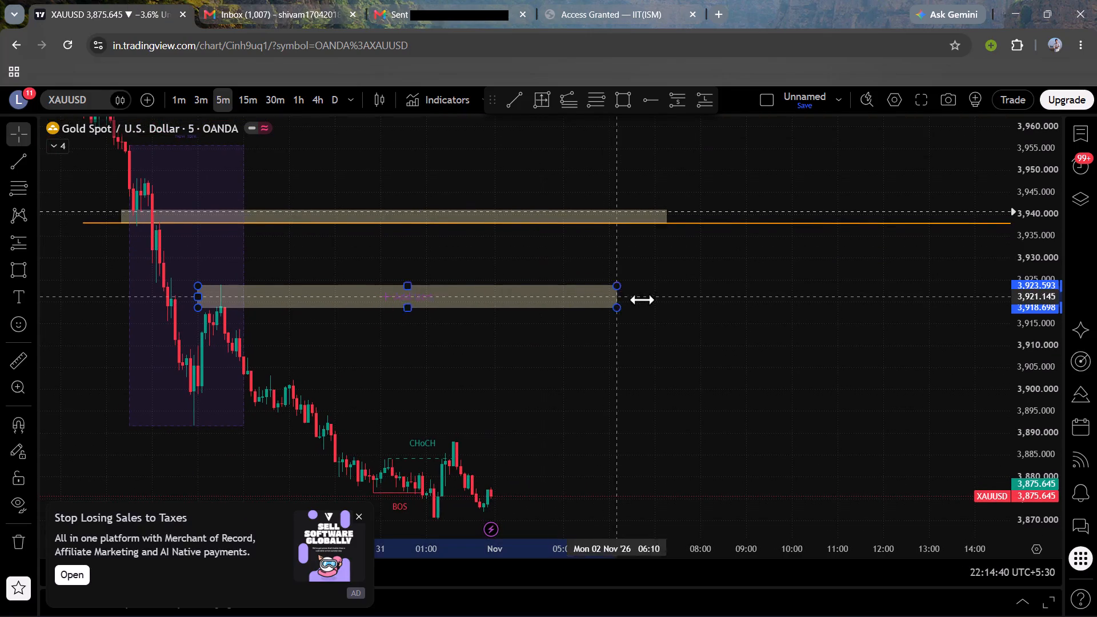
{"action": "left_click_drag", "start_coordinate": [642, 299], "coordinate": [665, 303]}
{"action": "left_click", "coordinate": [728, 384]}
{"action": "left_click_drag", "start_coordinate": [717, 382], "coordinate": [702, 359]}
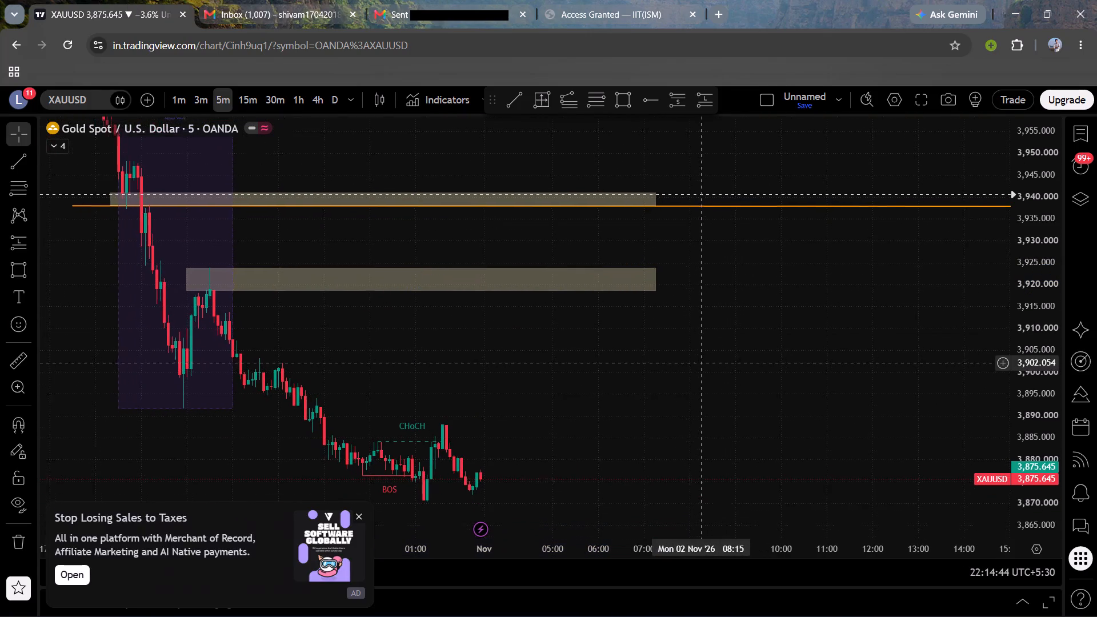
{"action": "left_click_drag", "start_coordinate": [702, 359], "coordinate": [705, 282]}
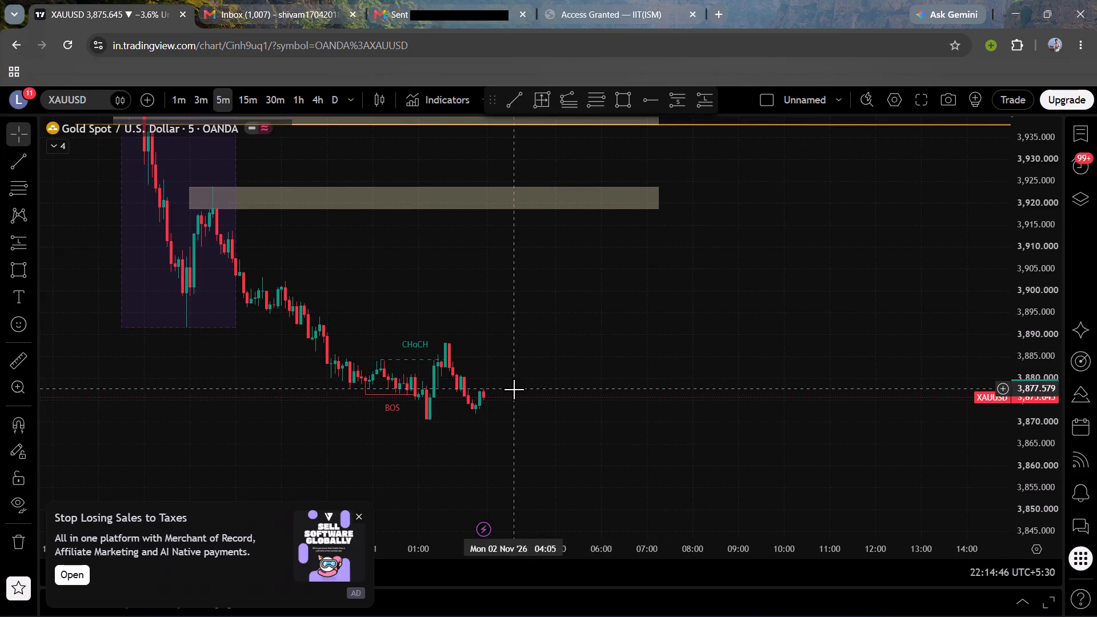
Examine recent XAUUSD 5-minute price action around the zones near 3,920 and 3,940, and dismiss the advertisement.
{"action": "left_click_drag", "start_coordinate": [514, 391], "coordinate": [530, 315]}
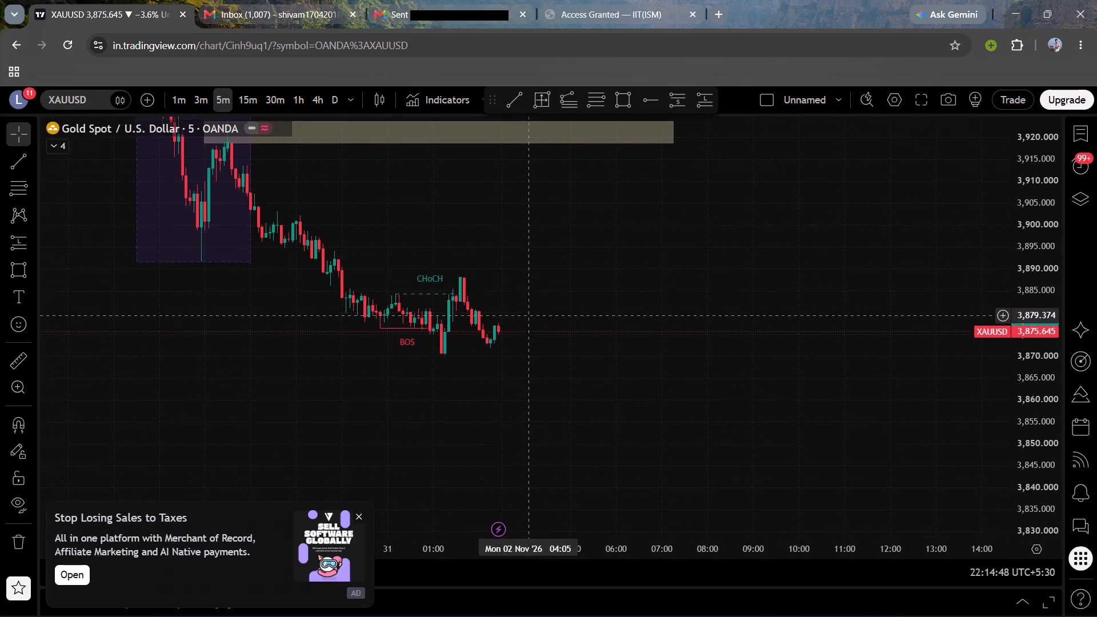
{"action": "left_click_drag", "start_coordinate": [530, 315], "coordinate": [530, 314]}
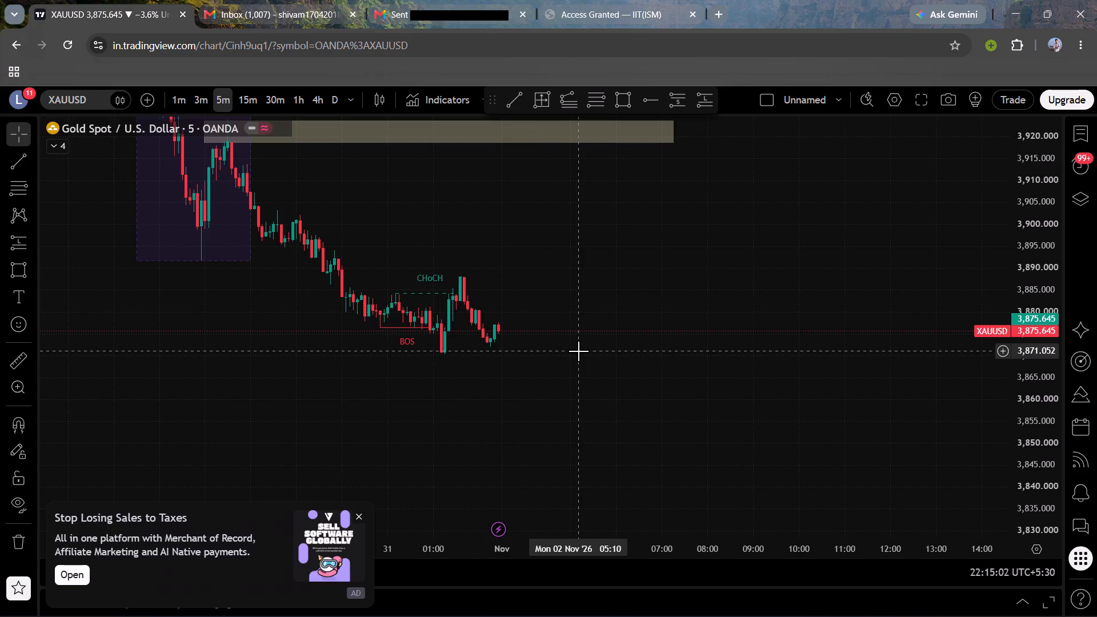
{"action": "left_click_drag", "start_coordinate": [635, 238], "coordinate": [635, 239]}
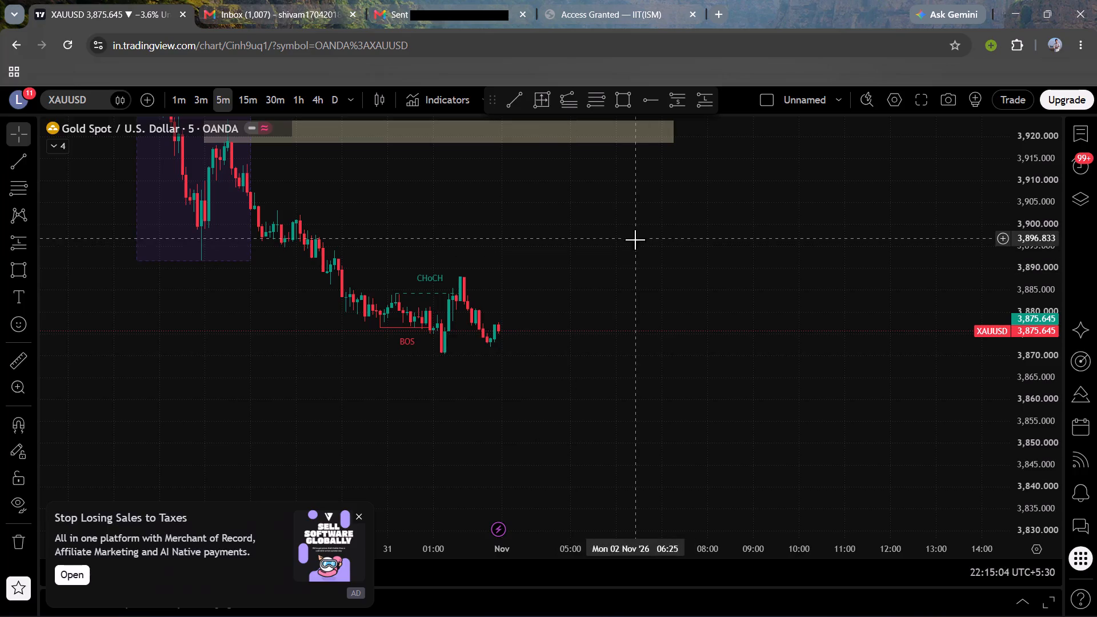
{"action": "left_click_drag", "start_coordinate": [635, 239], "coordinate": [677, 374]}
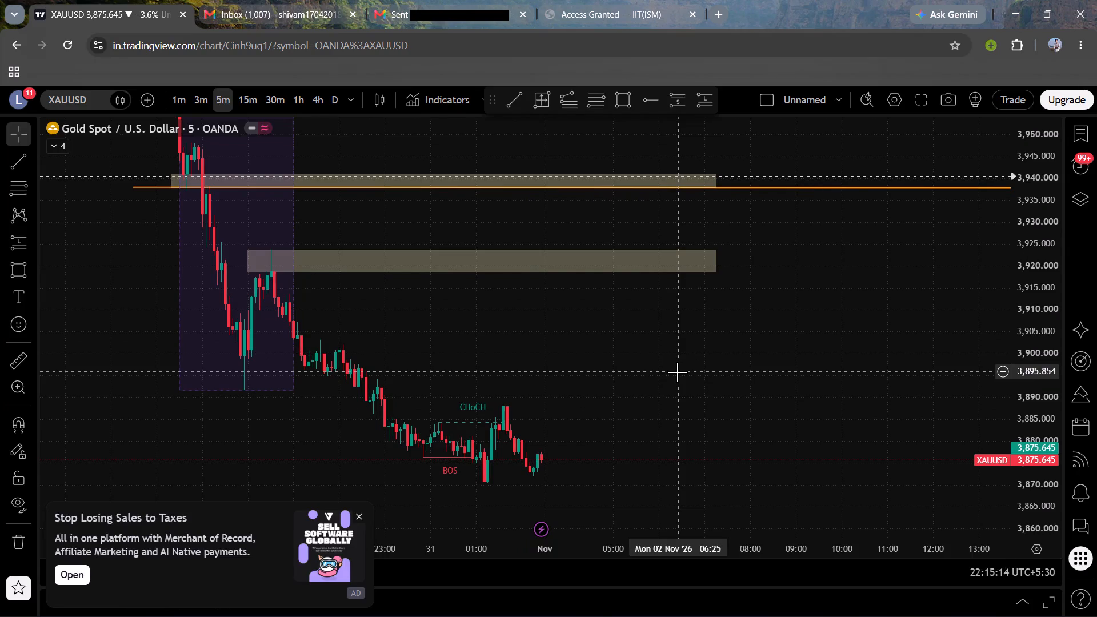
{"action": "left_click_drag", "start_coordinate": [803, 308], "coordinate": [826, 370]}
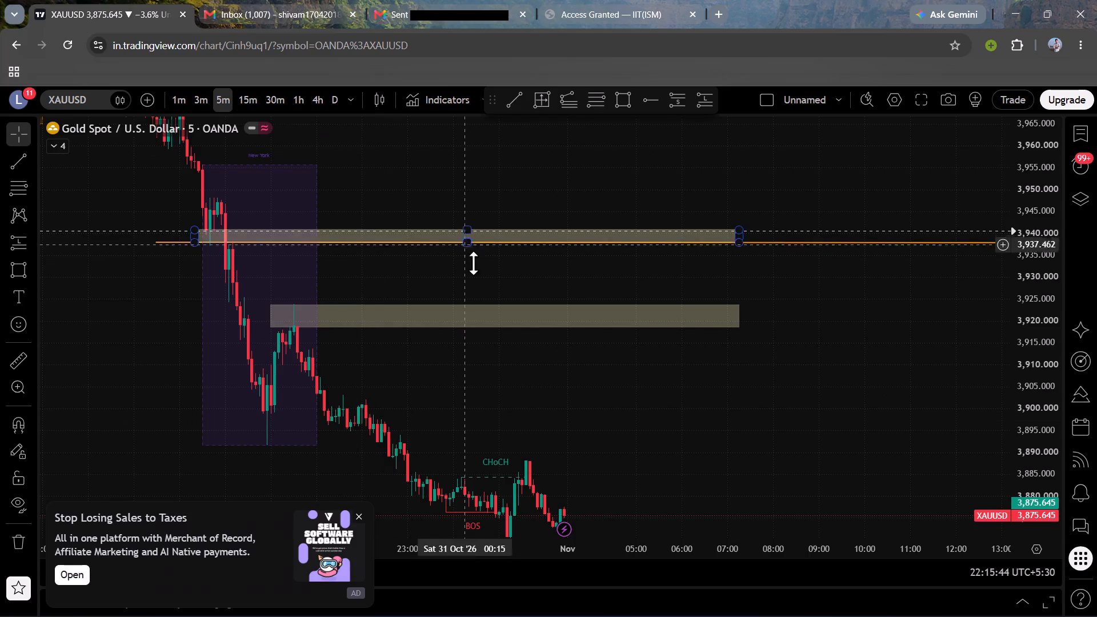
{"action": "left_click_drag", "start_coordinate": [476, 273], "coordinate": [957, 388]}
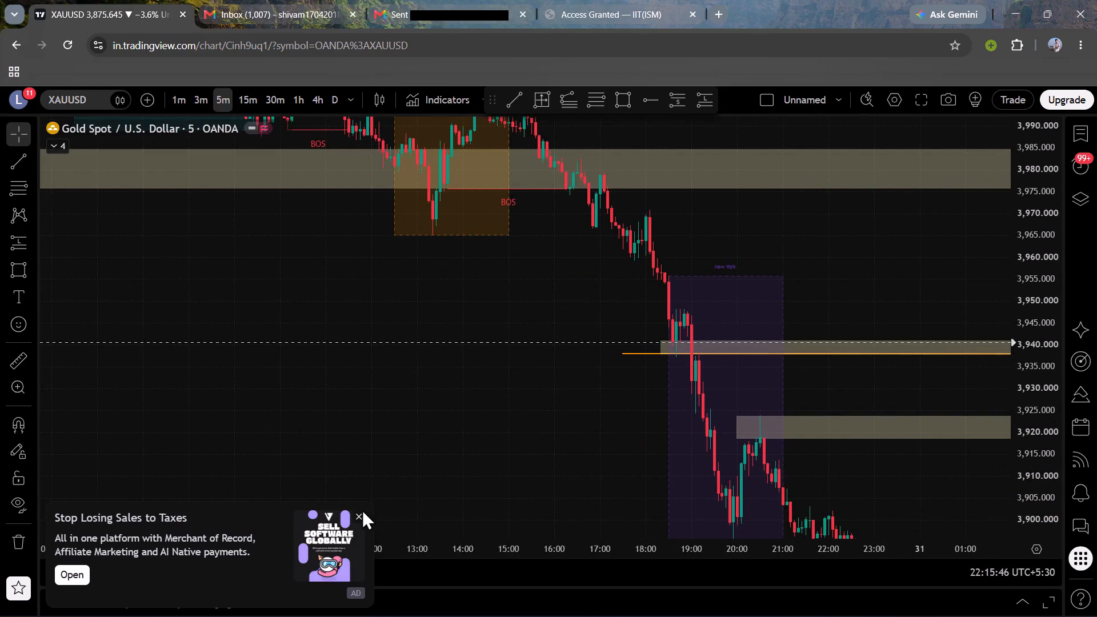
{"action": "left_click", "coordinate": [355, 516]}
Look back through the 5-minute gold price history from 30 October to 21 October, examining the marked zones and structure breaks.
{"action": "left_click_drag", "start_coordinate": [267, 277], "coordinate": [724, 551]}
{"action": "scroll", "coordinate": [328, 395], "scroll_direction": "down", "scroll_amount": 3}
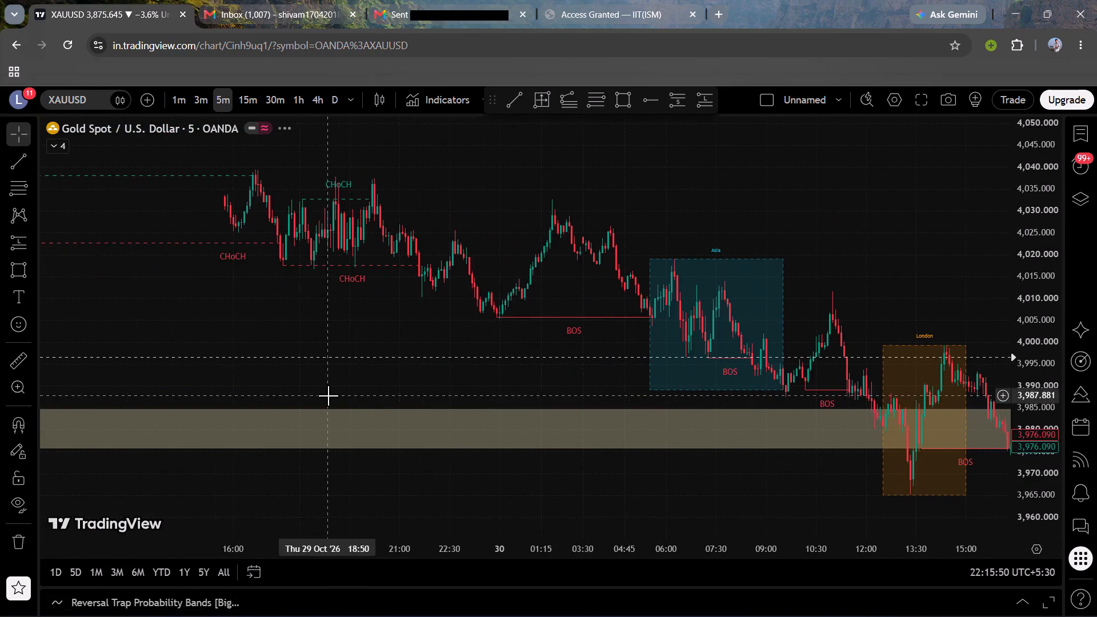
{"action": "left_click_drag", "start_coordinate": [266, 278], "coordinate": [711, 479]}
{"action": "scroll", "coordinate": [326, 426], "scroll_direction": "down", "scroll_amount": 4}
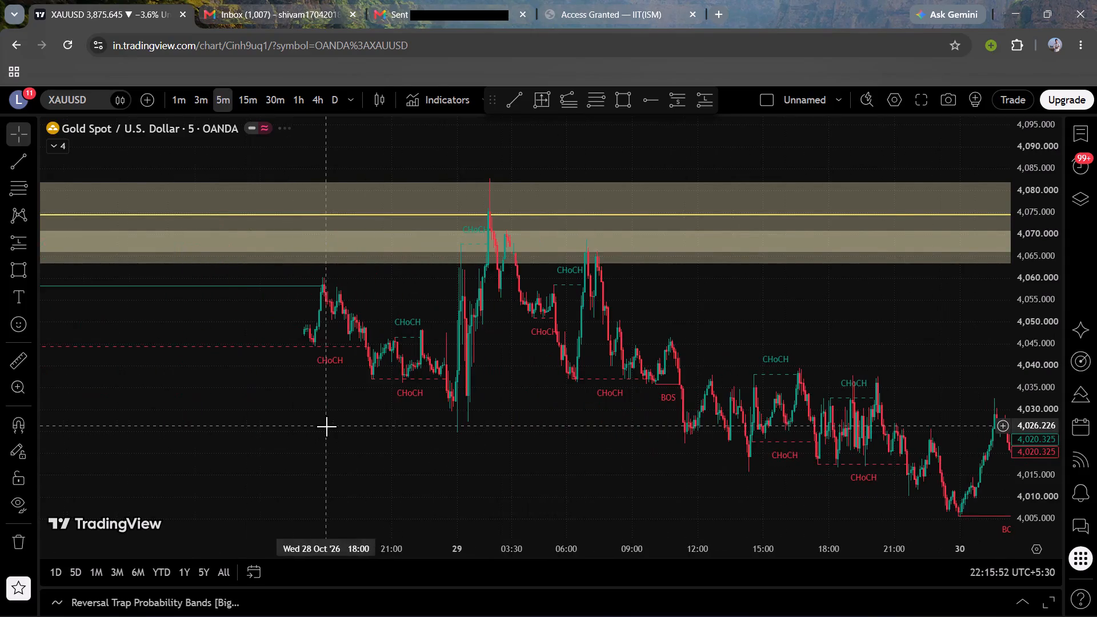
{"action": "left_click_drag", "start_coordinate": [359, 427], "coordinate": [792, 467]}
{"action": "scroll", "coordinate": [549, 446], "scroll_direction": "up", "scroll_amount": 4}
{"action": "left_click_drag", "start_coordinate": [520, 448], "coordinate": [699, 446]}
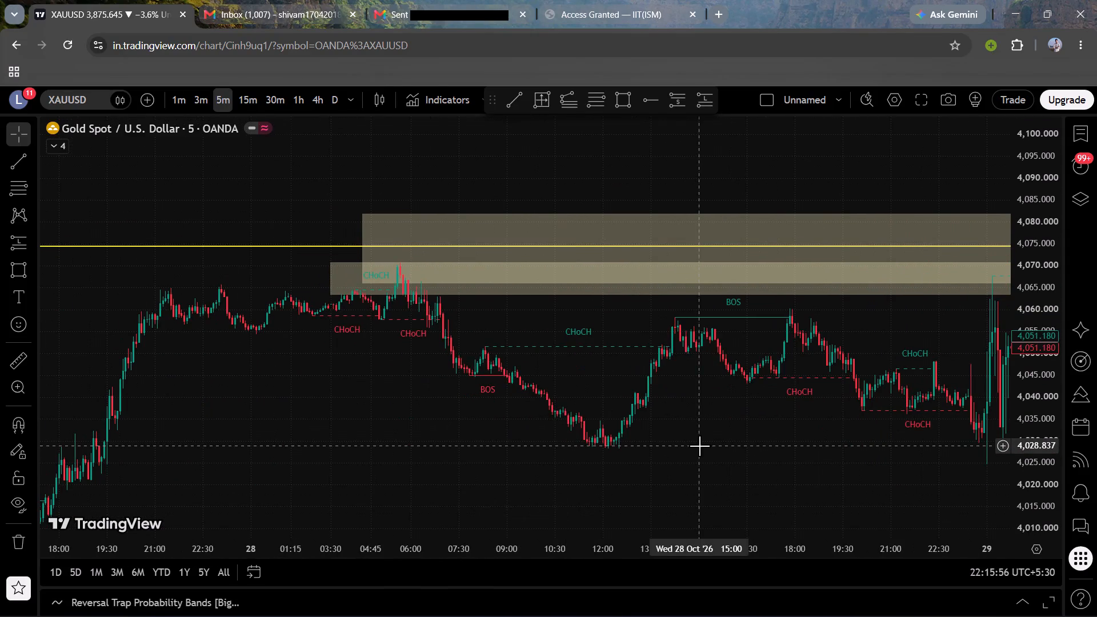
{"action": "scroll", "coordinate": [357, 416], "scroll_direction": "down", "scroll_amount": 5}
{"action": "left_click_drag", "start_coordinate": [263, 358], "coordinate": [743, 346]}
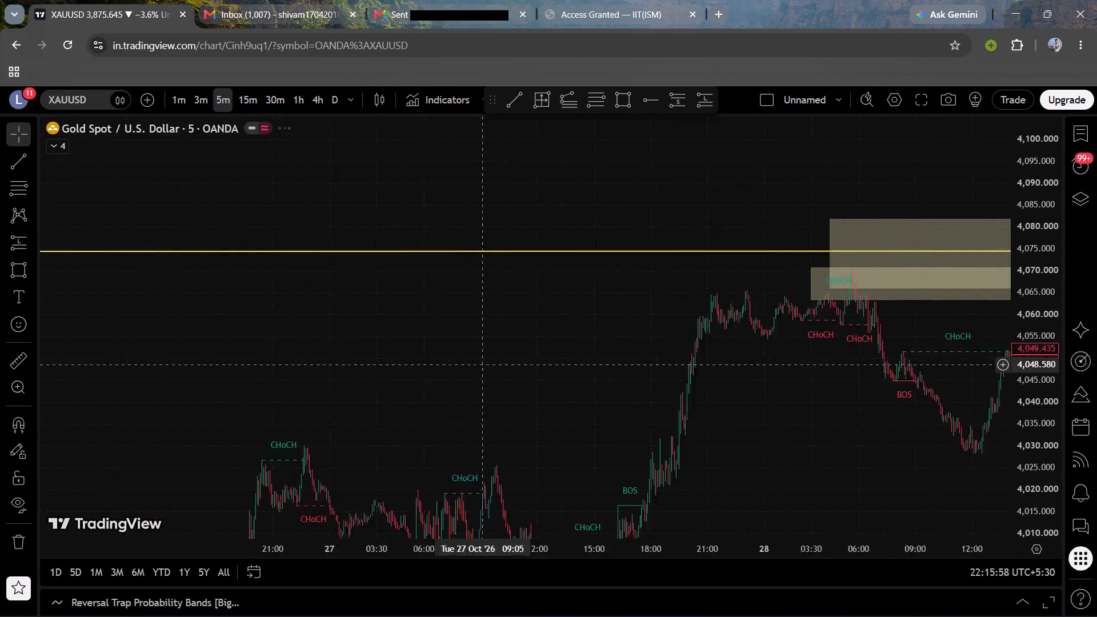
{"action": "left_click_drag", "start_coordinate": [743, 346], "coordinate": [948, 295]}
{"action": "scroll", "coordinate": [542, 364], "scroll_direction": "down", "scroll_amount": 3}
{"action": "left_click_drag", "start_coordinate": [409, 355], "coordinate": [1003, 250]}
{"action": "left_click_drag", "start_coordinate": [605, 249], "coordinate": [720, 495]}
{"action": "left_click_drag", "start_coordinate": [556, 200], "coordinate": [794, 486]}
{"action": "scroll", "coordinate": [567, 377], "scroll_direction": "up", "scroll_amount": 2}
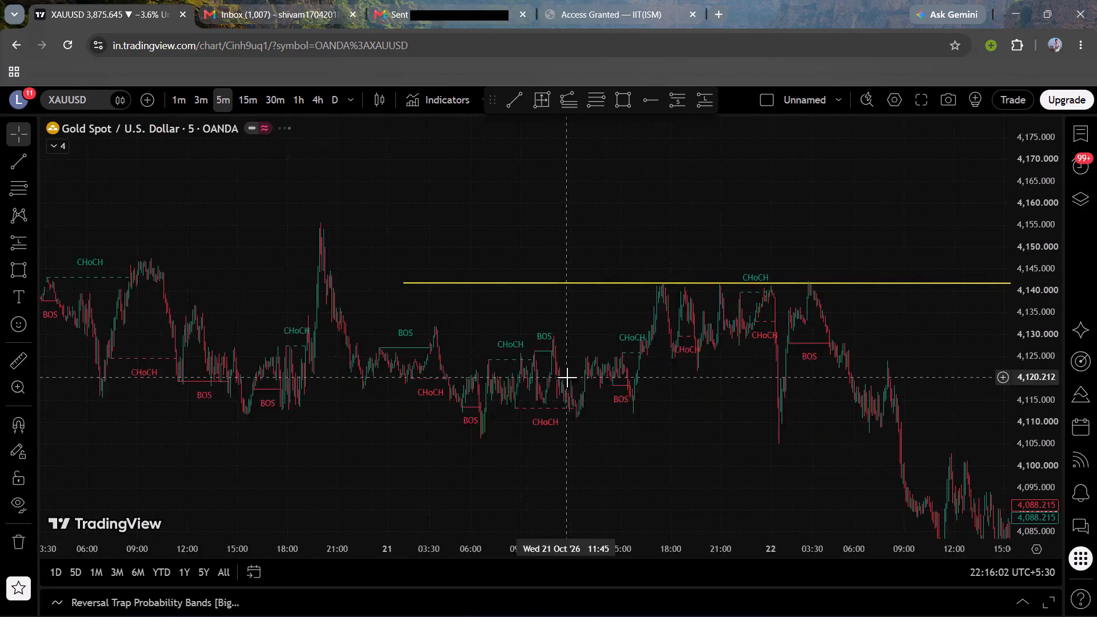
{"action": "scroll", "coordinate": [567, 377], "scroll_direction": "up", "scroll_amount": 1}
Examine earlier price history back to 12 October, focusing on the 13–14 October swings below the orange line near 4,200.
{"action": "left_click_drag", "start_coordinate": [291, 388], "coordinate": [1002, 407]}
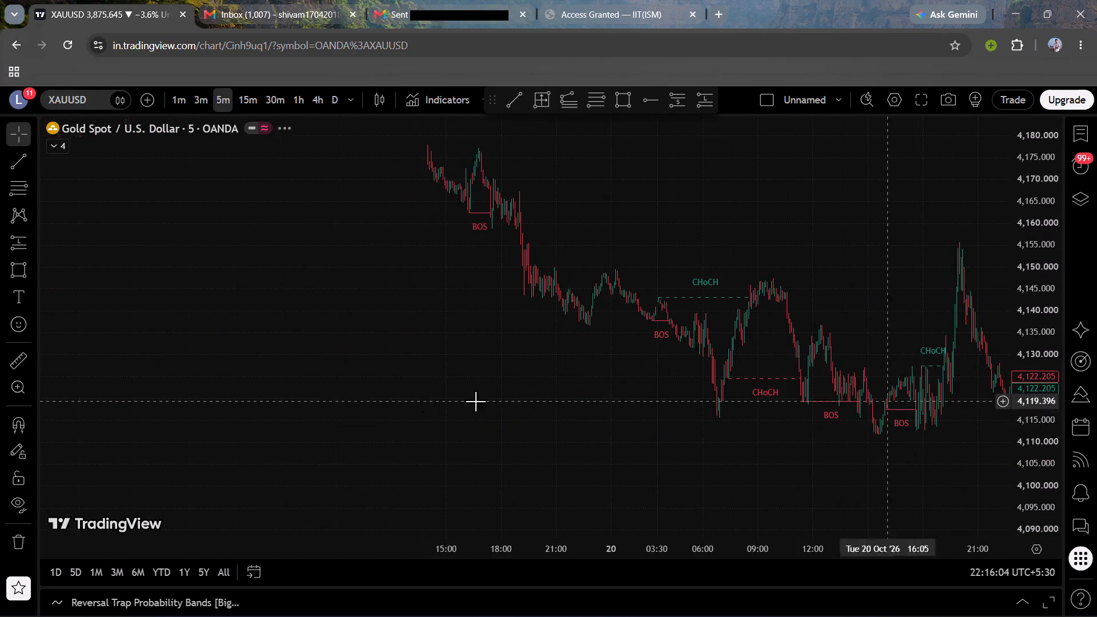
{"action": "scroll", "coordinate": [329, 401], "scroll_direction": "up", "scroll_amount": 3}
{"action": "left_click_drag", "start_coordinate": [309, 397], "coordinate": [741, 616]}
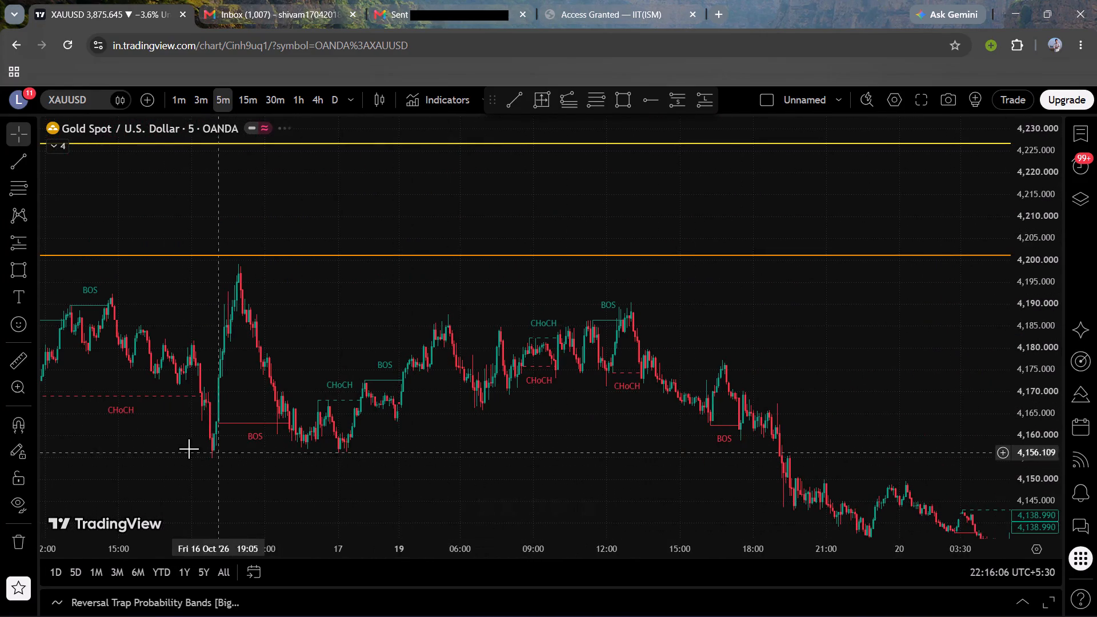
{"action": "left_click_drag", "start_coordinate": [189, 448], "coordinate": [848, 446]}
{"action": "left_click_drag", "start_coordinate": [438, 399], "coordinate": [727, 293]}
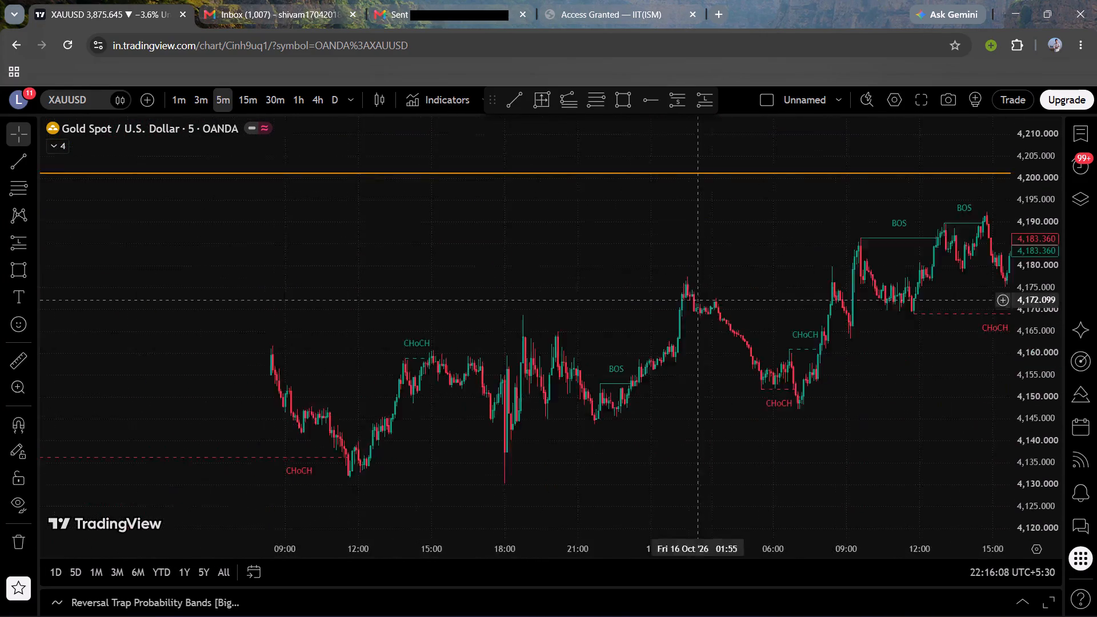
{"action": "left_click_drag", "start_coordinate": [727, 293], "coordinate": [803, 274]}
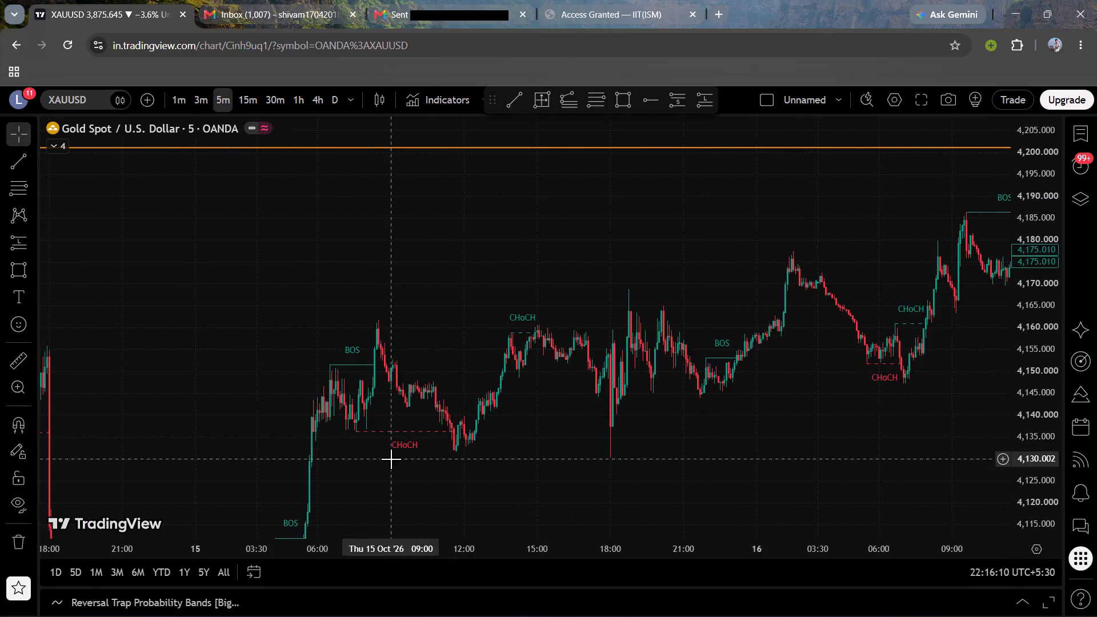
{"action": "left_click_drag", "start_coordinate": [387, 484], "coordinate": [808, 406]}
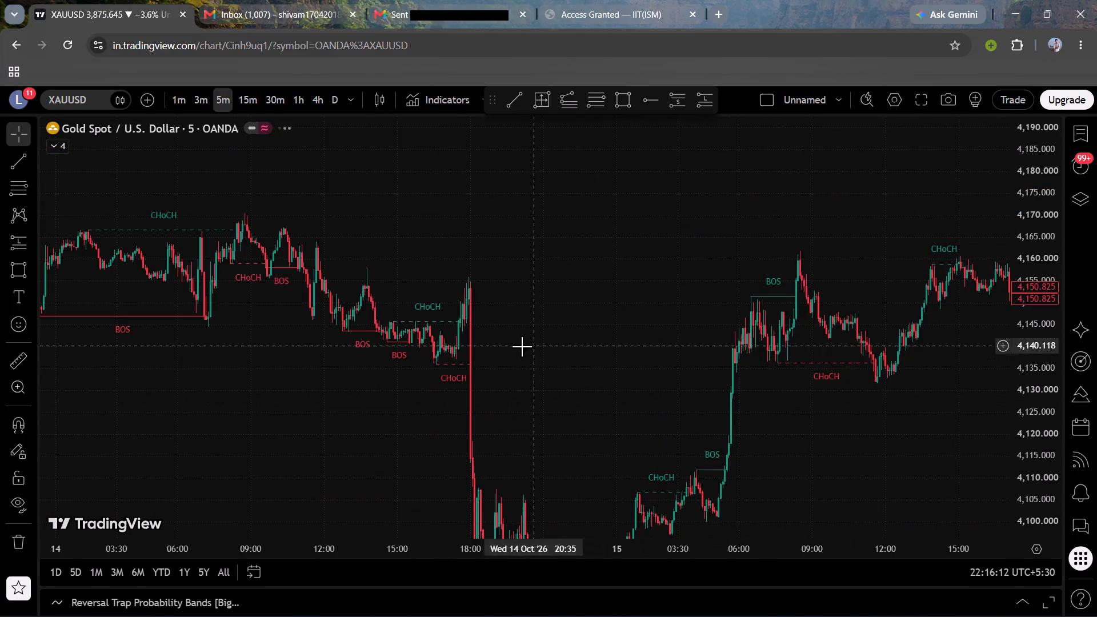
{"action": "scroll", "coordinate": [522, 344], "scroll_direction": "up", "scroll_amount": 1}
{"action": "left_click_drag", "start_coordinate": [451, 349], "coordinate": [702, 349]}
{"action": "left_click_drag", "start_coordinate": [427, 344], "coordinate": [827, 445]}
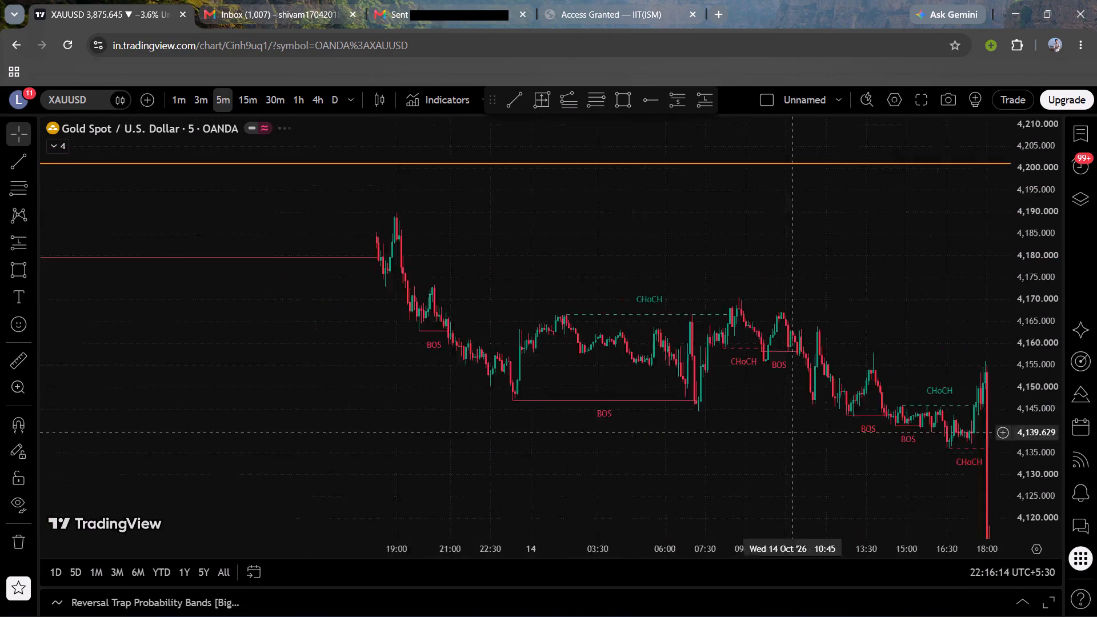
{"action": "left_click_drag", "start_coordinate": [827, 445], "coordinate": [838, 449]}
{"action": "left_click_drag", "start_coordinate": [299, 408], "coordinate": [834, 446]}
{"action": "left_click_drag", "start_coordinate": [327, 443], "coordinate": [535, 446]}
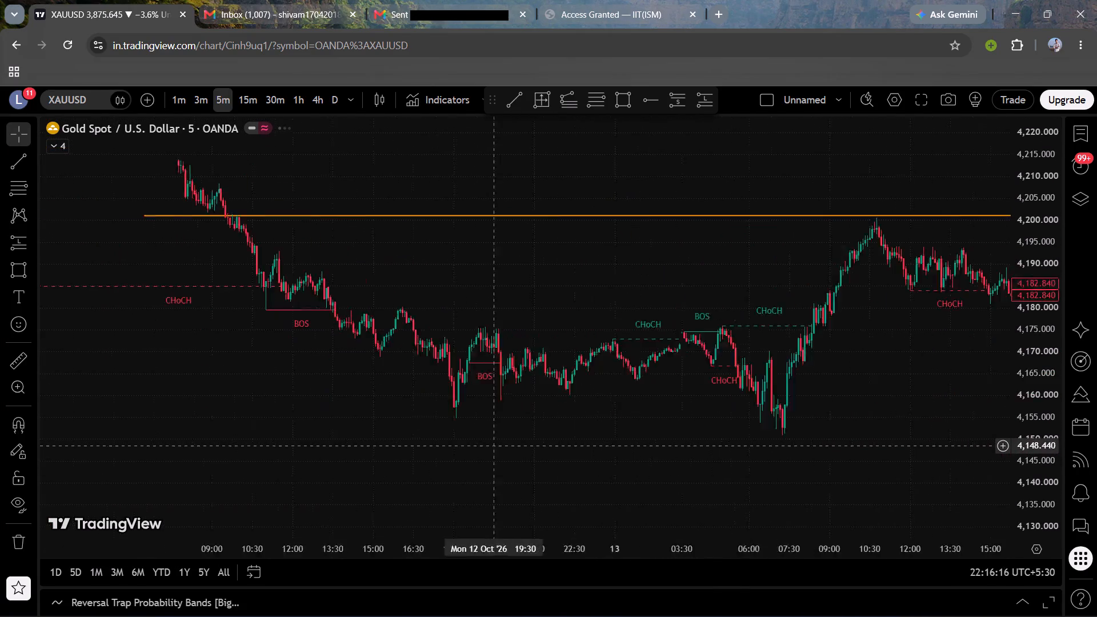
{"action": "left_click_drag", "start_coordinate": [535, 446], "coordinate": [631, 461]}
{"action": "scroll", "coordinate": [350, 402], "scroll_direction": "down", "scroll_amount": 1}
{"action": "left_click_drag", "start_coordinate": [579, 406], "coordinate": [170, 266]}
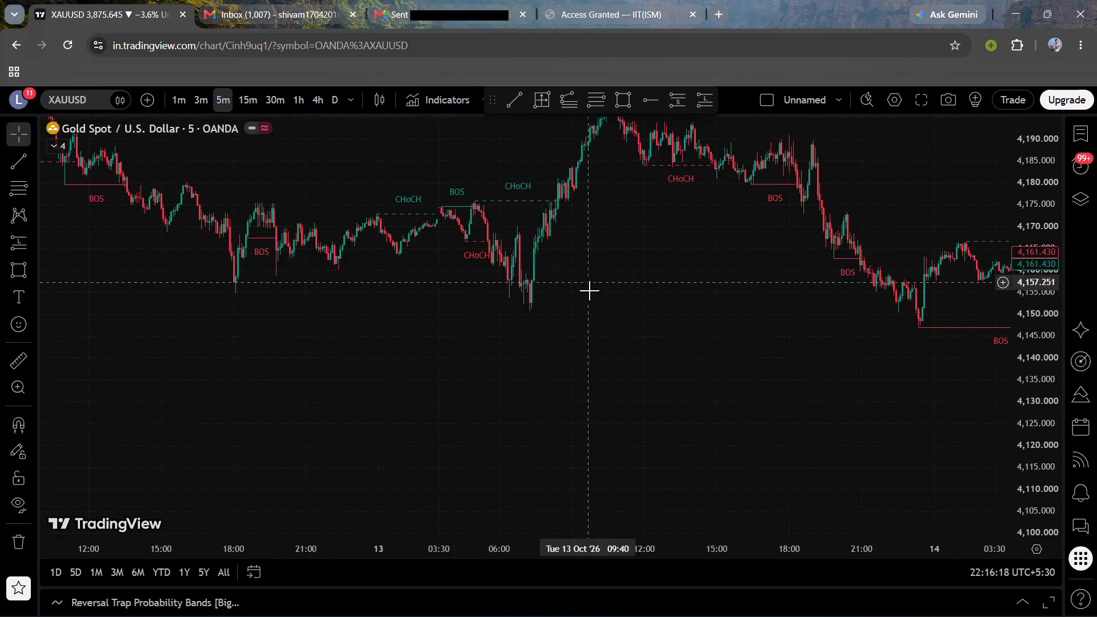
{"action": "left_click_drag", "start_coordinate": [589, 290], "coordinate": [425, 392]}
{"action": "left_click_drag", "start_coordinate": [1046, 265], "coordinate": [1034, 323]}
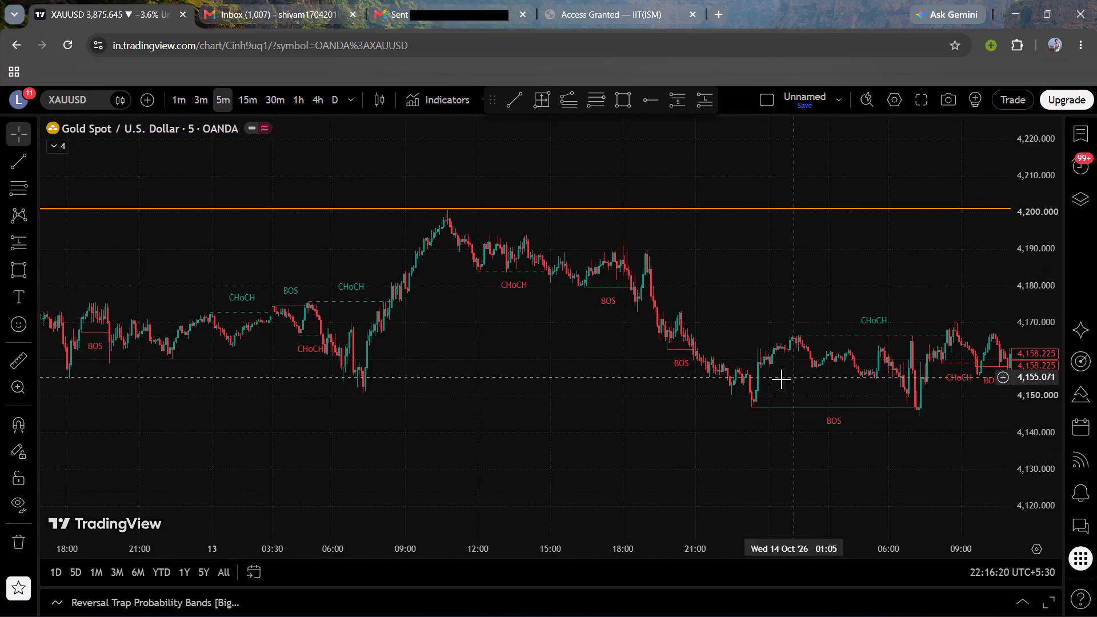
{"action": "left_click_drag", "start_coordinate": [754, 362], "coordinate": [524, 259]}
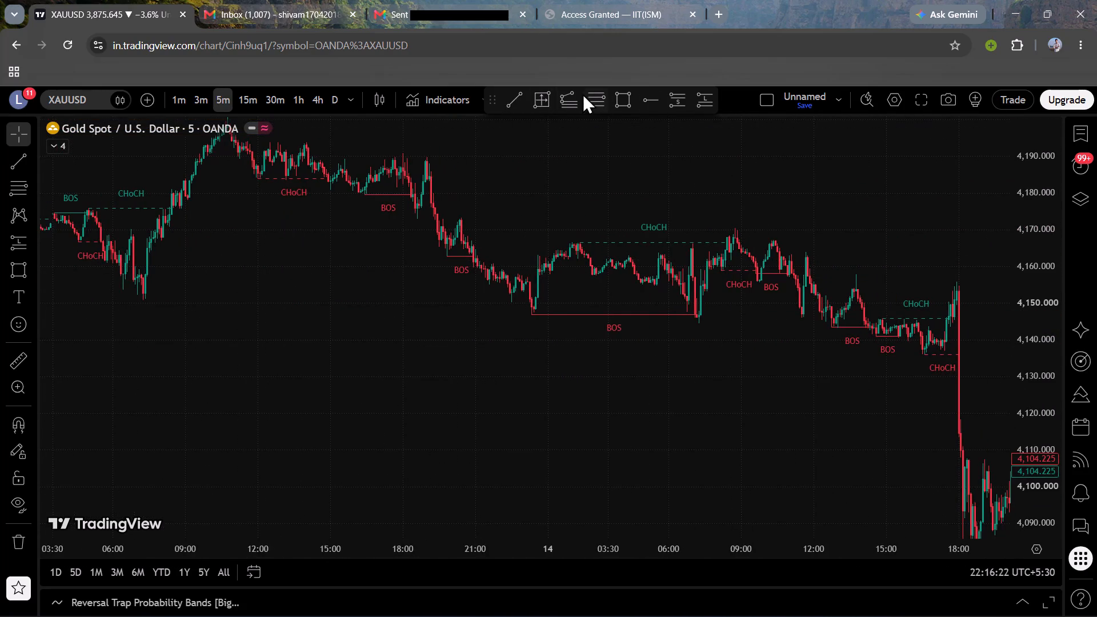
{"action": "left_click_drag", "start_coordinate": [569, 195], "coordinate": [604, 220]}
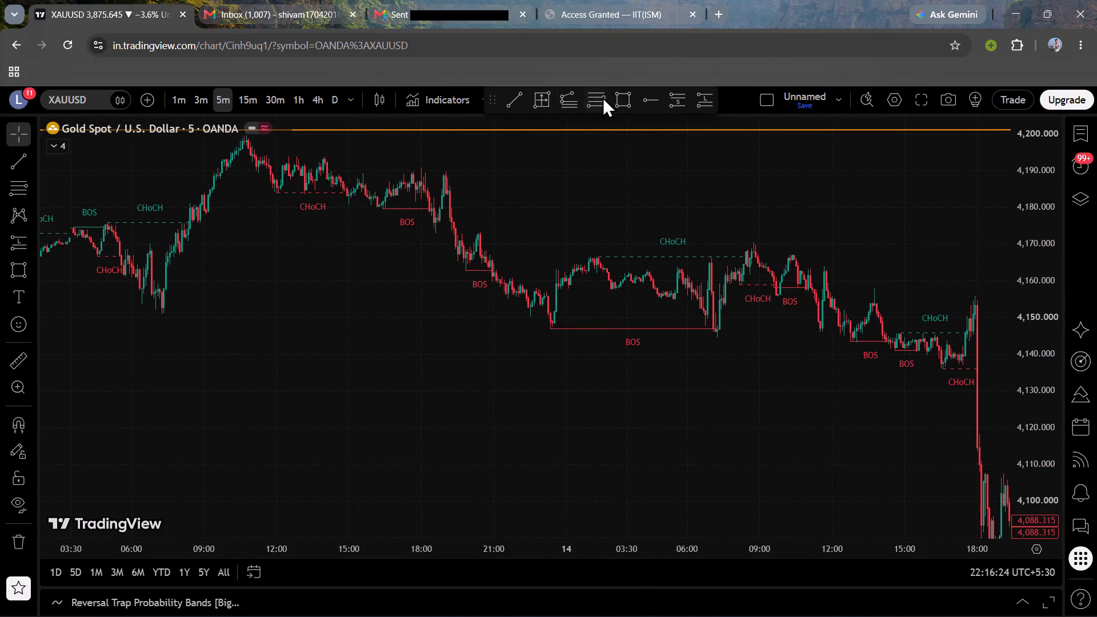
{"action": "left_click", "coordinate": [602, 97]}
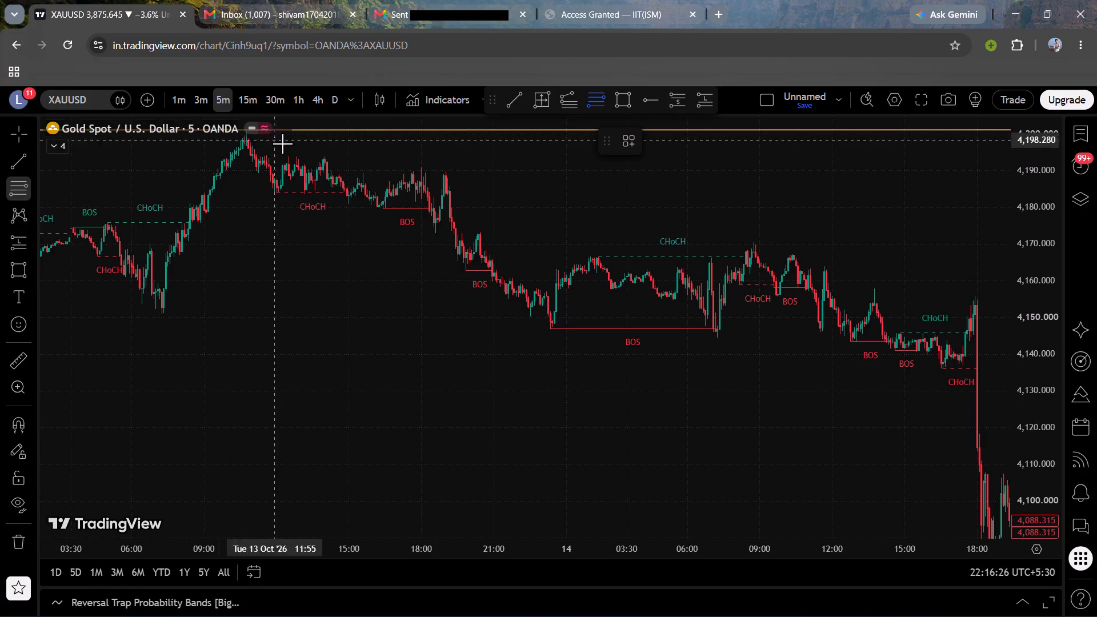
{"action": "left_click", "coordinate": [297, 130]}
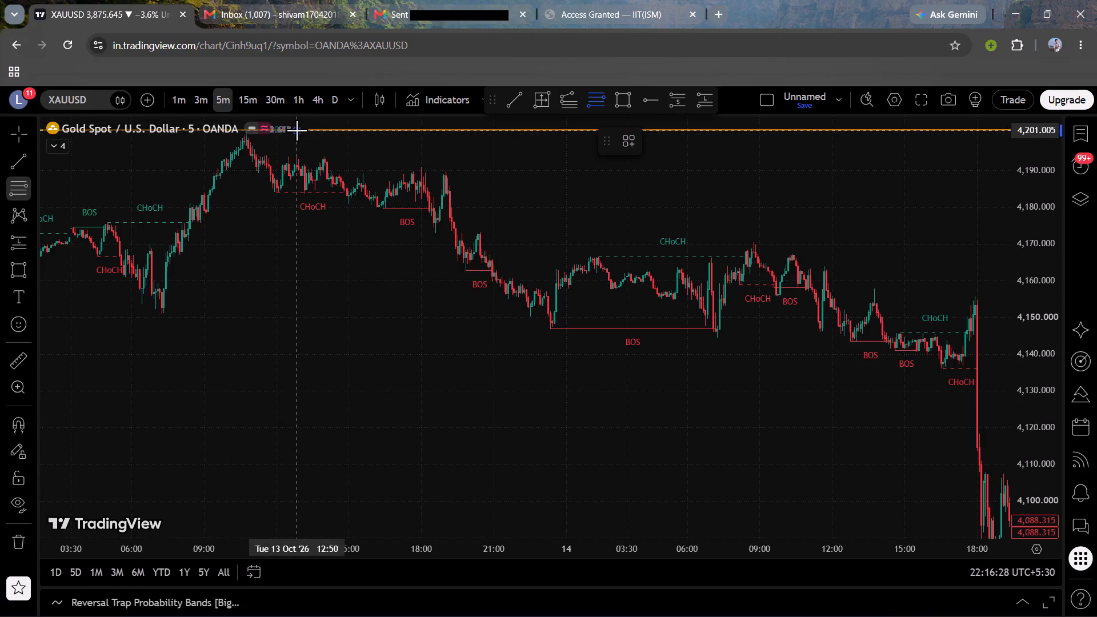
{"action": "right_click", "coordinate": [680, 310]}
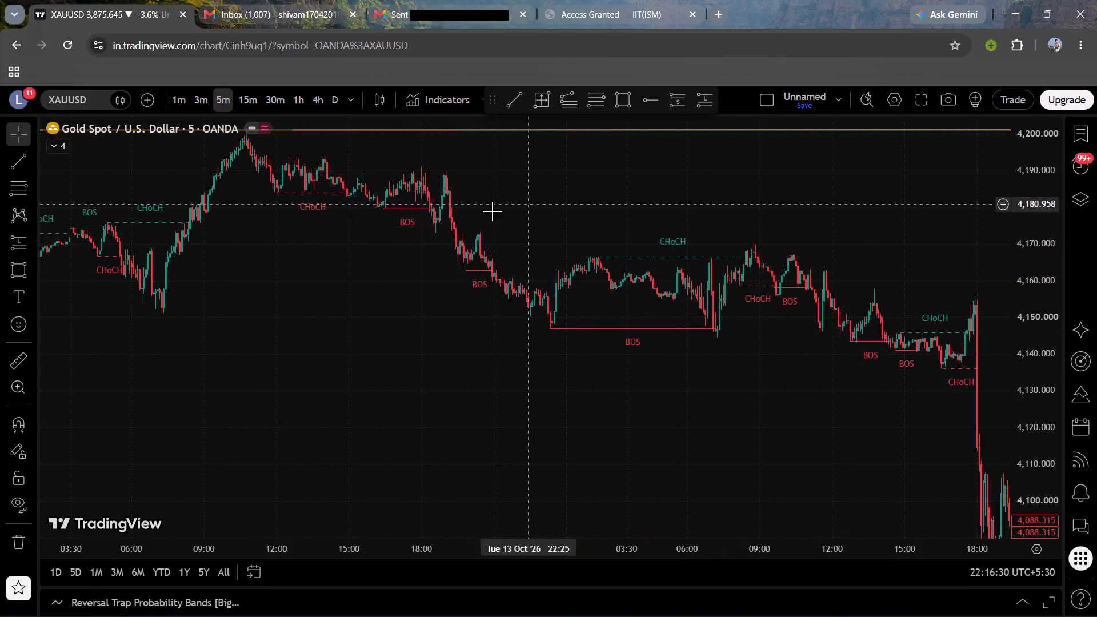
Draw a Fibonacci retracement from about 4,150.98 at the 13 October swing low to about 4,201.01 on 14 October, 13:15.
{"action": "left_click", "coordinate": [600, 93]}
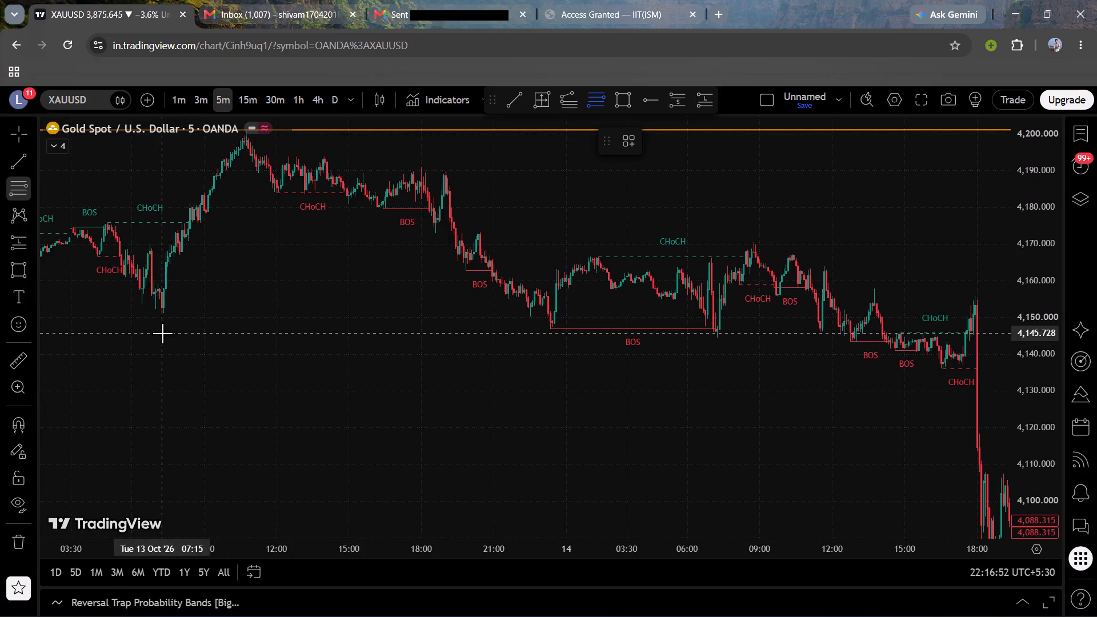
{"action": "left_click", "coordinate": [146, 314]}
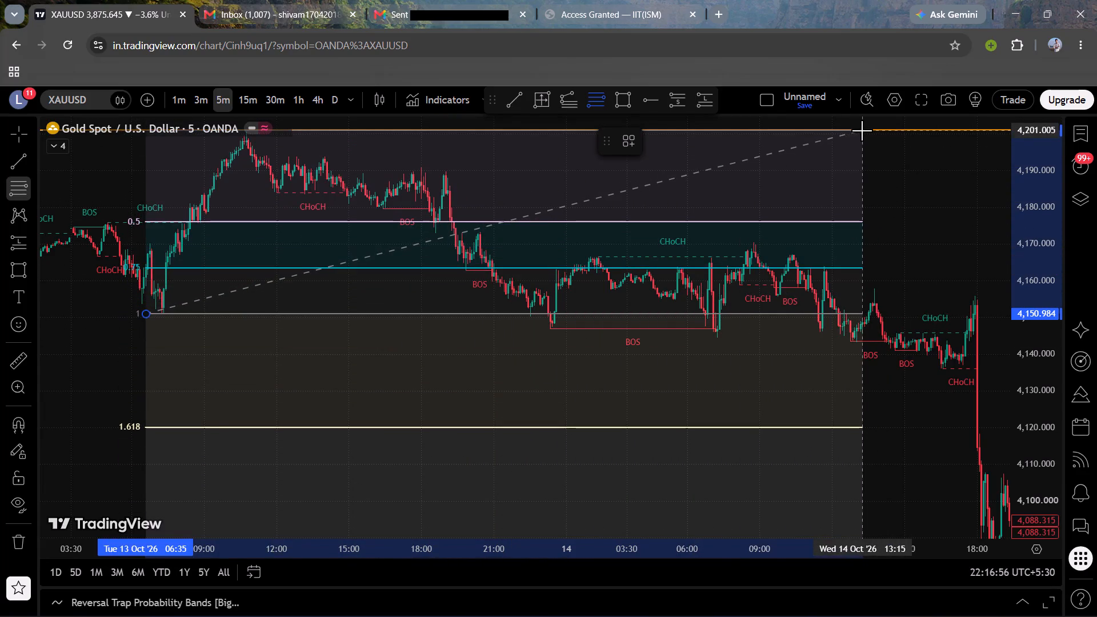
{"action": "left_click", "coordinate": [862, 130]}
Move the Fibonacci retracement's low anchor to about 4,152.35 at 13 October, 06:45, and lower its high anchor to just below the orange line.
{"action": "left_click_drag", "start_coordinate": [912, 199], "coordinate": [582, 94]}
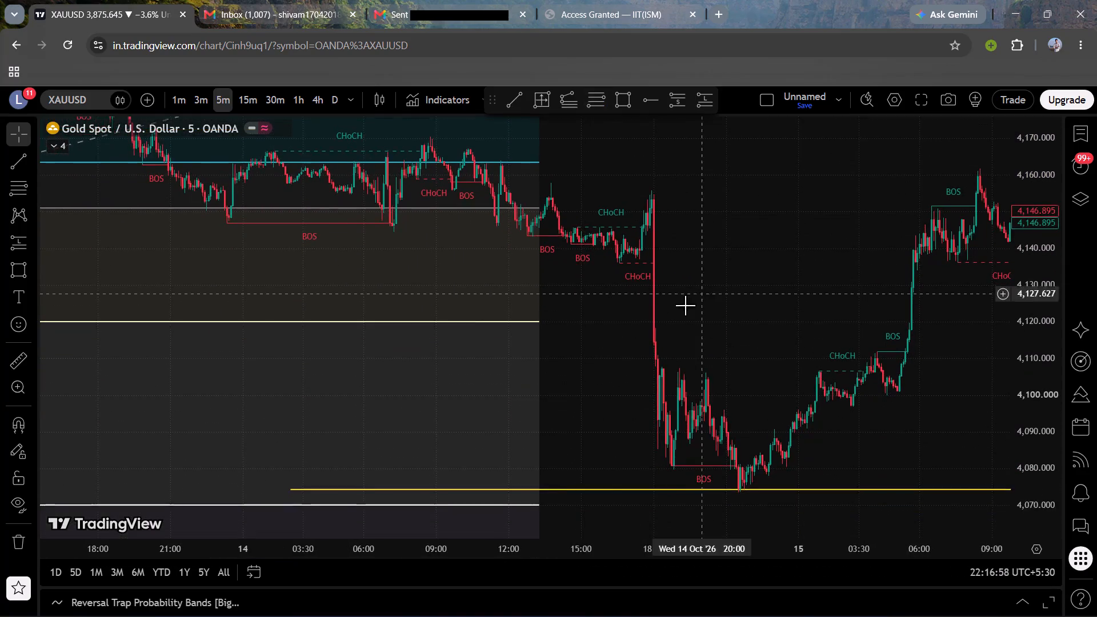
{"action": "left_click_drag", "start_coordinate": [586, 392], "coordinate": [885, 590]}
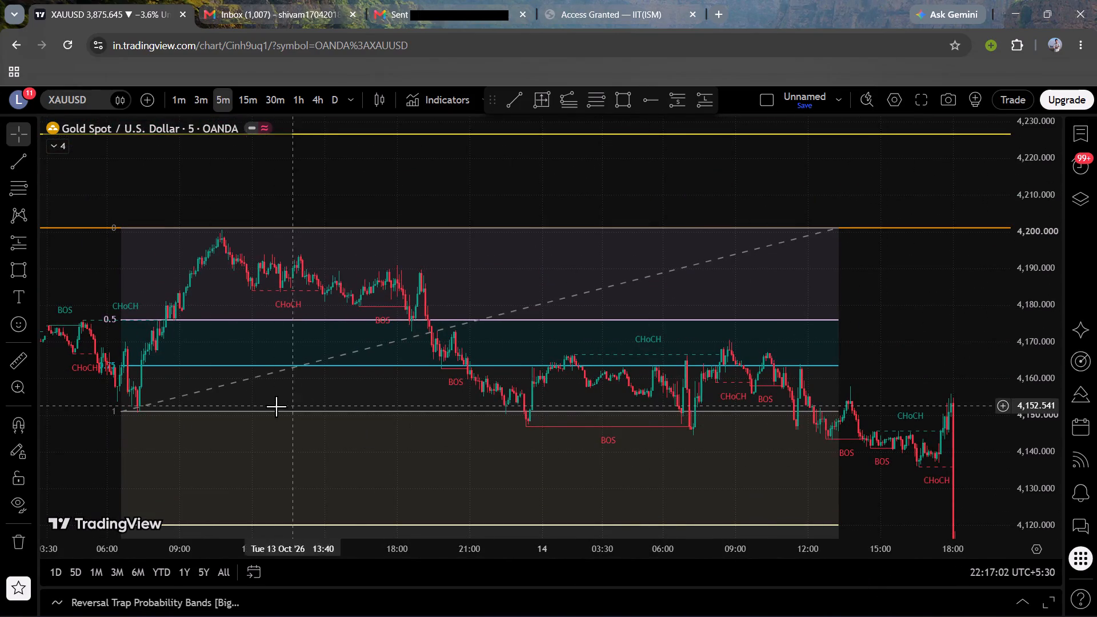
{"action": "left_click_drag", "start_coordinate": [119, 409], "coordinate": [119, 407]}
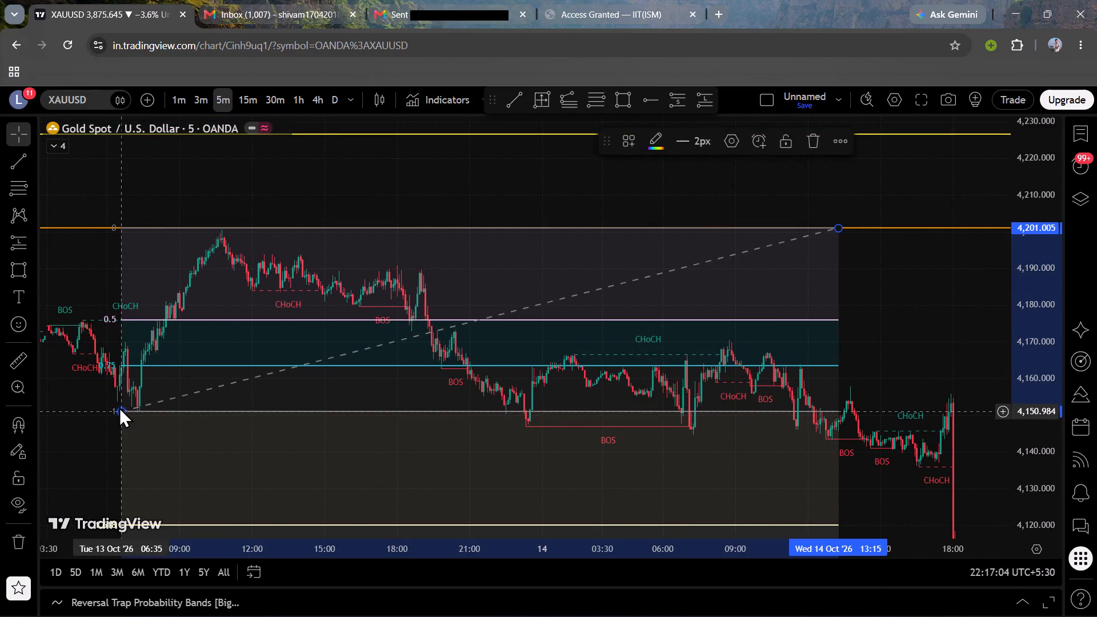
{"action": "left_click_drag", "start_coordinate": [119, 407], "coordinate": [126, 407]}
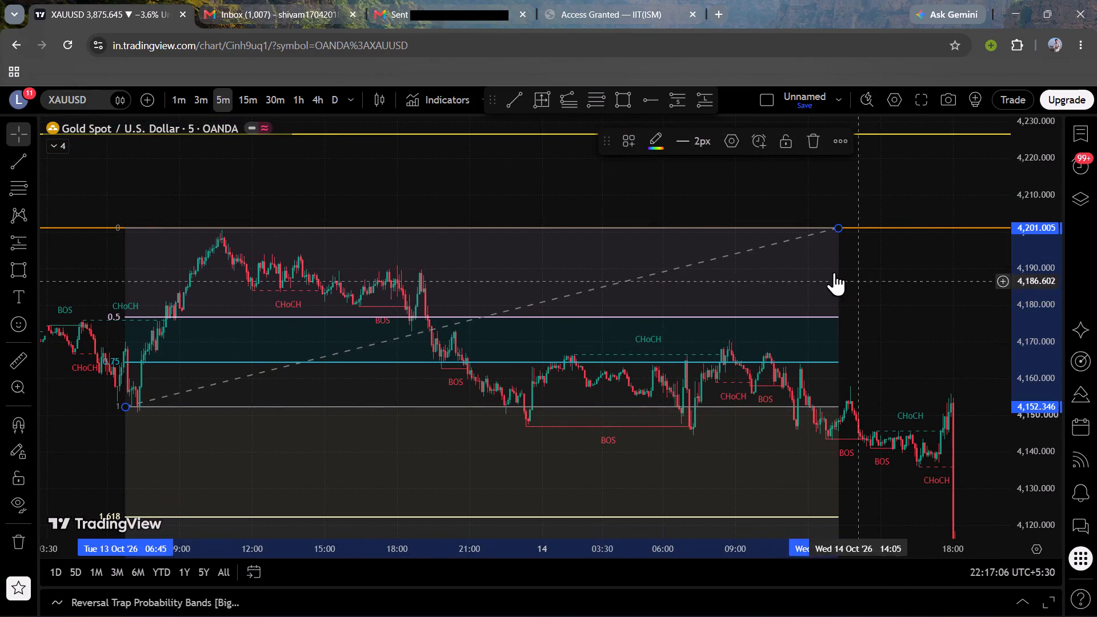
{"action": "left_click_drag", "start_coordinate": [839, 226], "coordinate": [845, 235]}
Examine the 1.618 and lower Fibonacci extension levels against the 14 October drop and the yellow line near 4,075.
{"action": "left_click_drag", "start_coordinate": [906, 325], "coordinate": [851, 186]}
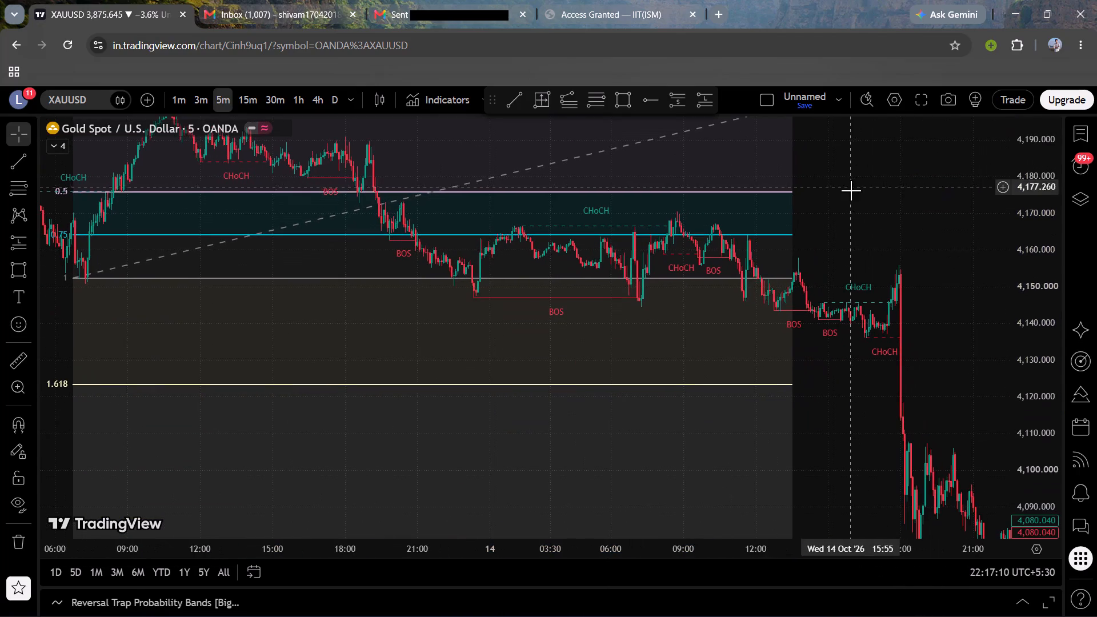
{"action": "left_click_drag", "start_coordinate": [860, 382], "coordinate": [812, 238]}
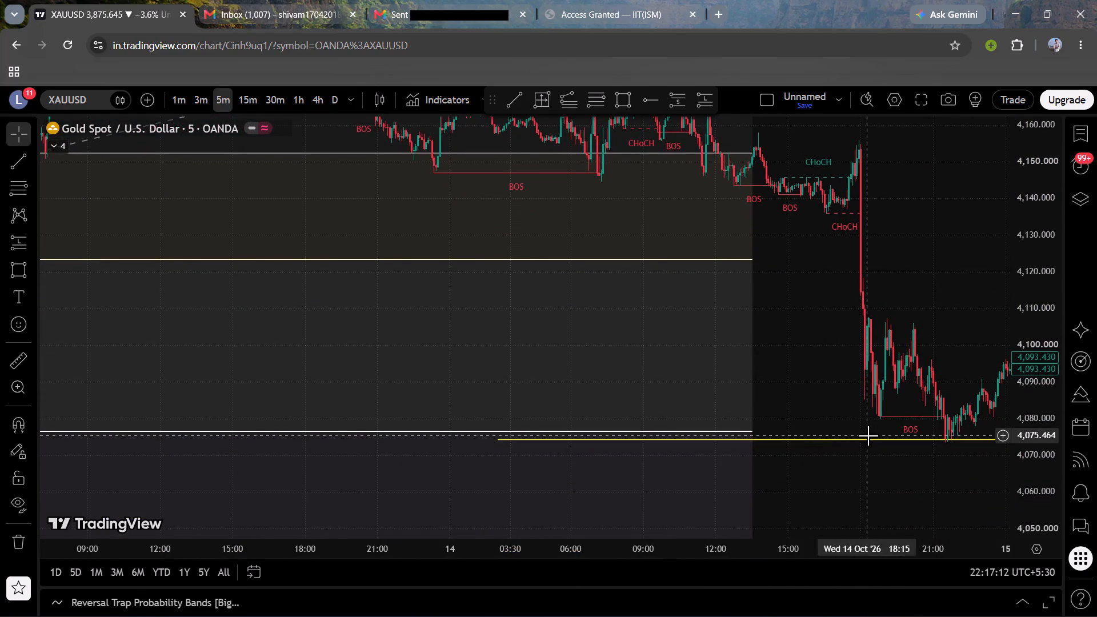
{"action": "left_click_drag", "start_coordinate": [871, 432], "coordinate": [558, 418]}
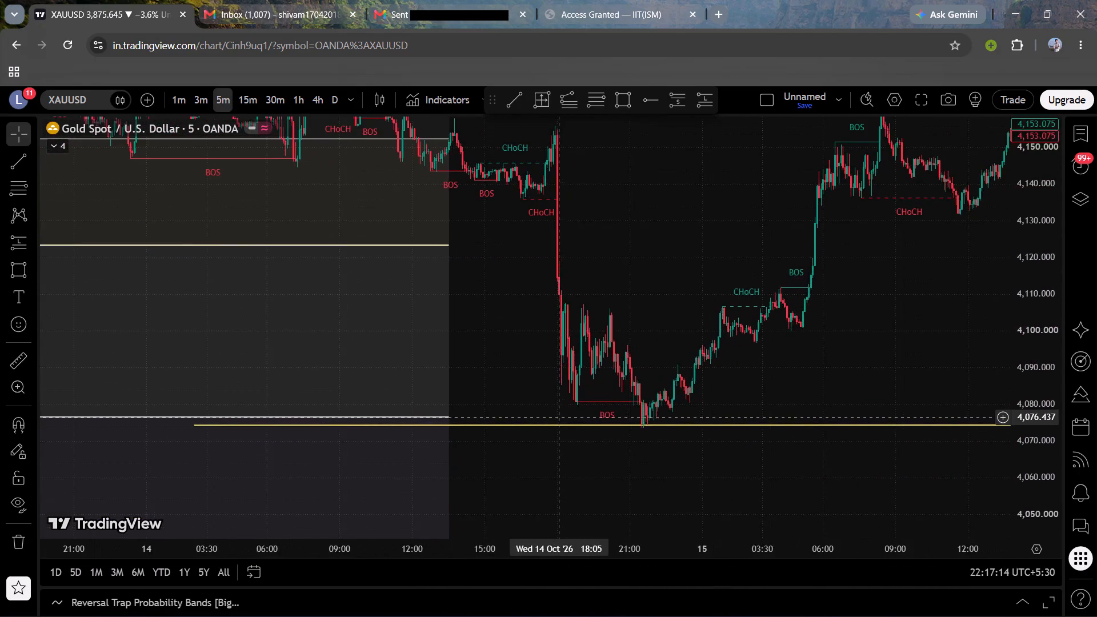
{"action": "left_click_drag", "start_coordinate": [558, 418], "coordinate": [558, 435]}
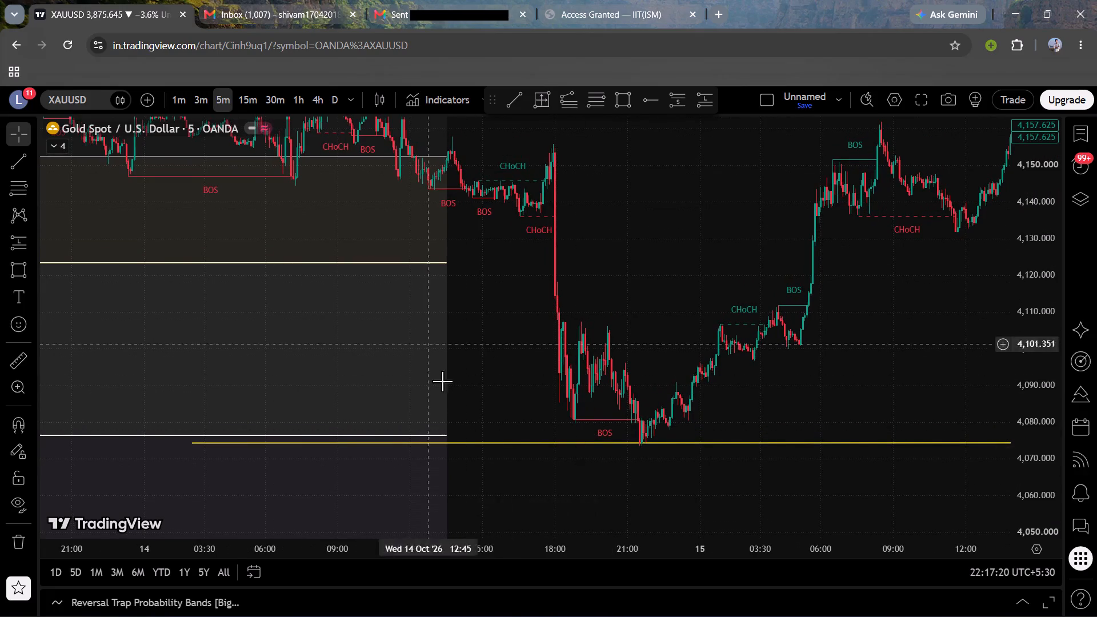
Delete the Fibonacci retracement anchored from 13 October, 06:45 to 14 October, 13:30.
{"action": "left_click", "coordinate": [410, 265]}
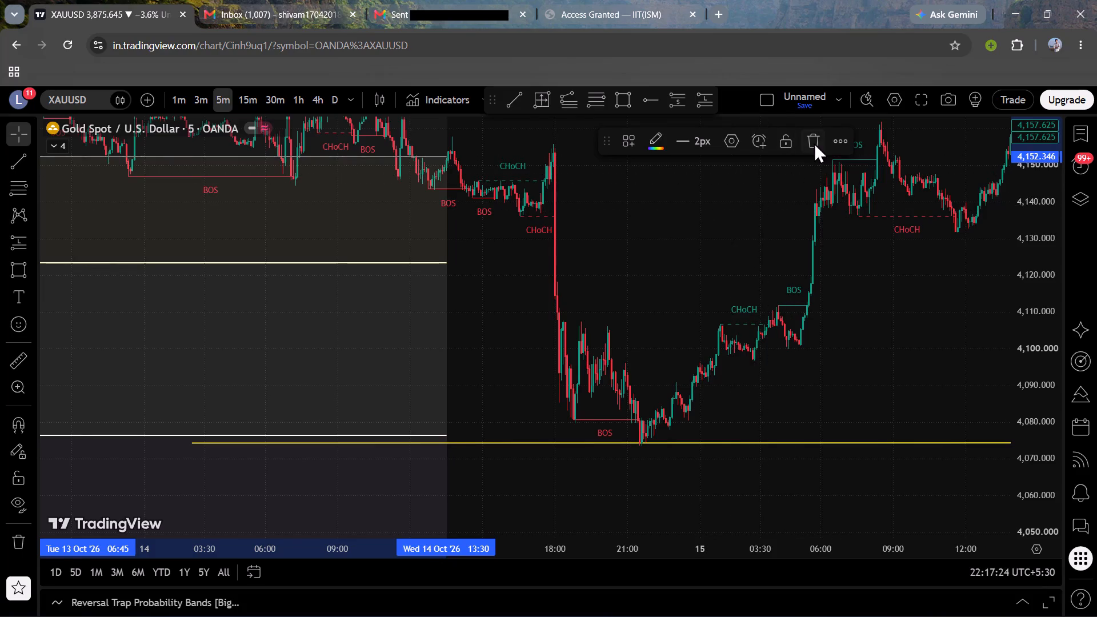
{"action": "left_click", "coordinate": [814, 142]}
Examine earlier XAUUSD price history from 14 October back to 7 October, focusing on the major swings and the sharp drop around 18:00 on 7 October.
{"action": "left_click_drag", "start_coordinate": [656, 222], "coordinate": [869, 421]}
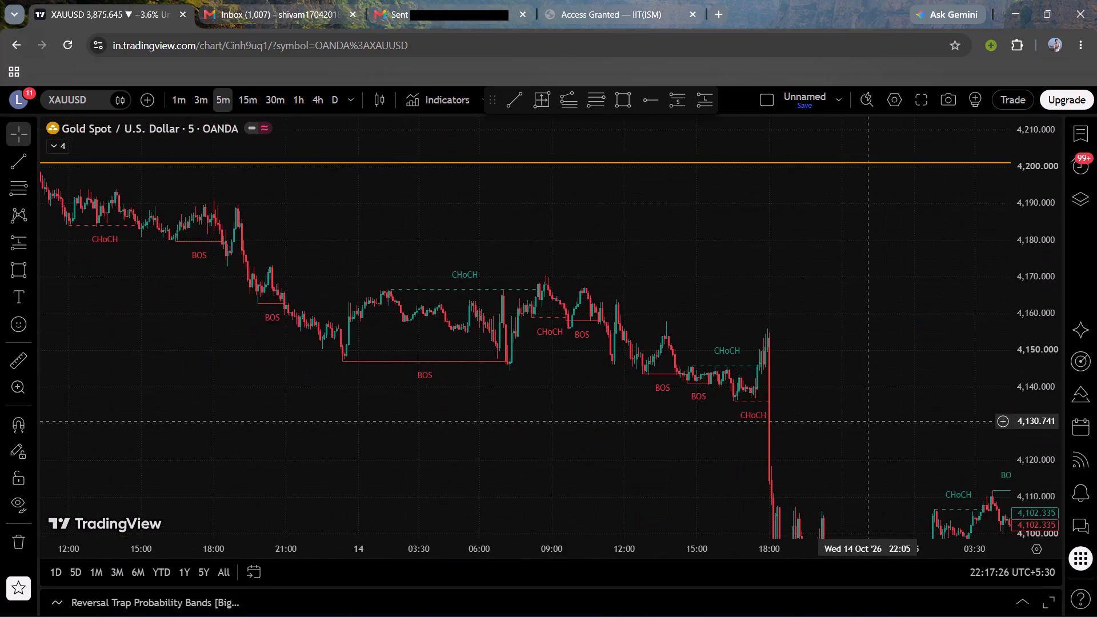
{"action": "left_click_drag", "start_coordinate": [869, 421], "coordinate": [869, 423]}
{"action": "scroll", "coordinate": [542, 431], "scroll_direction": "down", "scroll_amount": 4}
{"action": "left_click_drag", "start_coordinate": [495, 403], "coordinate": [1044, 552]}
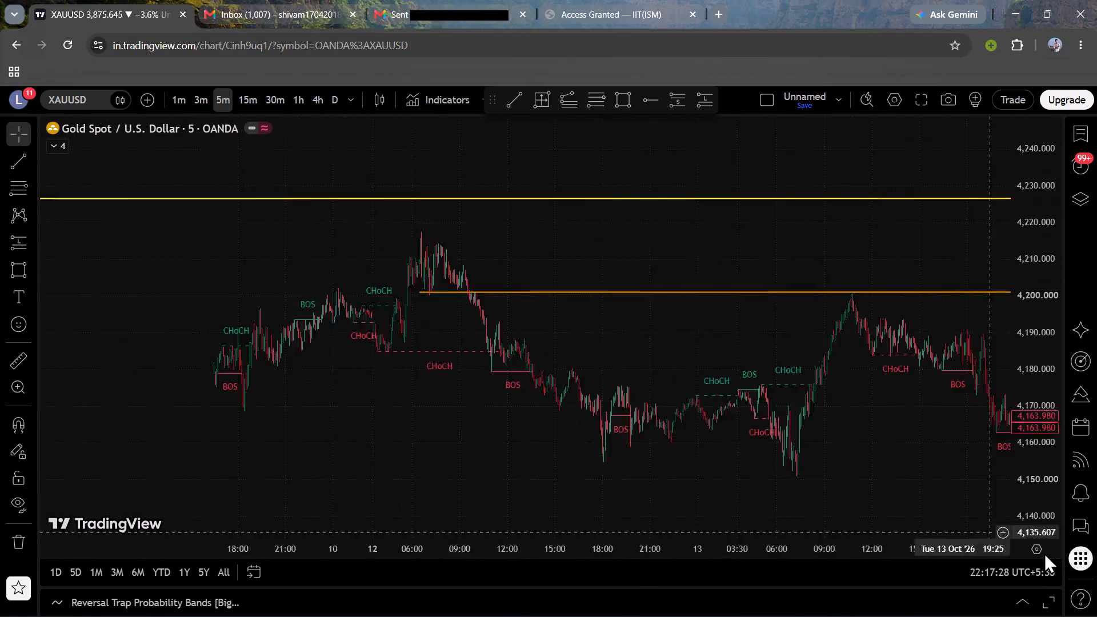
{"action": "left_click_drag", "start_coordinate": [1044, 552], "coordinate": [1045, 552]}
{"action": "scroll", "coordinate": [506, 463], "scroll_direction": "up", "scroll_amount": 1}
{"action": "left_click_drag", "start_coordinate": [388, 438], "coordinate": [783, 317]}
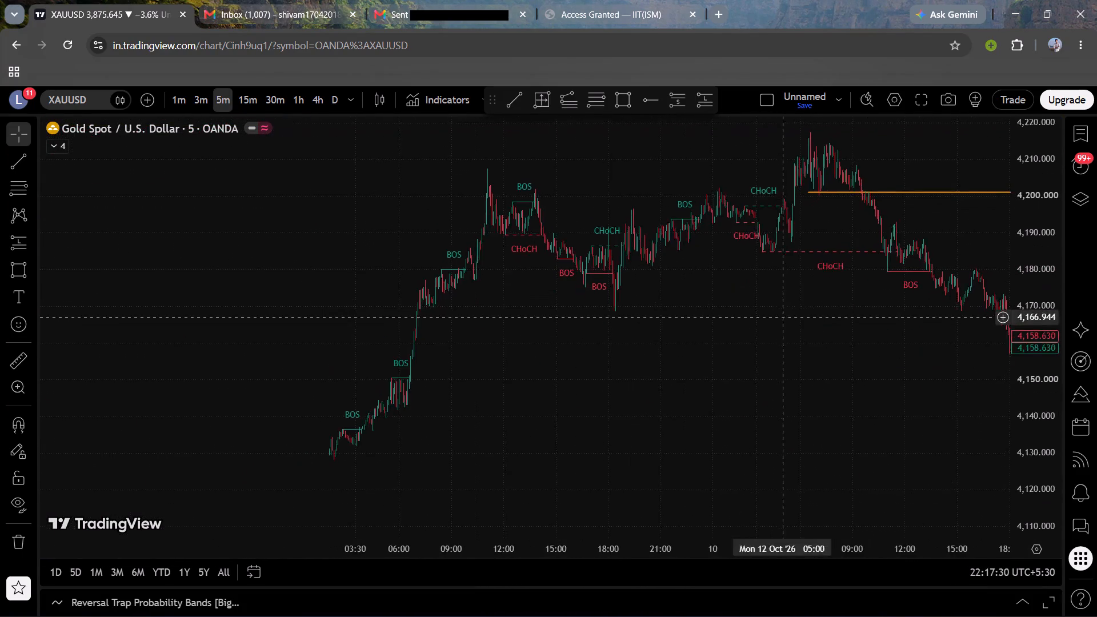
{"action": "left_click_drag", "start_coordinate": [783, 317], "coordinate": [783, 316]}
{"action": "scroll", "coordinate": [596, 367], "scroll_direction": "up", "scroll_amount": 2}
{"action": "left_click_drag", "start_coordinate": [493, 395], "coordinate": [767, 299]}
{"action": "scroll", "coordinate": [608, 338], "scroll_direction": "up", "scroll_amount": 1}
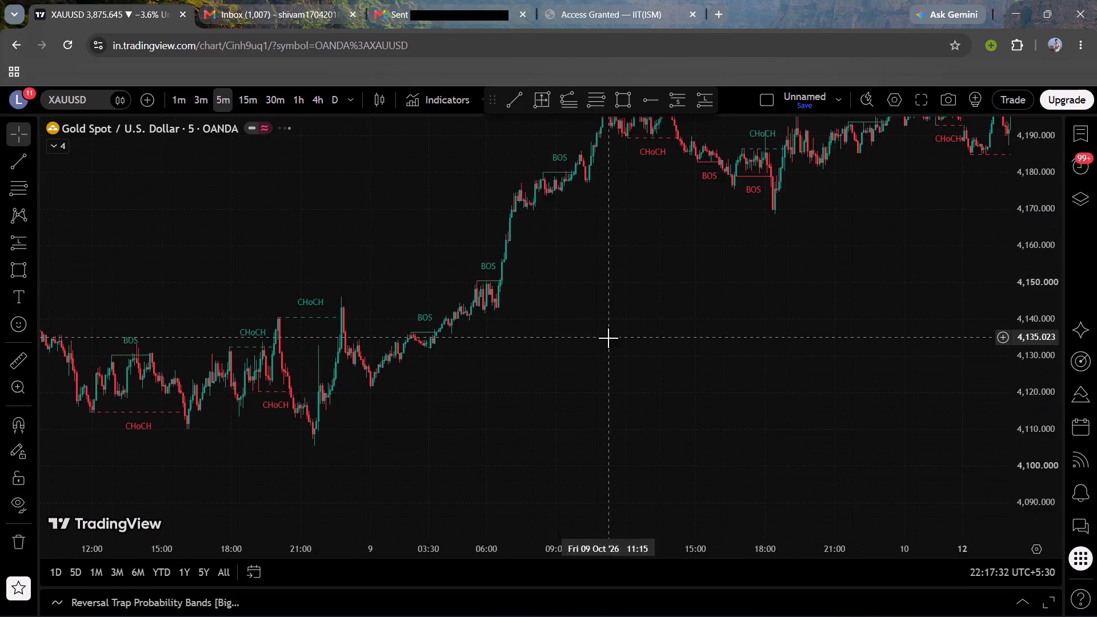
{"action": "left_click_drag", "start_coordinate": [547, 359], "coordinate": [981, 392]}
{"action": "left_click_drag", "start_coordinate": [441, 436], "coordinate": [723, 312]}
{"action": "left_click_drag", "start_coordinate": [543, 407], "coordinate": [746, 332]}
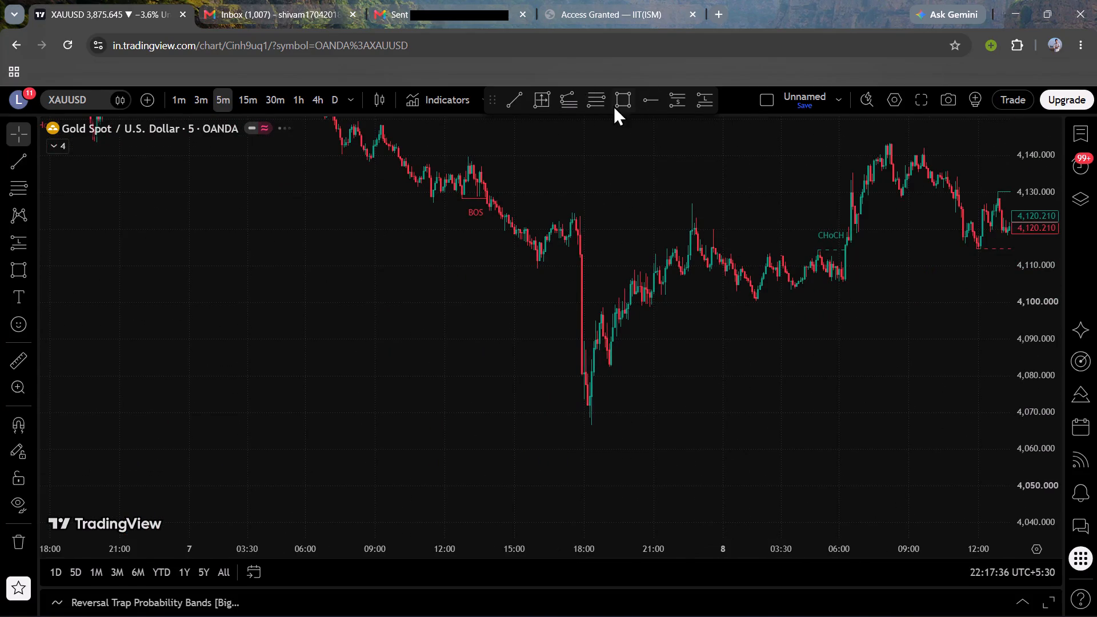
Start a Fibonacci retracement for the sharp 7 October price drop around 18:00.
{"action": "left_click", "coordinate": [595, 105]}
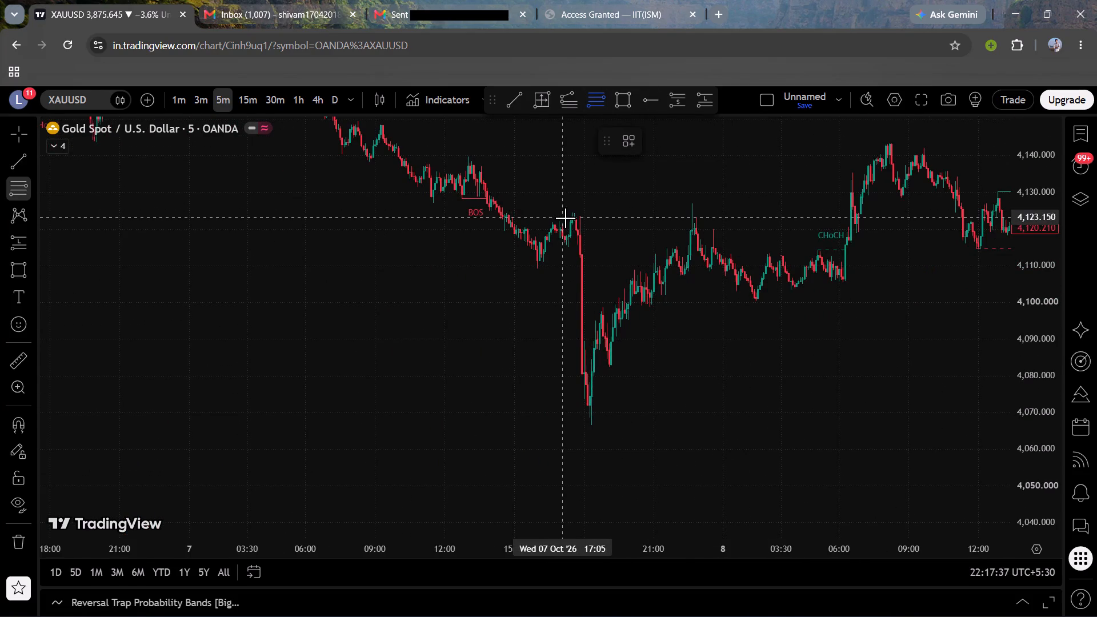
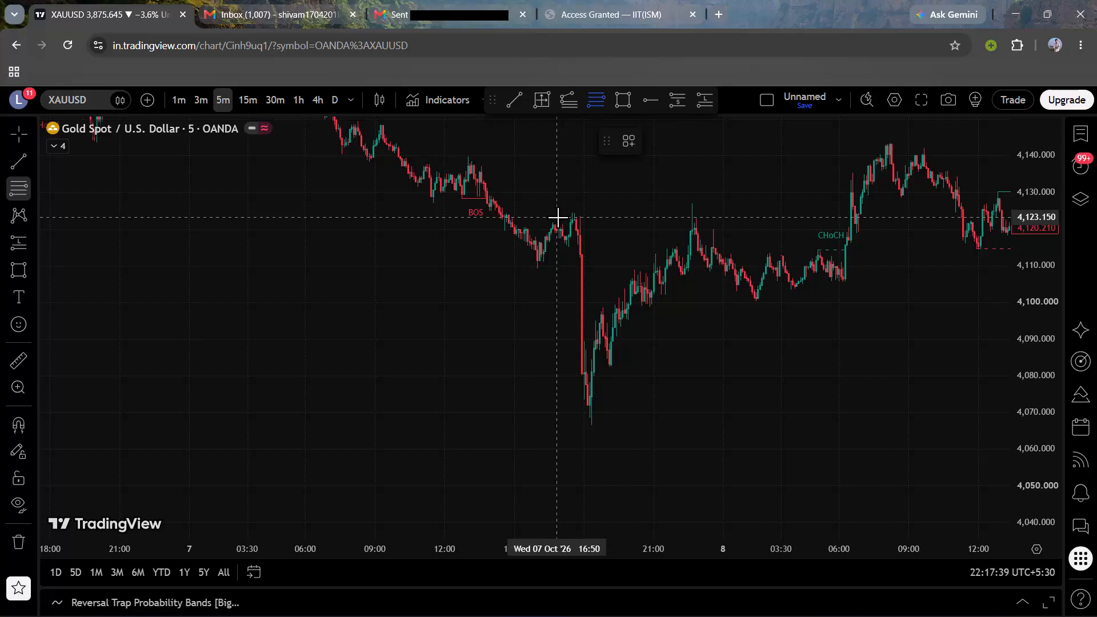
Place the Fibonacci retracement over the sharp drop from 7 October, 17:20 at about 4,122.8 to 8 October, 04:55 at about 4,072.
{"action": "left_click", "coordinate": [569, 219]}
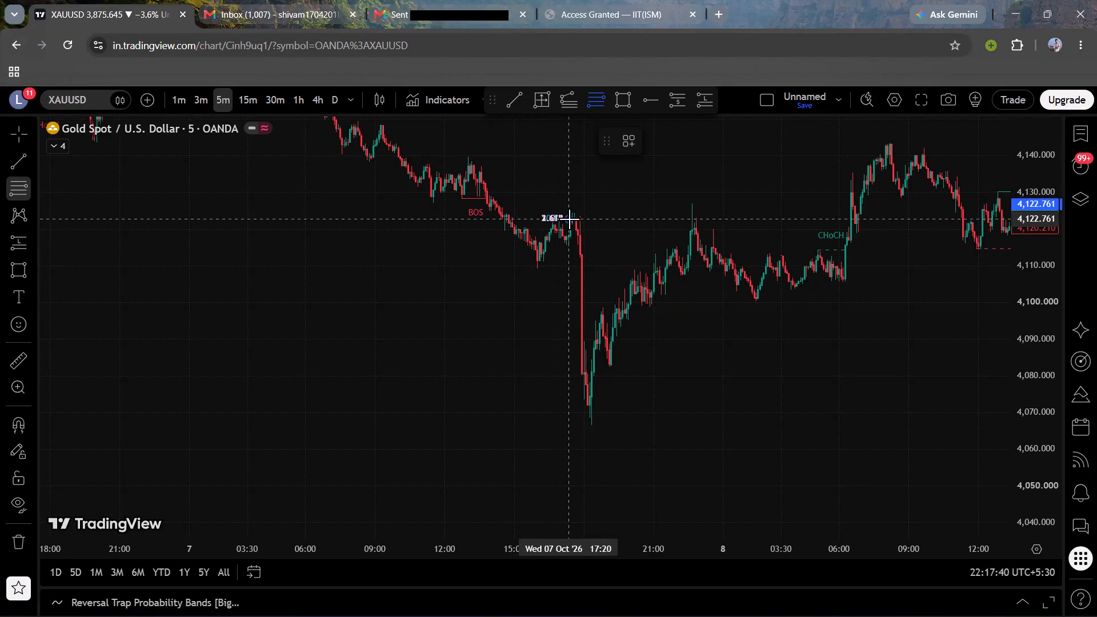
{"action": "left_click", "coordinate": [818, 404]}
Examine the 1.618, 2.618 and 3.618 extension levels of the 7 October retracement against price action from 8 to 12 October.
{"action": "left_click_drag", "start_coordinate": [903, 350], "coordinate": [671, 442]}
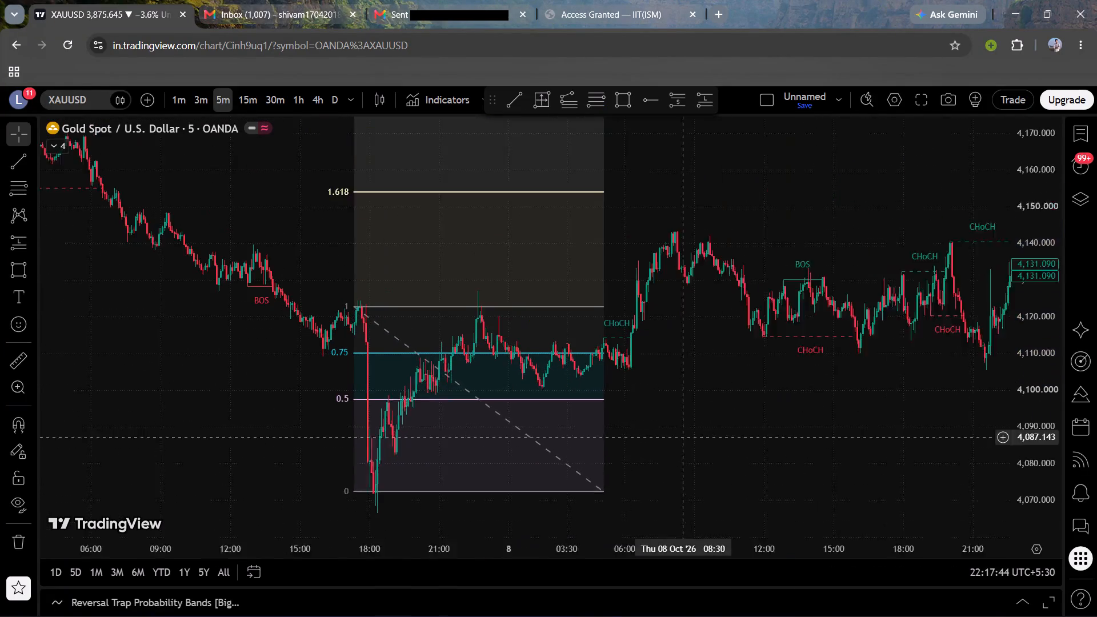
{"action": "left_click_drag", "start_coordinate": [671, 442], "coordinate": [604, 455]}
{"action": "left_click_drag", "start_coordinate": [784, 209], "coordinate": [436, 209]}
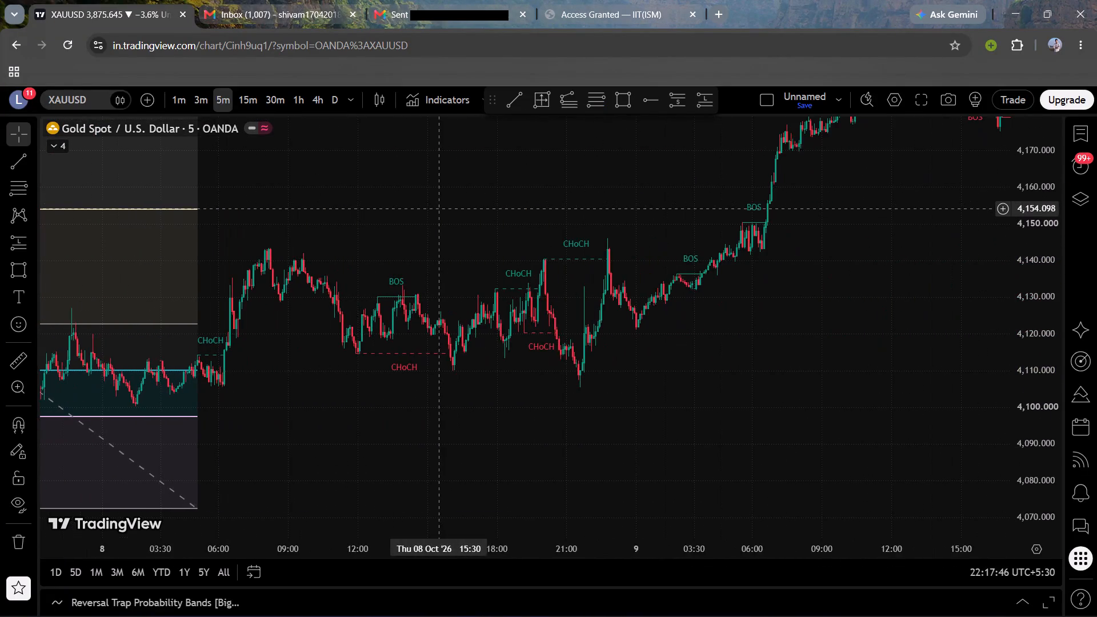
{"action": "left_click_drag", "start_coordinate": [436, 209], "coordinate": [574, 438]}
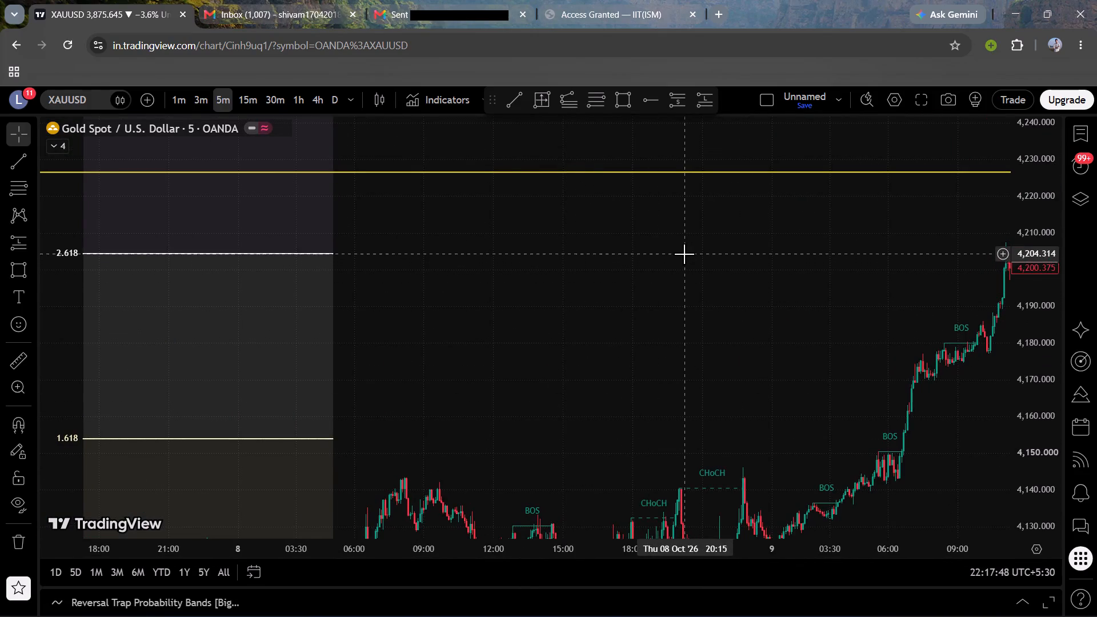
{"action": "left_click_drag", "start_coordinate": [683, 254], "coordinate": [271, 220]}
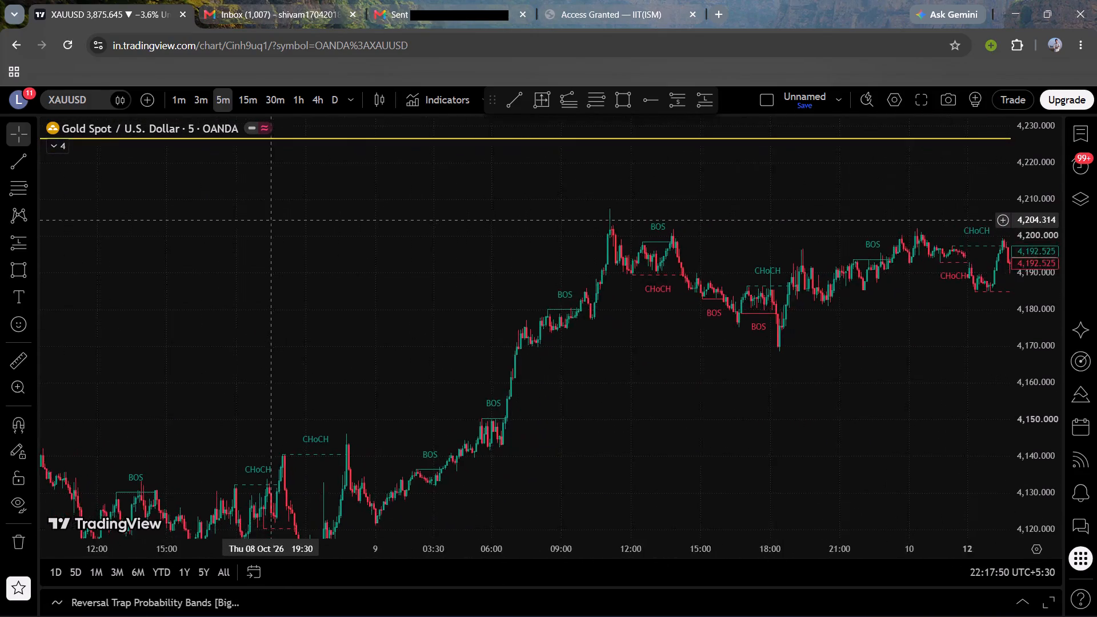
{"action": "left_click_drag", "start_coordinate": [271, 220], "coordinate": [602, 374]}
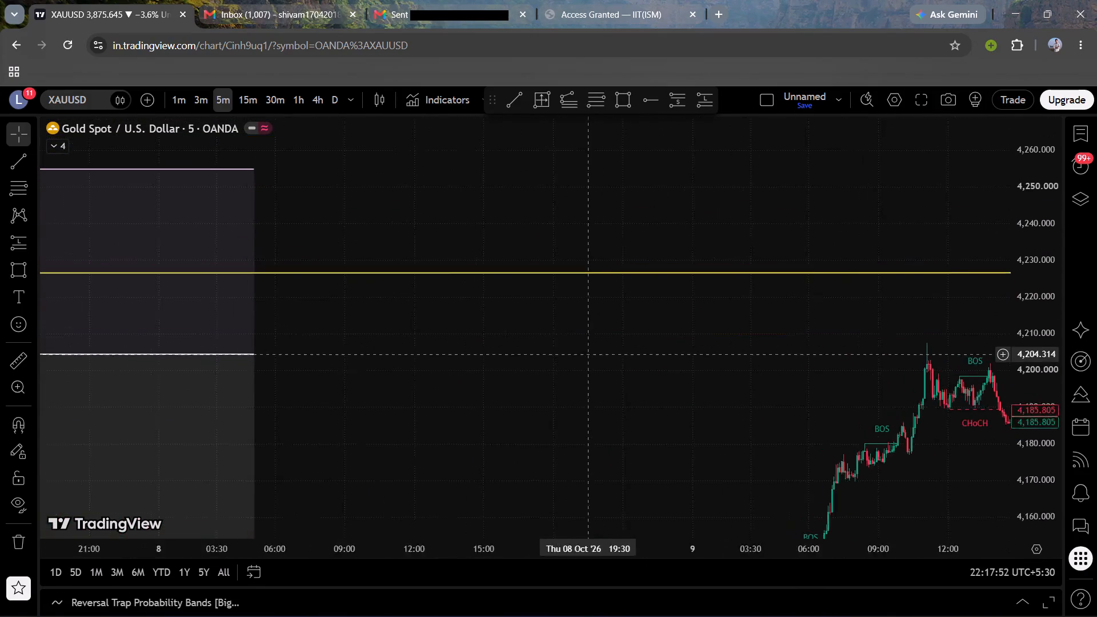
{"action": "left_click_drag", "start_coordinate": [602, 374], "coordinate": [493, 409]}
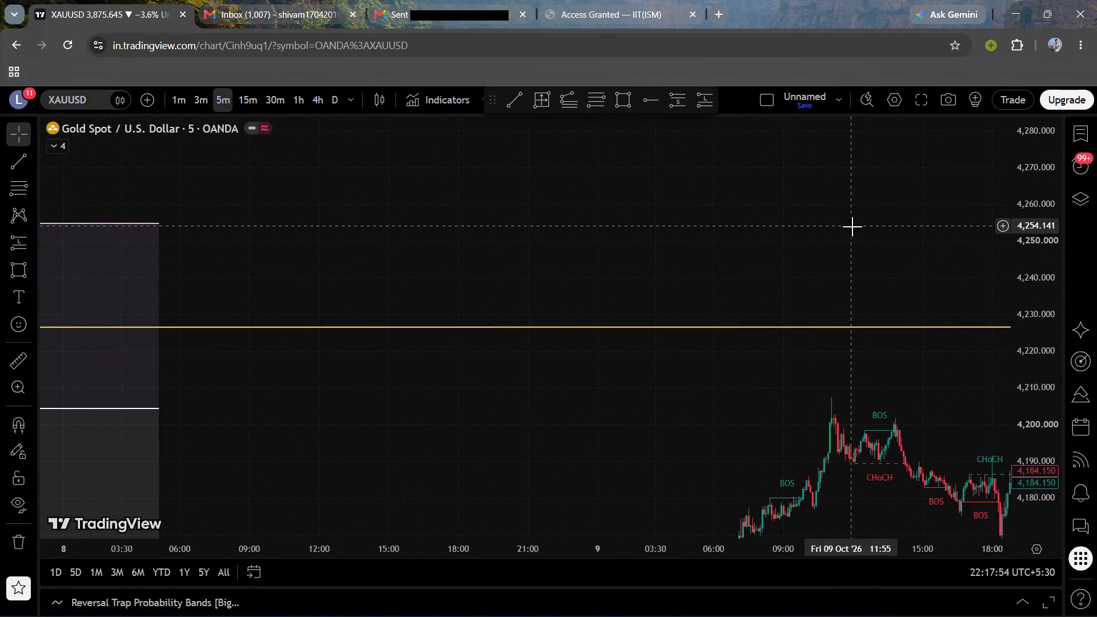
{"action": "left_click_drag", "start_coordinate": [852, 224], "coordinate": [410, 207]}
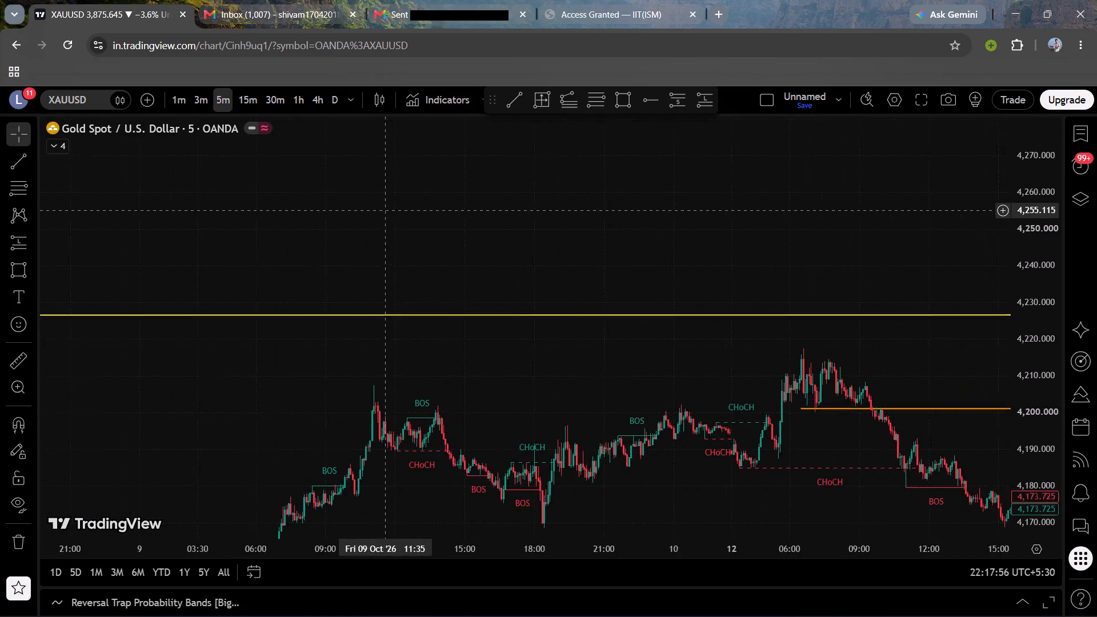
{"action": "left_click_drag", "start_coordinate": [410, 207], "coordinate": [824, 129]}
{"action": "left_click_drag", "start_coordinate": [524, 314], "coordinate": [691, 310]}
{"action": "scroll", "coordinate": [693, 309], "scroll_direction": "down", "scroll_amount": 7}
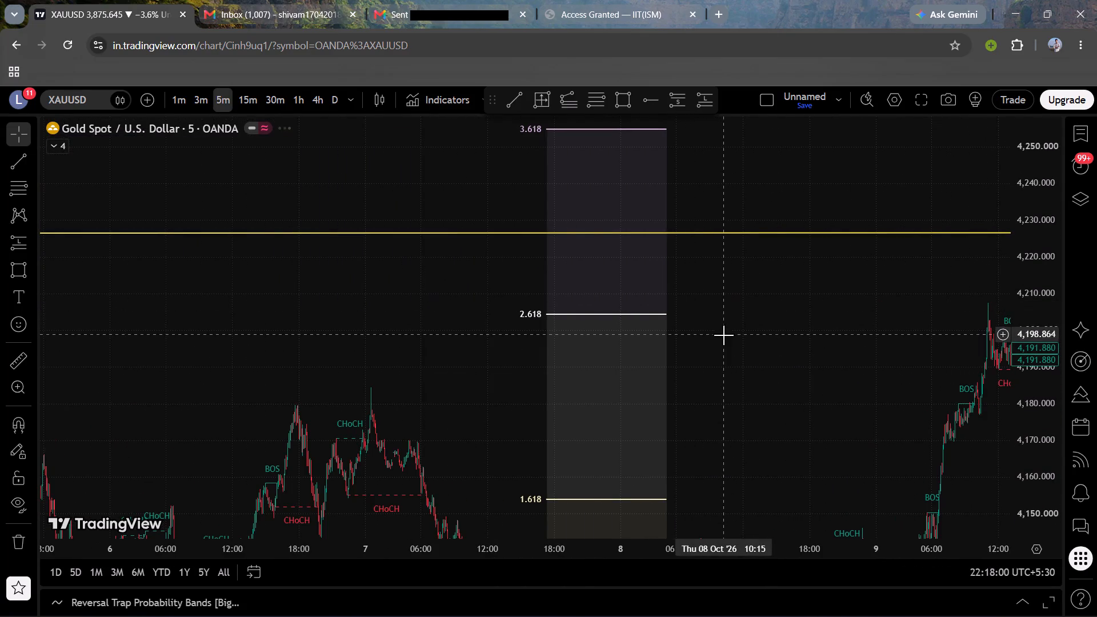
{"action": "scroll", "coordinate": [723, 322], "scroll_direction": "down", "scroll_amount": 7}
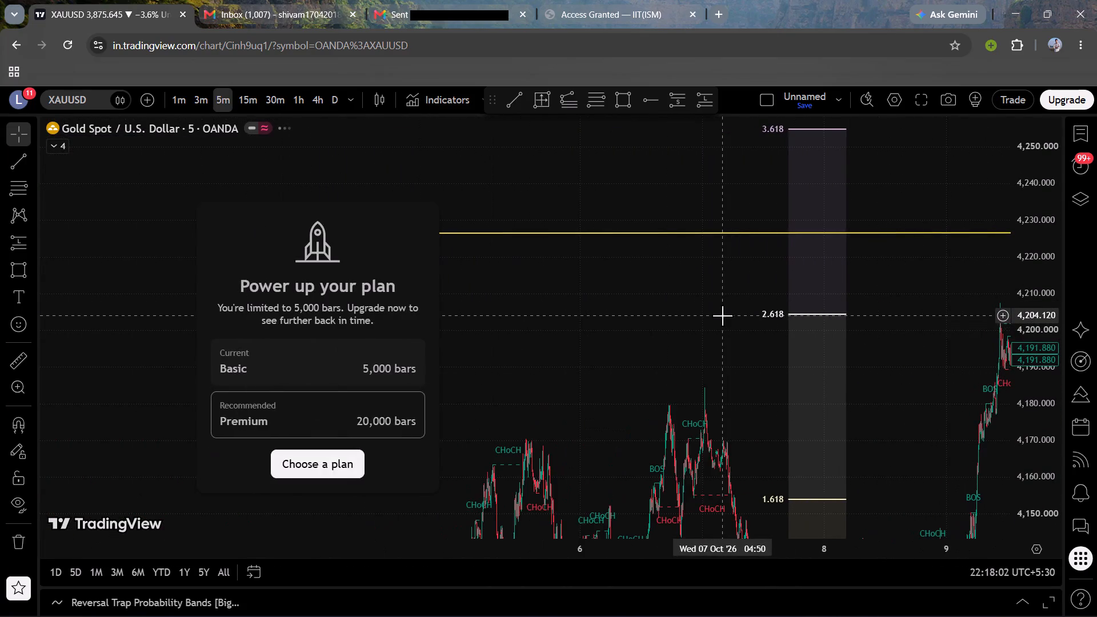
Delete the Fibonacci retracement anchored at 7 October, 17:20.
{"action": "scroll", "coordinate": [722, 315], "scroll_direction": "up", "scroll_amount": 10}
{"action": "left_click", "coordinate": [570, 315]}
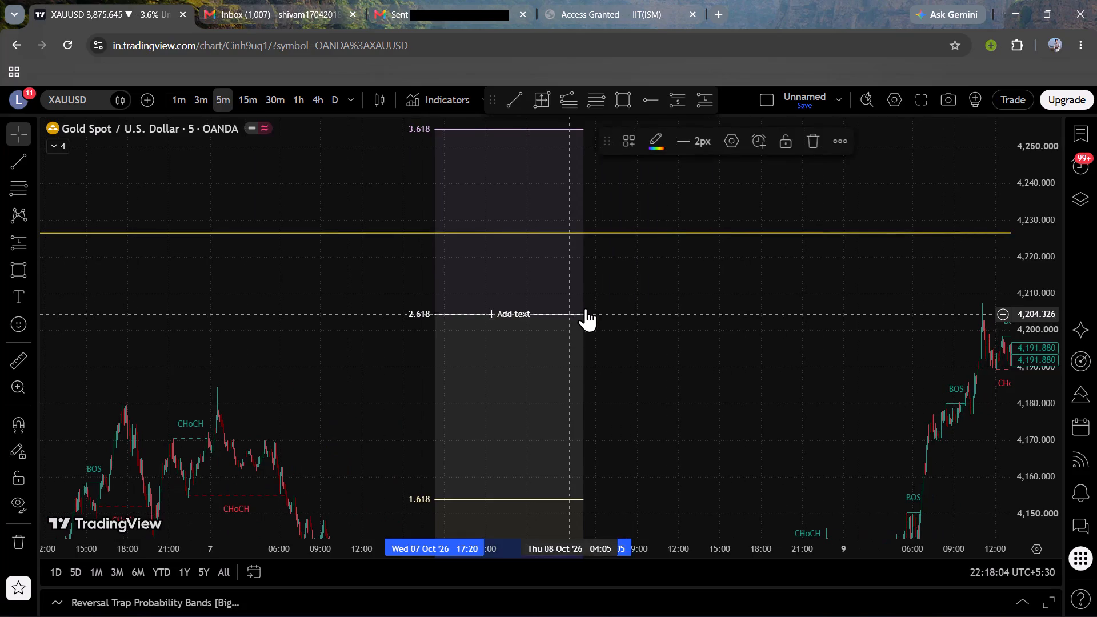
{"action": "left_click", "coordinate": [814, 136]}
Examine the XAUUSD rise from 8 October to the 12 October swing high below the upper yellow line.
{"action": "left_click_drag", "start_coordinate": [703, 393], "coordinate": [691, 281]}
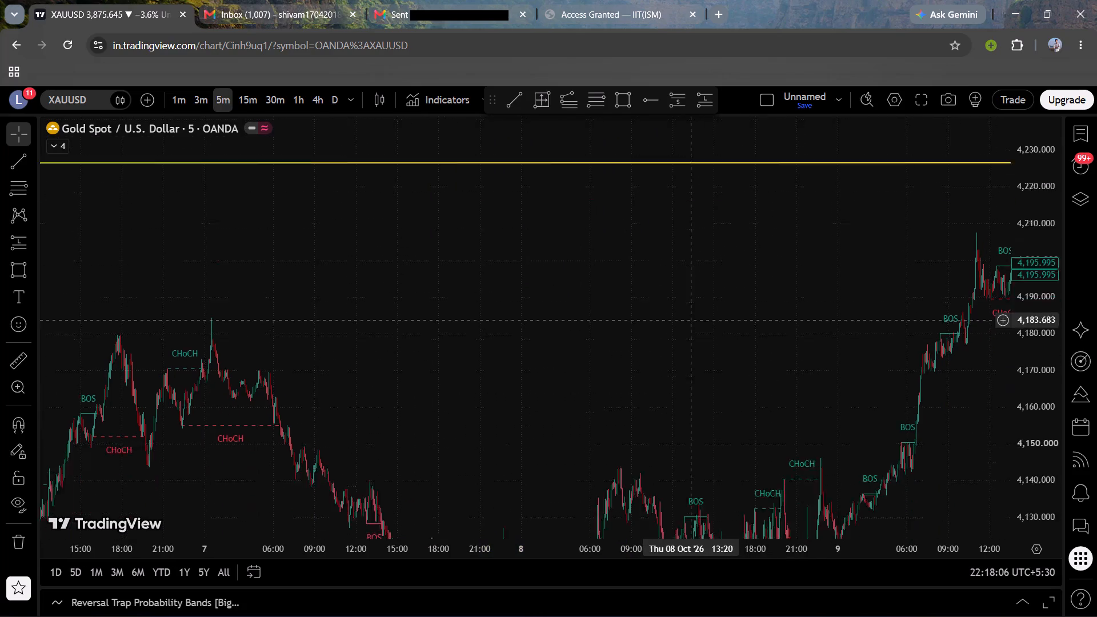
{"action": "left_click_drag", "start_coordinate": [691, 281], "coordinate": [686, 123]}
{"action": "scroll", "coordinate": [745, 310], "scroll_direction": "up", "scroll_amount": 5}
{"action": "left_click_drag", "start_coordinate": [879, 309], "coordinate": [674, 348]}
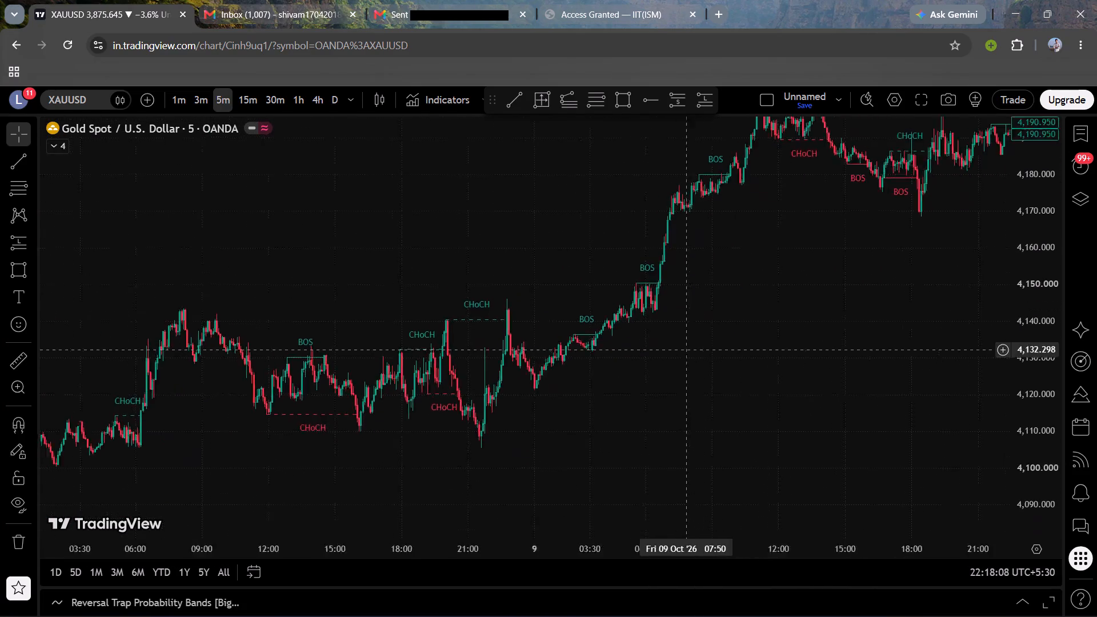
{"action": "left_click_drag", "start_coordinate": [674, 348], "coordinate": [427, 481]}
{"action": "scroll", "coordinate": [635, 393], "scroll_direction": "up", "scroll_amount": 2}
{"action": "left_click_drag", "start_coordinate": [773, 417], "coordinate": [684, 420]}
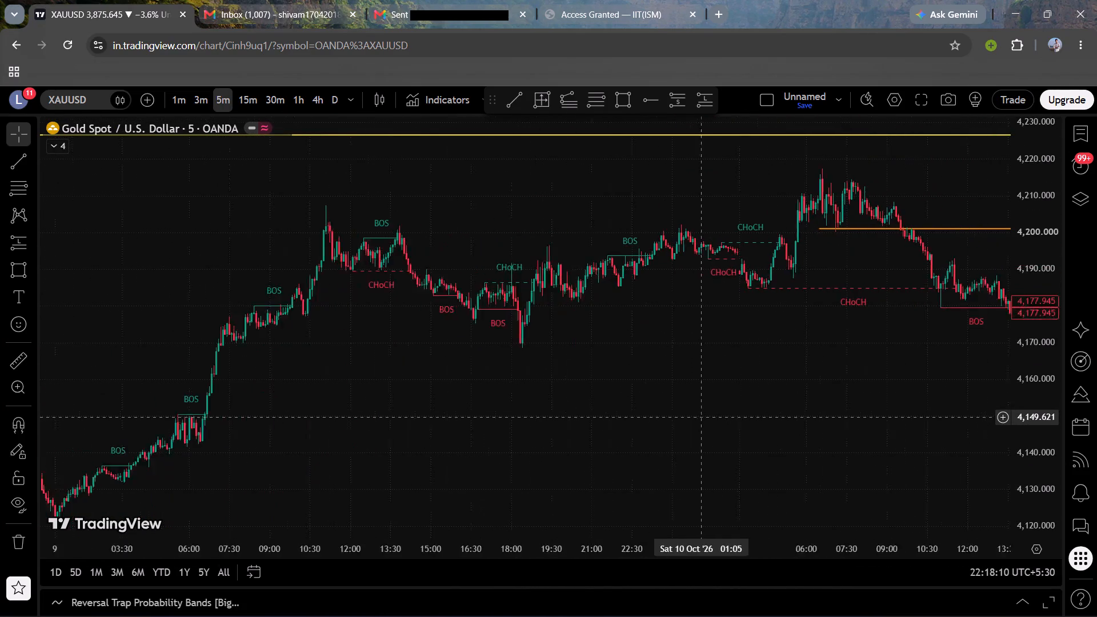
{"action": "left_click_drag", "start_coordinate": [684, 420], "coordinate": [640, 437]}
{"action": "left_click_drag", "start_coordinate": [740, 393], "coordinate": [578, 468]}
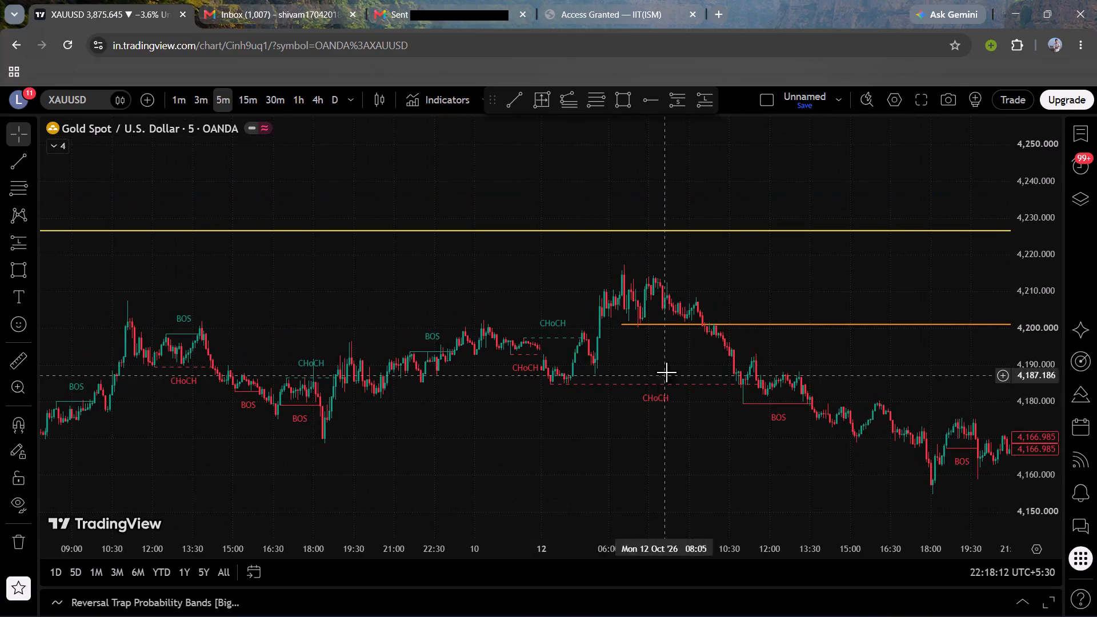
{"action": "left_click_drag", "start_coordinate": [626, 358], "coordinate": [560, 434]}
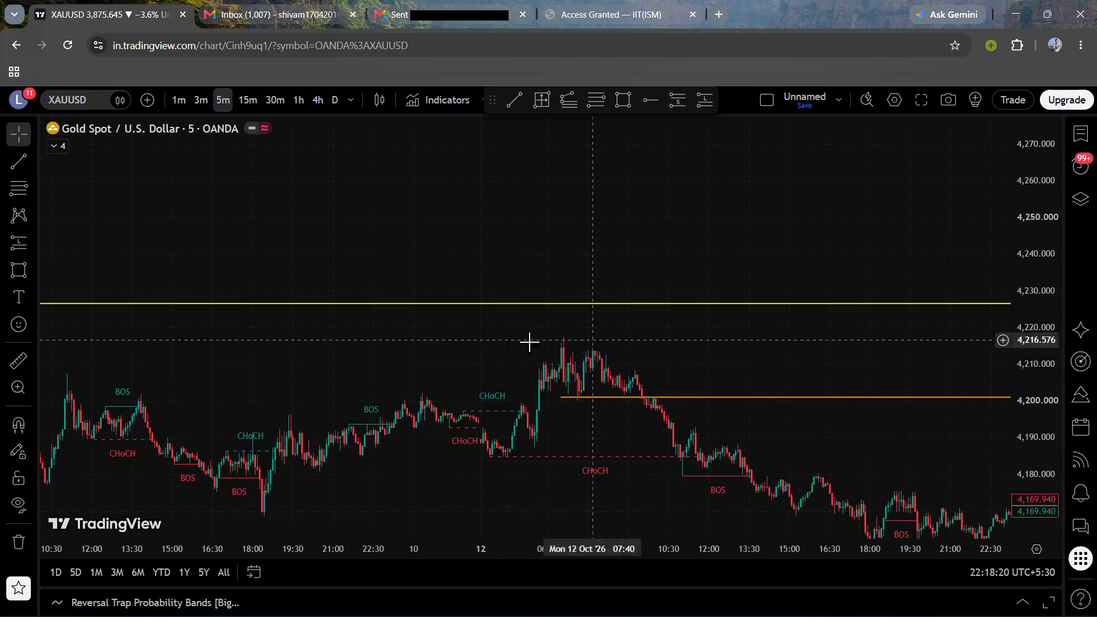
Examine price action from 12 to 15 October, including the sharp 14 October drop and the recovery from the lower yellow line.
{"action": "left_click_drag", "start_coordinate": [749, 370], "coordinate": [575, 177]}
{"action": "left_click_drag", "start_coordinate": [752, 348], "coordinate": [391, 276]}
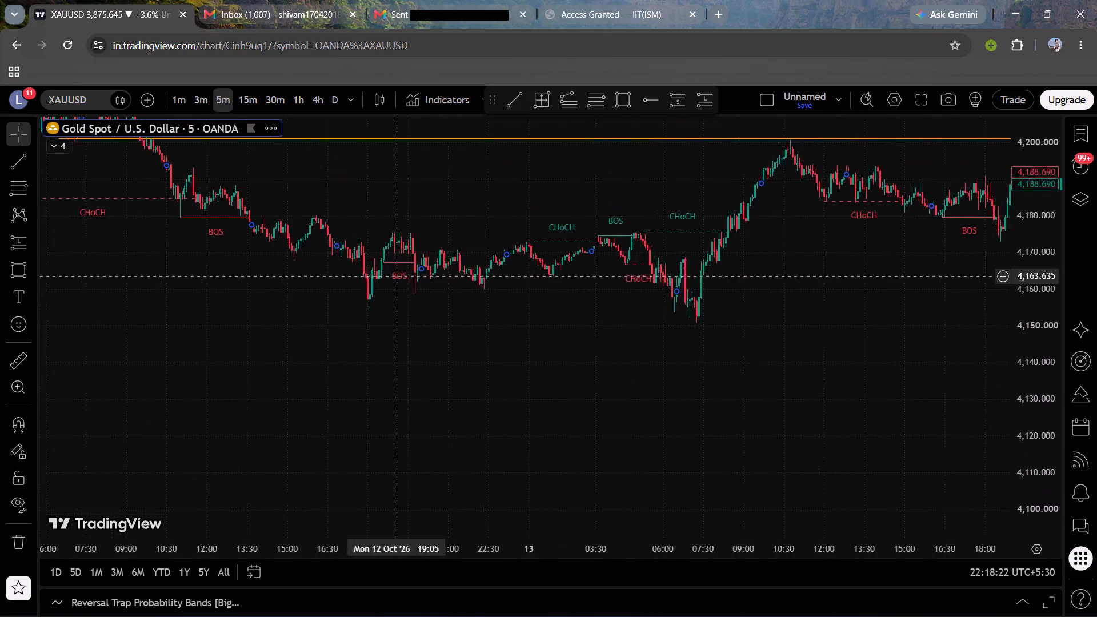
{"action": "left_click_drag", "start_coordinate": [391, 276], "coordinate": [388, 276]}
{"action": "left_click_drag", "start_coordinate": [745, 335], "coordinate": [714, 338]}
{"action": "left_click_drag", "start_coordinate": [784, 337], "coordinate": [399, 475]}
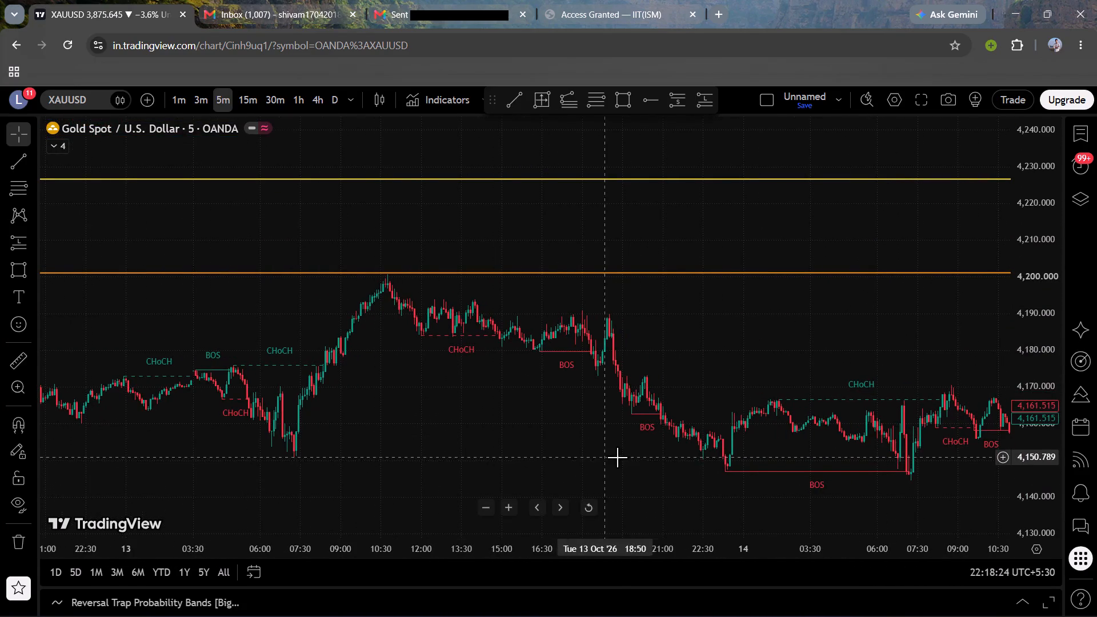
{"action": "left_click_drag", "start_coordinate": [613, 460], "coordinate": [504, 447]}
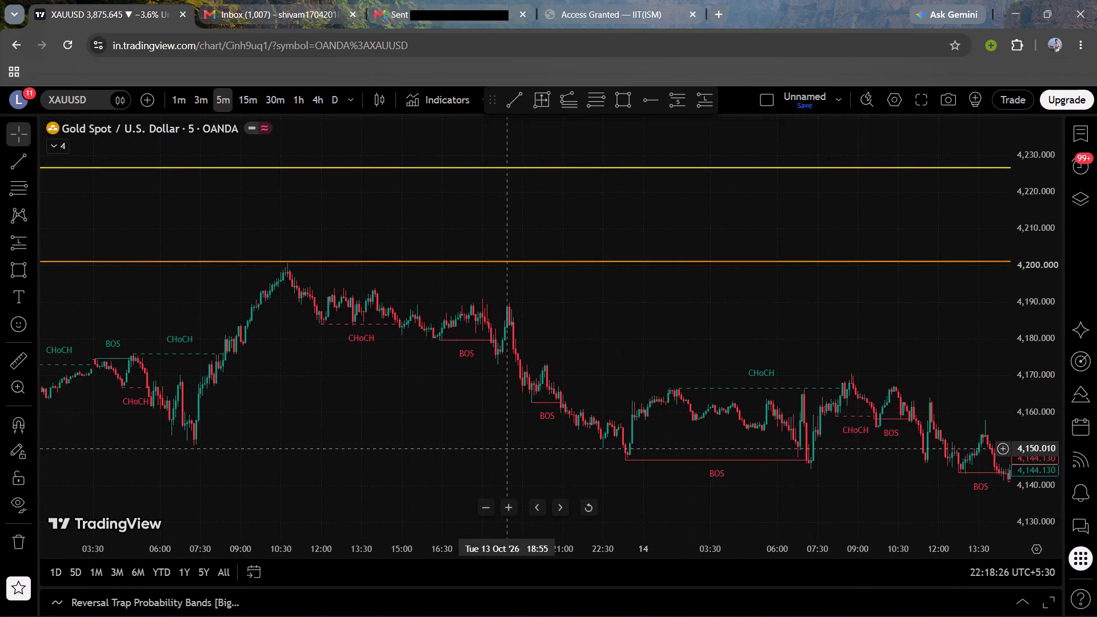
{"action": "left_click_drag", "start_coordinate": [504, 447], "coordinate": [491, 412]}
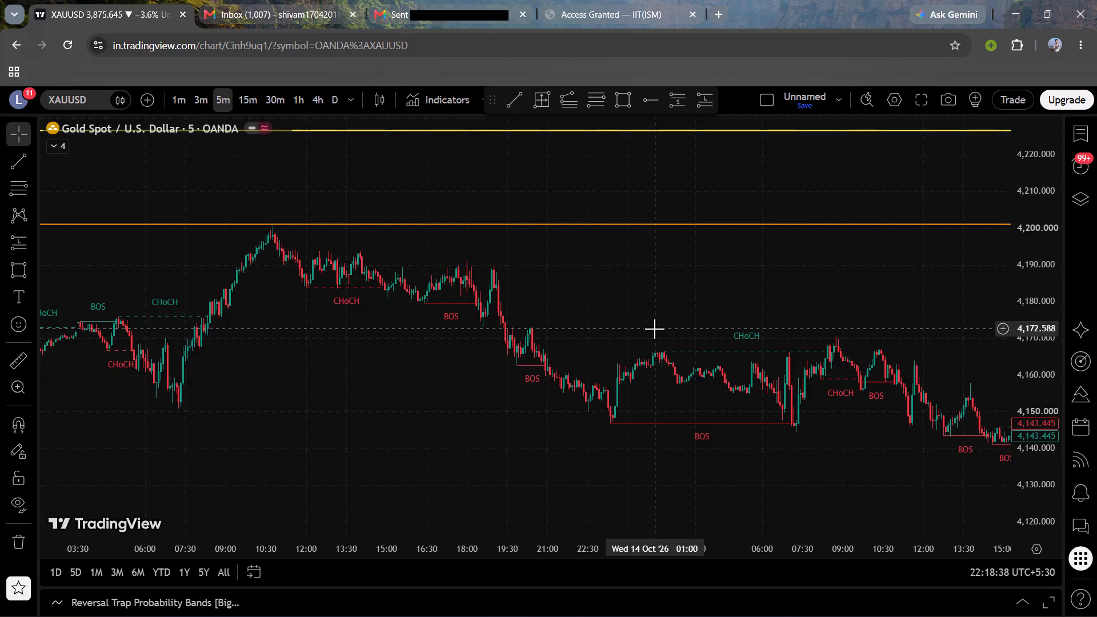
{"action": "left_click_drag", "start_coordinate": [642, 325], "coordinate": [482, 229]}
{"action": "left_click_drag", "start_coordinate": [664, 364], "coordinate": [463, 290]}
{"action": "left_click_drag", "start_coordinate": [614, 347], "coordinate": [387, 278]}
{"action": "left_click_drag", "start_coordinate": [659, 279], "coordinate": [560, 336]}
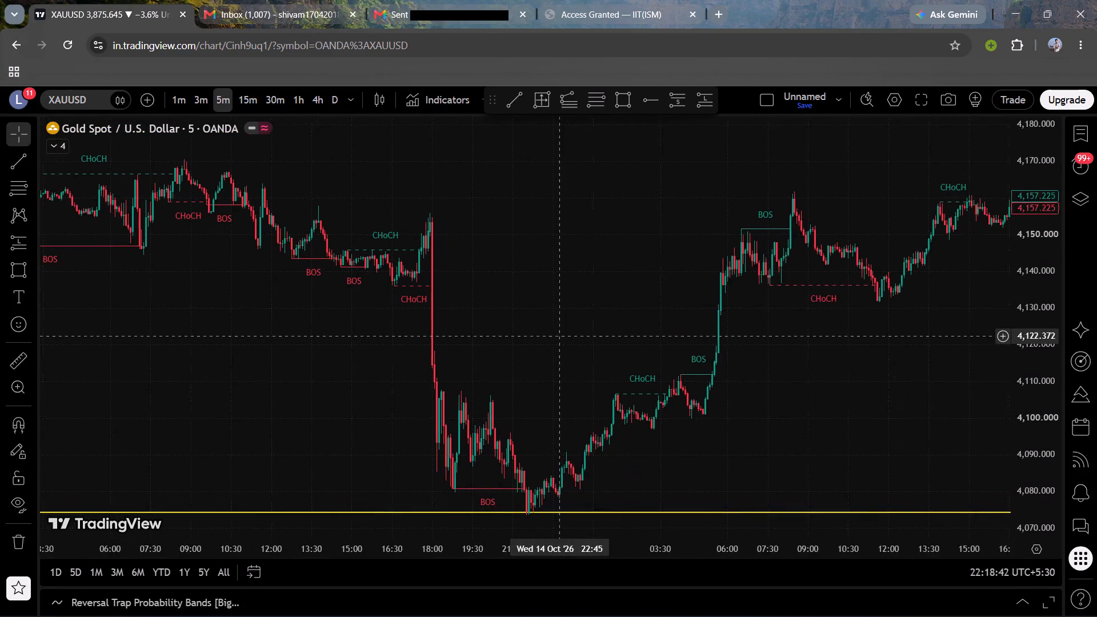
{"action": "left_click_drag", "start_coordinate": [560, 336], "coordinate": [453, 323]}
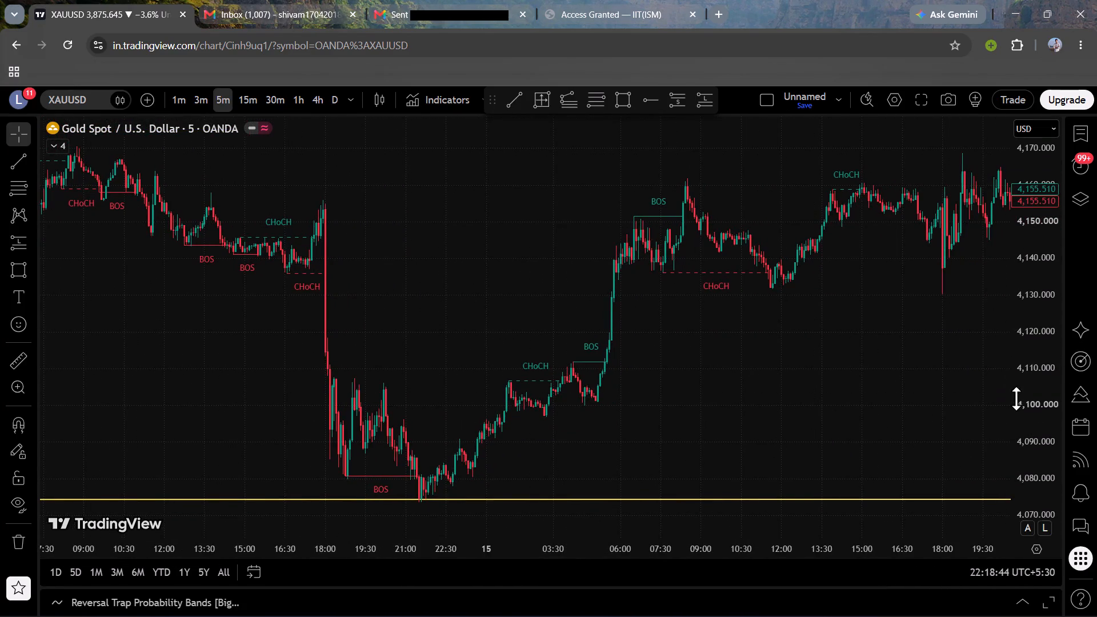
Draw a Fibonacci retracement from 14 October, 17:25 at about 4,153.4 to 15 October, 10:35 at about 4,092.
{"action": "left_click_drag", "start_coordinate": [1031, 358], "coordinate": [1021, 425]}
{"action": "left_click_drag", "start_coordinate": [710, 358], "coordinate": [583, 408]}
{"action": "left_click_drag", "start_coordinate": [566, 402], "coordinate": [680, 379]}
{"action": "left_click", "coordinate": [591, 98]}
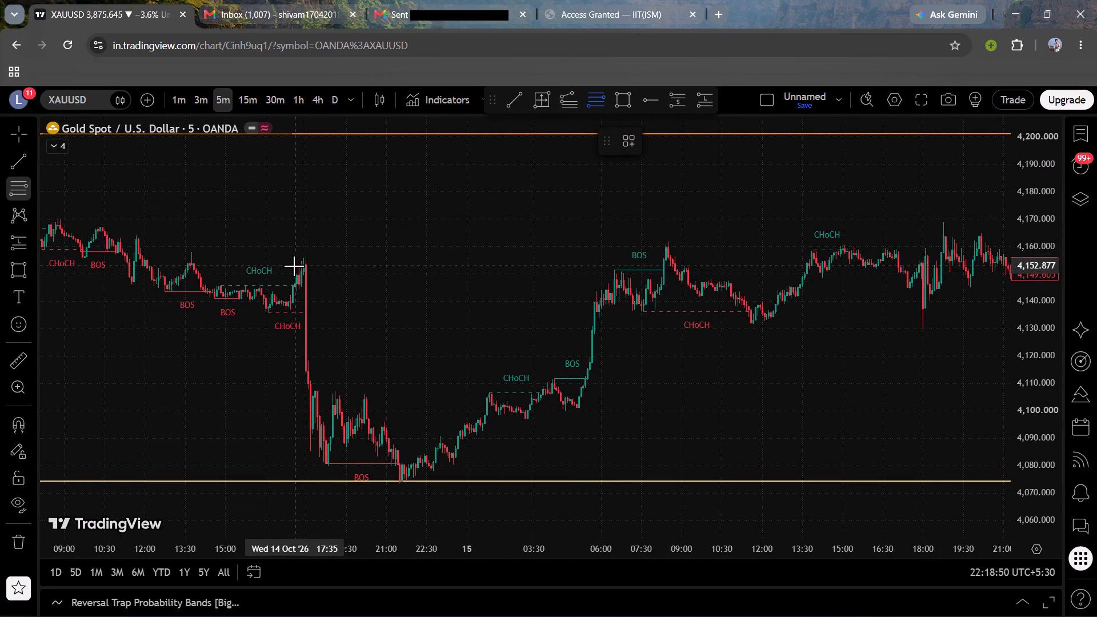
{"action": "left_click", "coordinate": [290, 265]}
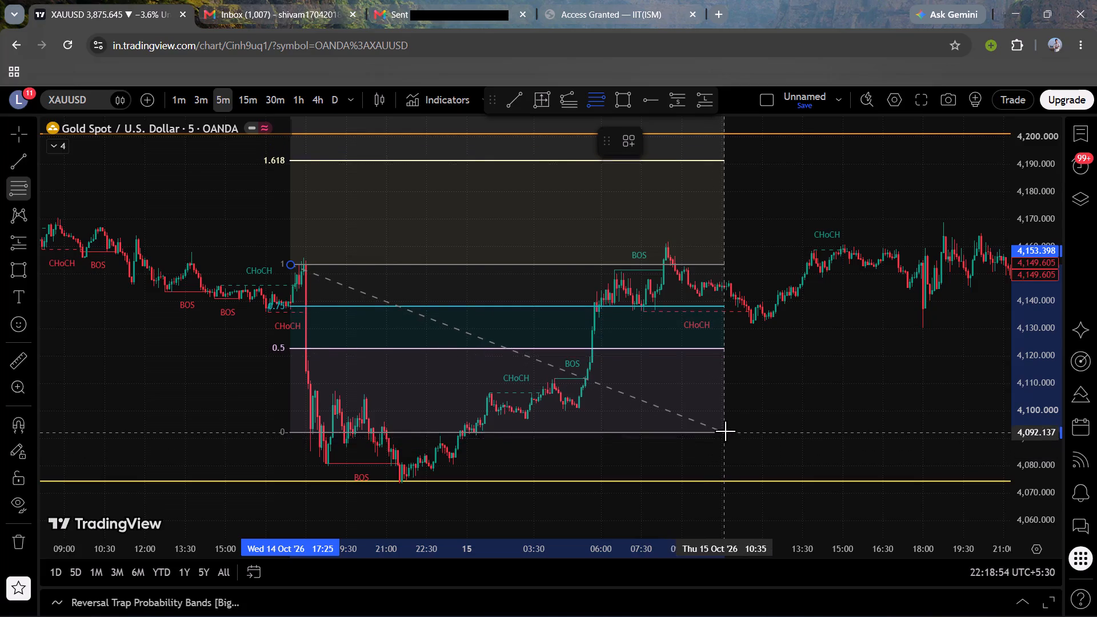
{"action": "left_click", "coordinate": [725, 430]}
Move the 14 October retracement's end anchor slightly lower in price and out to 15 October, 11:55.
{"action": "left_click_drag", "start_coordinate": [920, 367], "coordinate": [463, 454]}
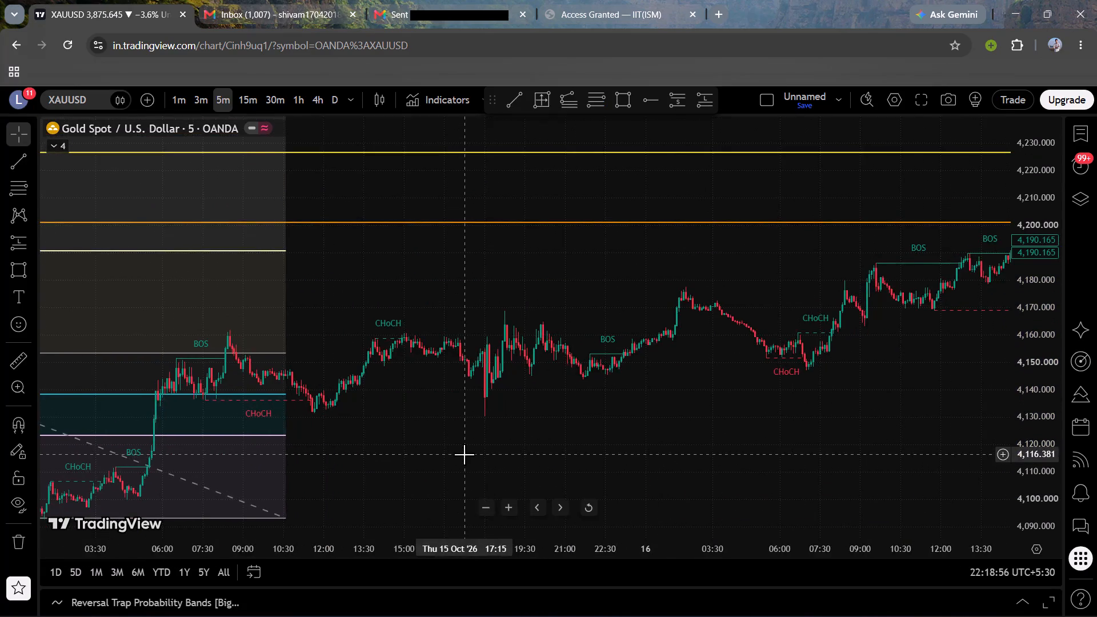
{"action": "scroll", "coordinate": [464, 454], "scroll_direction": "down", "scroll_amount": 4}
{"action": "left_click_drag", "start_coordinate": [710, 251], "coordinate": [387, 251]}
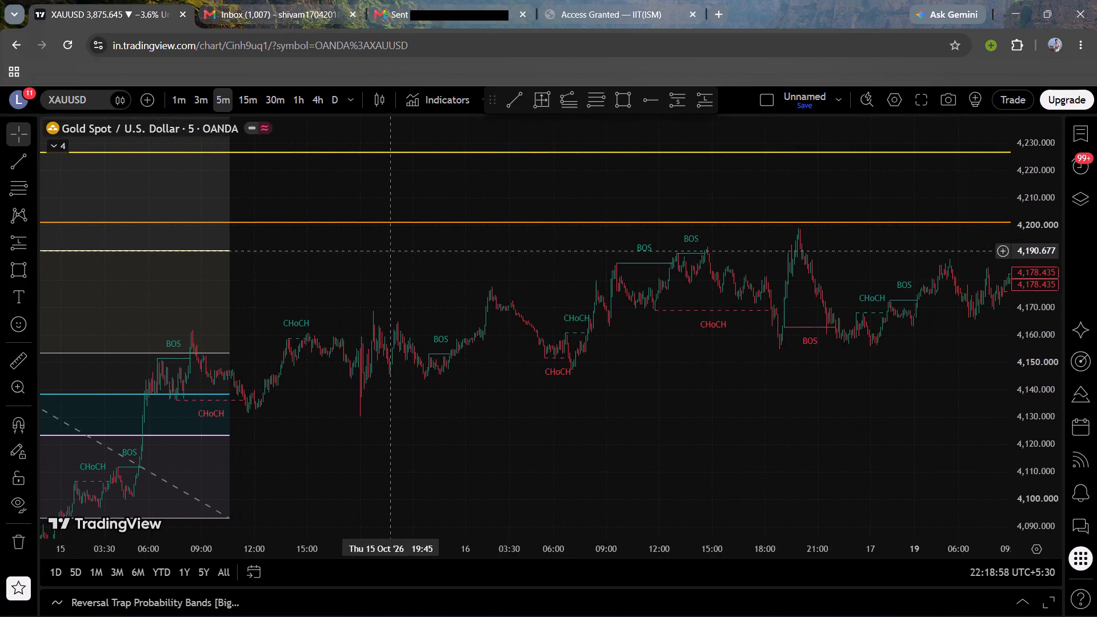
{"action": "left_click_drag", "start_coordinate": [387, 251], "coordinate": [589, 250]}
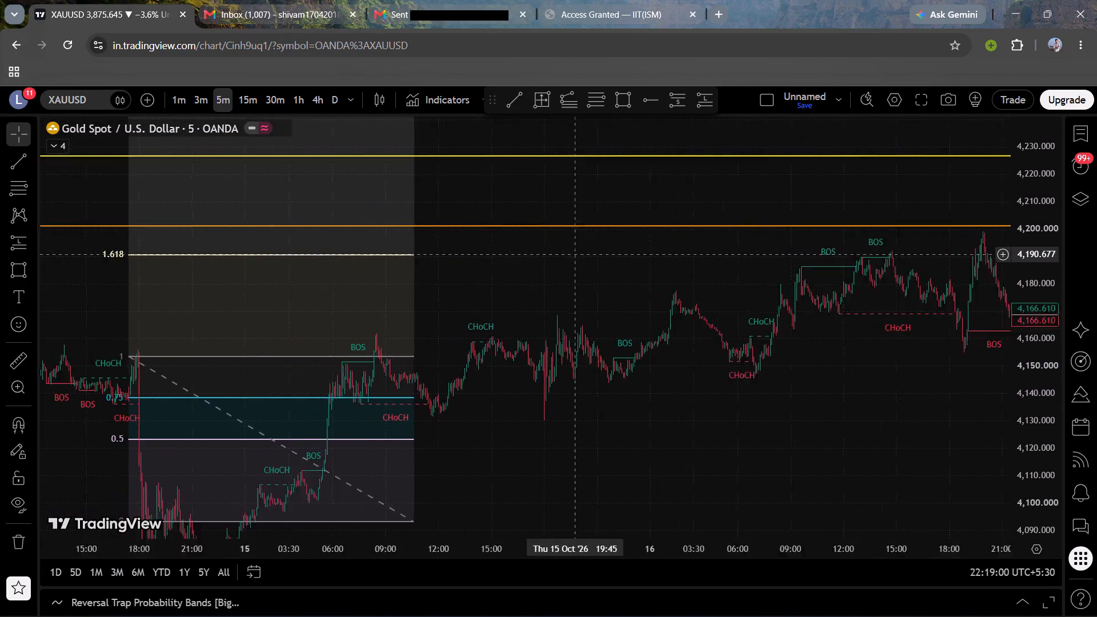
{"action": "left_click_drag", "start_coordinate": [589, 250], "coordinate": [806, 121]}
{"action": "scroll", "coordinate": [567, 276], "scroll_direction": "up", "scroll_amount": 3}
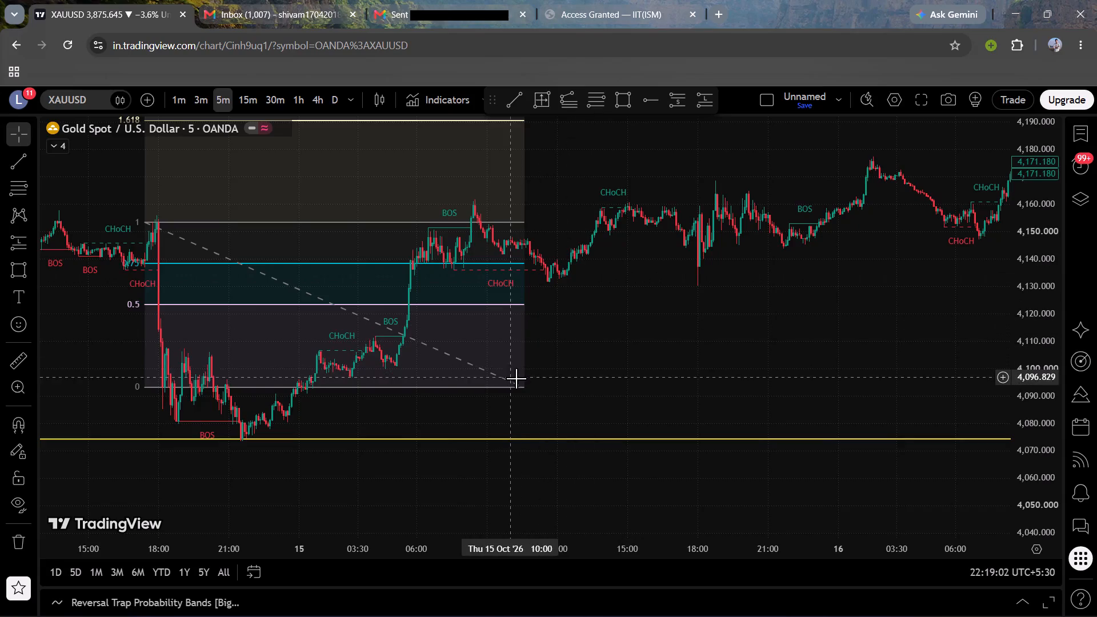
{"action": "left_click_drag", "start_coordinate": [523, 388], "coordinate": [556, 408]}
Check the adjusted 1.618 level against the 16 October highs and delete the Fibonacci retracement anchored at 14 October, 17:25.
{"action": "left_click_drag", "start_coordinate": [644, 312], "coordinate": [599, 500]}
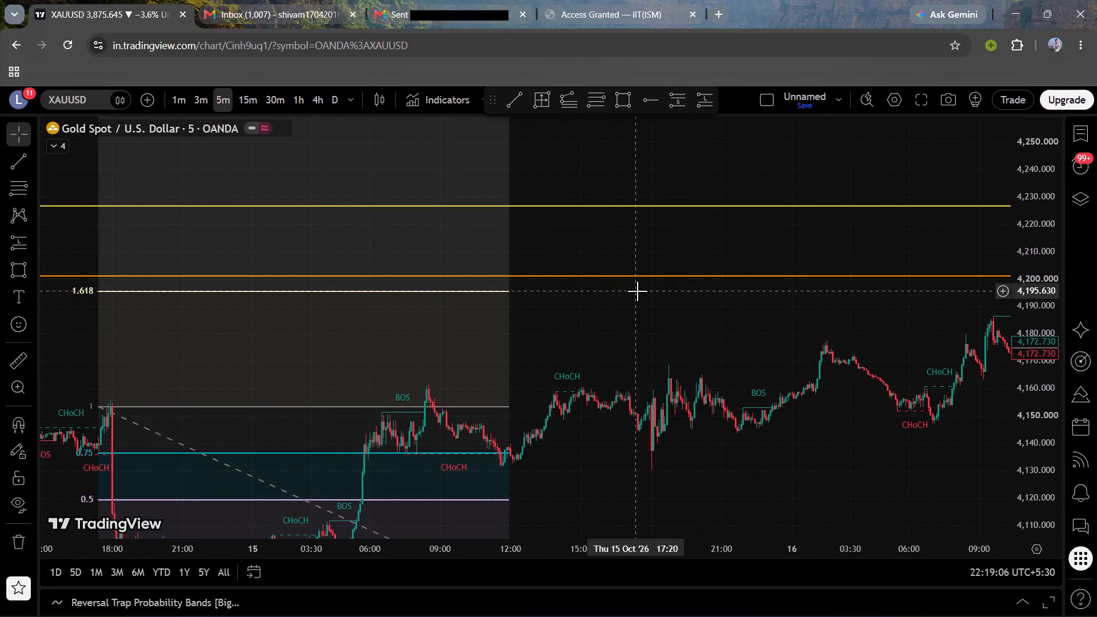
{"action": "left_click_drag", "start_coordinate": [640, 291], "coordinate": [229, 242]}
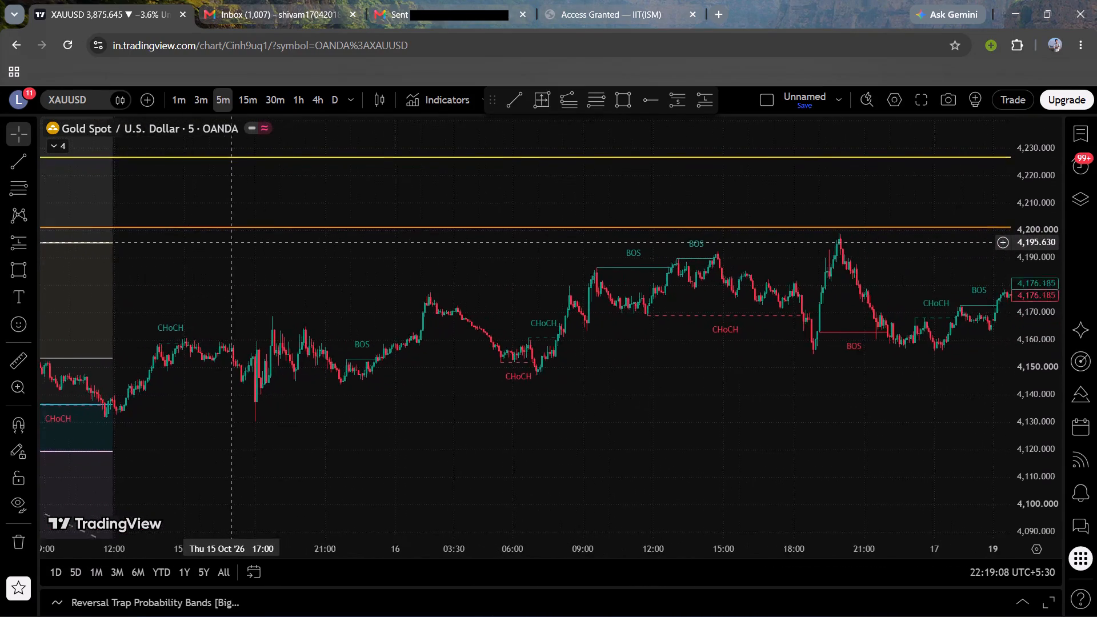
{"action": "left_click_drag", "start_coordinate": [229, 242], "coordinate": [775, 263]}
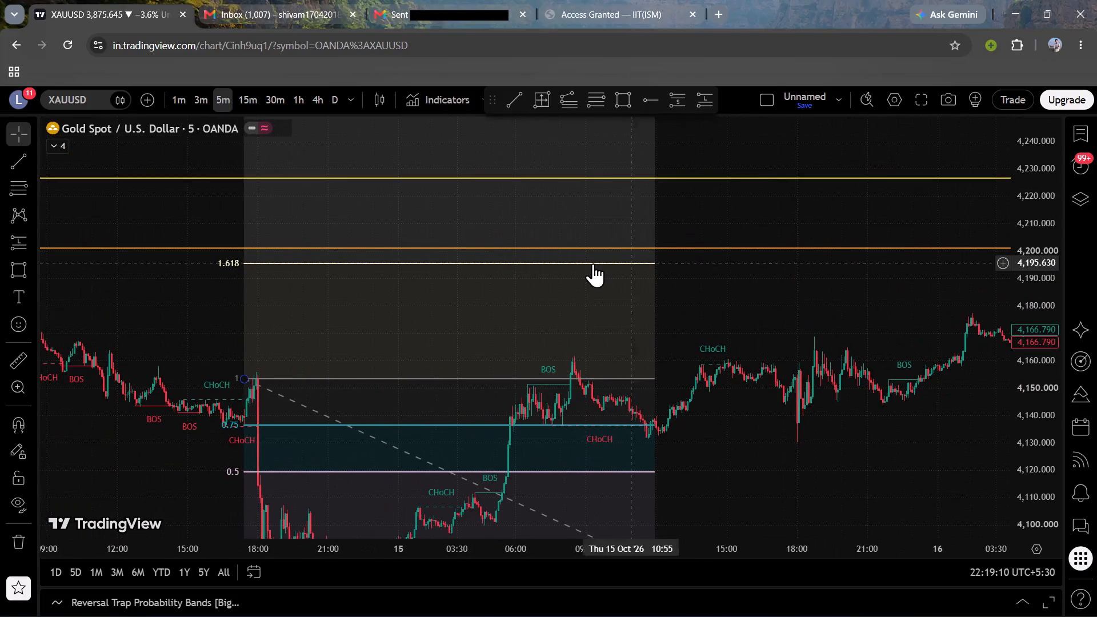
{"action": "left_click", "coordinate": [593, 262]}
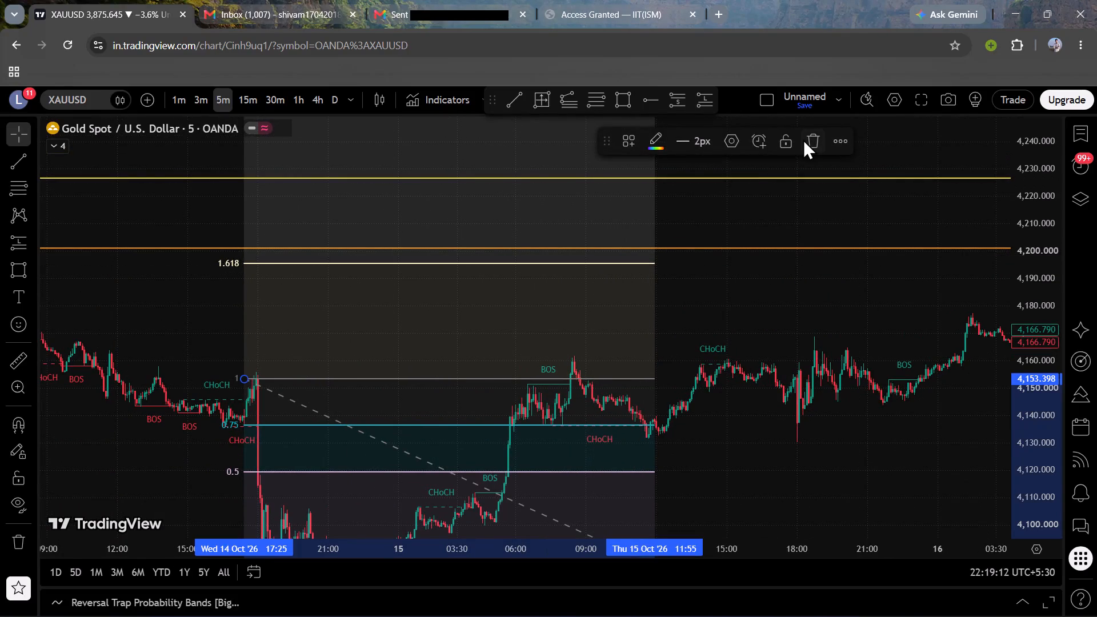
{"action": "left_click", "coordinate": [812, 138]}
Examine the price action from 15 October to early 20 October, focusing on the swings around the 16 October spike below the orange line.
{"action": "left_click_drag", "start_coordinate": [856, 432], "coordinate": [848, 432]}
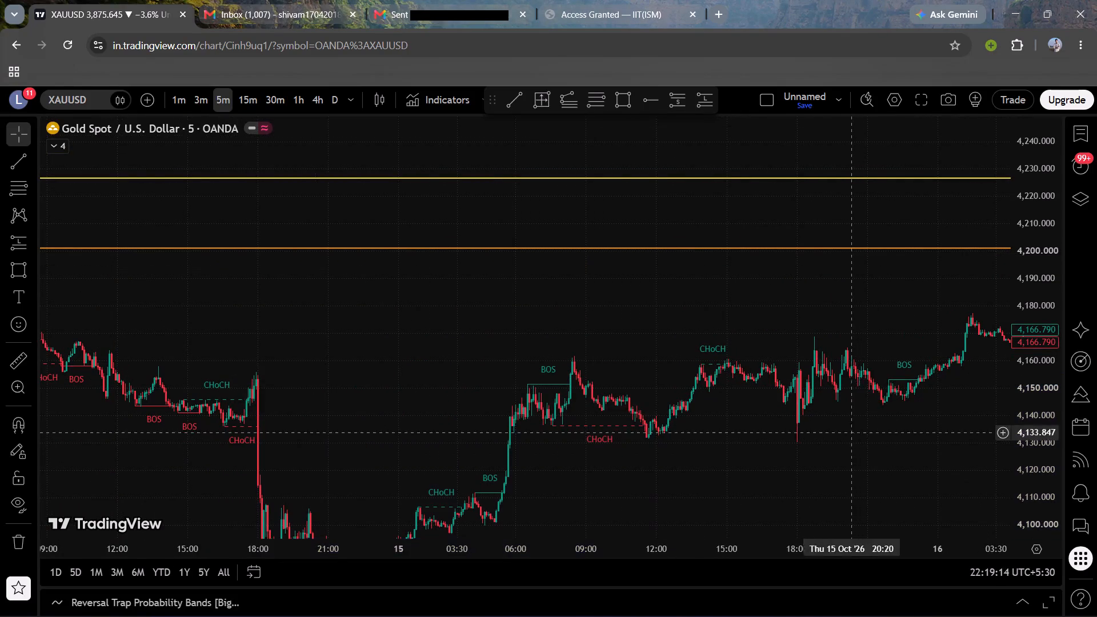
{"action": "left_click_drag", "start_coordinate": [848, 432], "coordinate": [587, 307]}
{"action": "left_click_drag", "start_coordinate": [682, 341], "coordinate": [725, 339]}
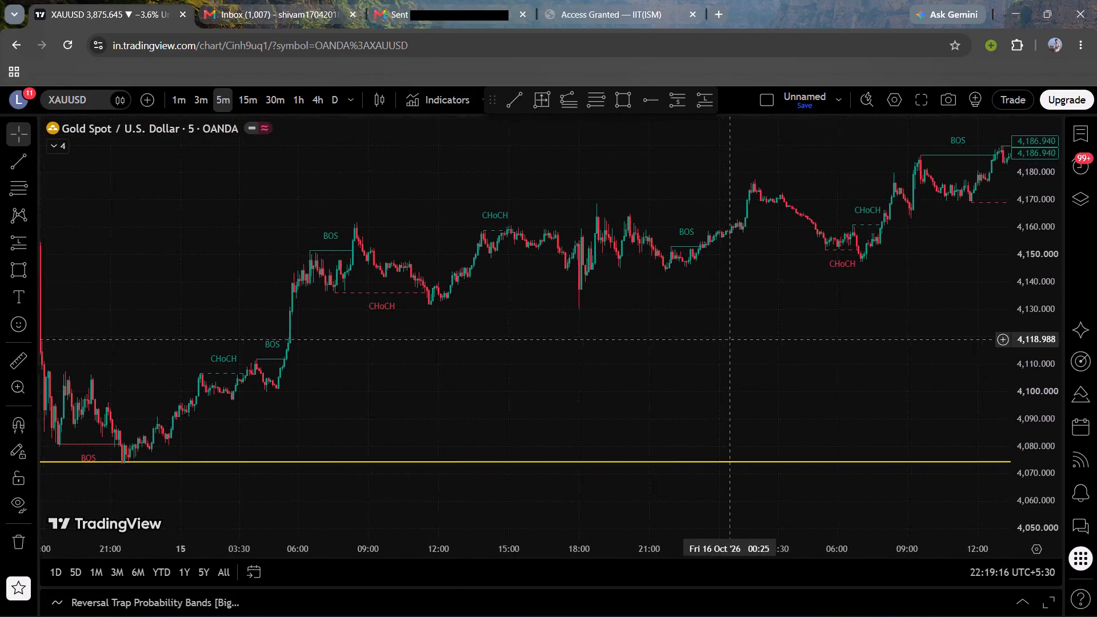
{"action": "left_click_drag", "start_coordinate": [725, 339], "coordinate": [310, 350]}
{"action": "left_click_drag", "start_coordinate": [558, 321], "coordinate": [378, 423]}
{"action": "scroll", "coordinate": [471, 412], "scroll_direction": "up", "scroll_amount": 1}
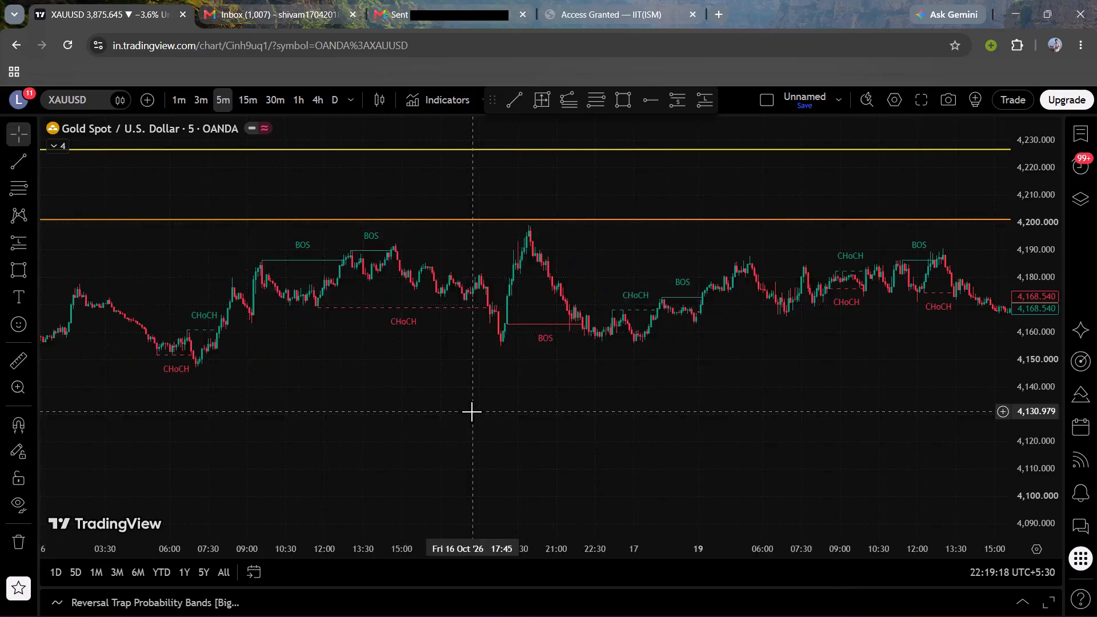
{"action": "scroll", "coordinate": [471, 411], "scroll_direction": "up", "scroll_amount": 1}
{"action": "left_click_drag", "start_coordinate": [666, 397], "coordinate": [312, 355]}
{"action": "scroll", "coordinate": [309, 352], "scroll_direction": "down", "scroll_amount": 3}
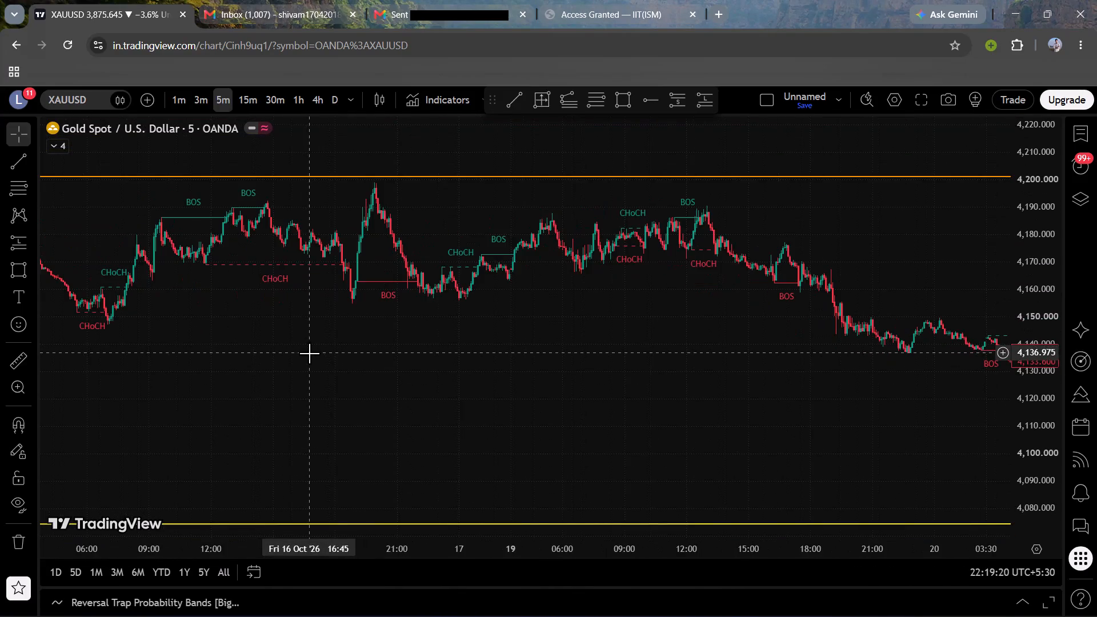
{"action": "scroll", "coordinate": [359, 376], "scroll_direction": "up", "scroll_amount": 3}
{"action": "left_click_drag", "start_coordinate": [331, 380], "coordinate": [619, 430]}
{"action": "scroll", "coordinate": [531, 416], "scroll_direction": "up", "scroll_amount": 2}
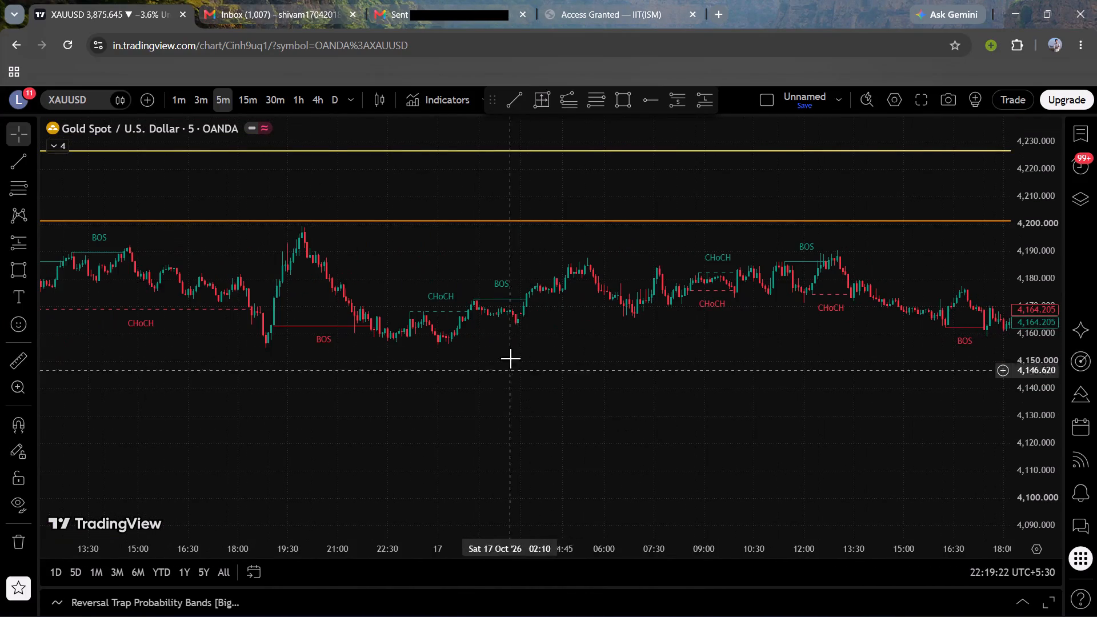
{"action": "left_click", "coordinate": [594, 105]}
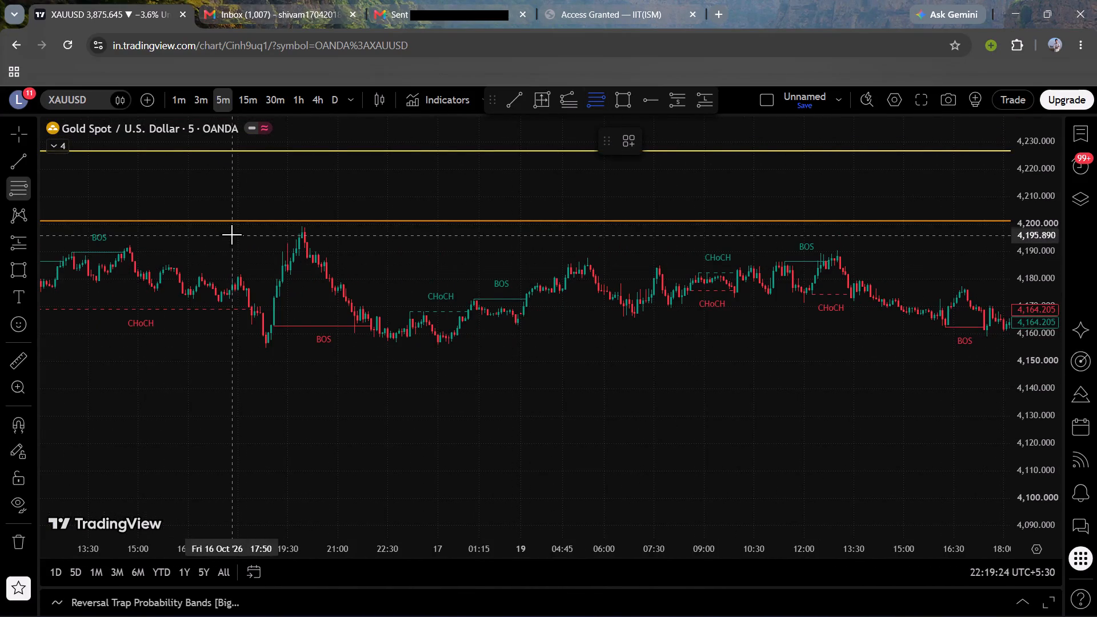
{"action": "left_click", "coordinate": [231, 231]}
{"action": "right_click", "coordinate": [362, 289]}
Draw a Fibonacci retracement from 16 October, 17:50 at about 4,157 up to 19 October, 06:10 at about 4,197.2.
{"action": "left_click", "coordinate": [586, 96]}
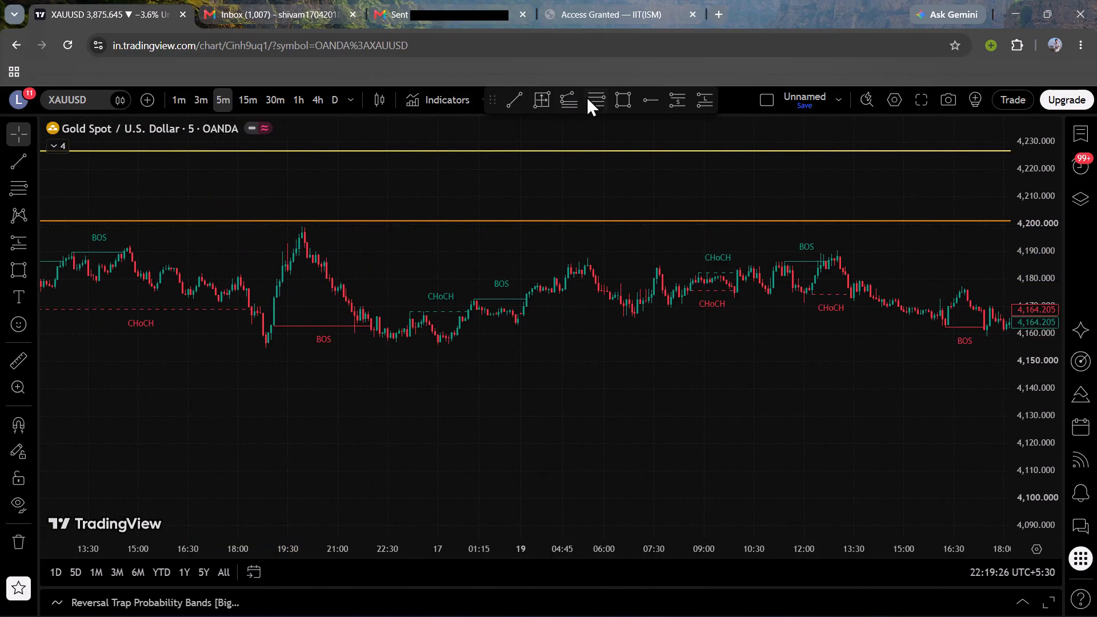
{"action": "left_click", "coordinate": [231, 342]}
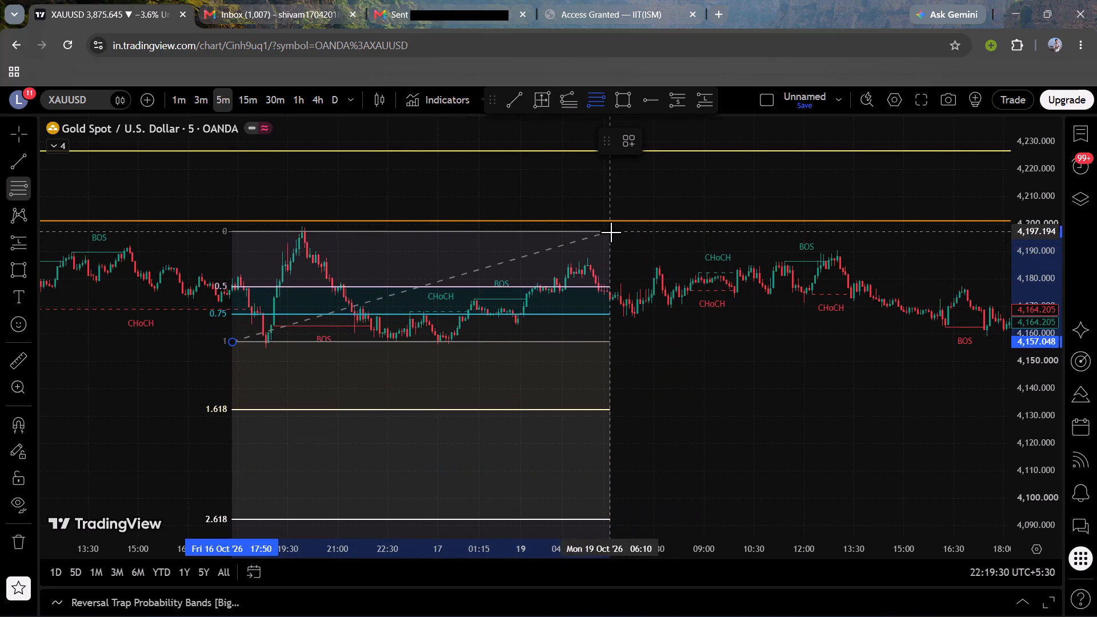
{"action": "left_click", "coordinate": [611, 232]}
Check the retracement's 1.618 and 2.618 levels against the price decline from 19 to 21 October.
{"action": "left_click_drag", "start_coordinate": [823, 403], "coordinate": [662, 300]}
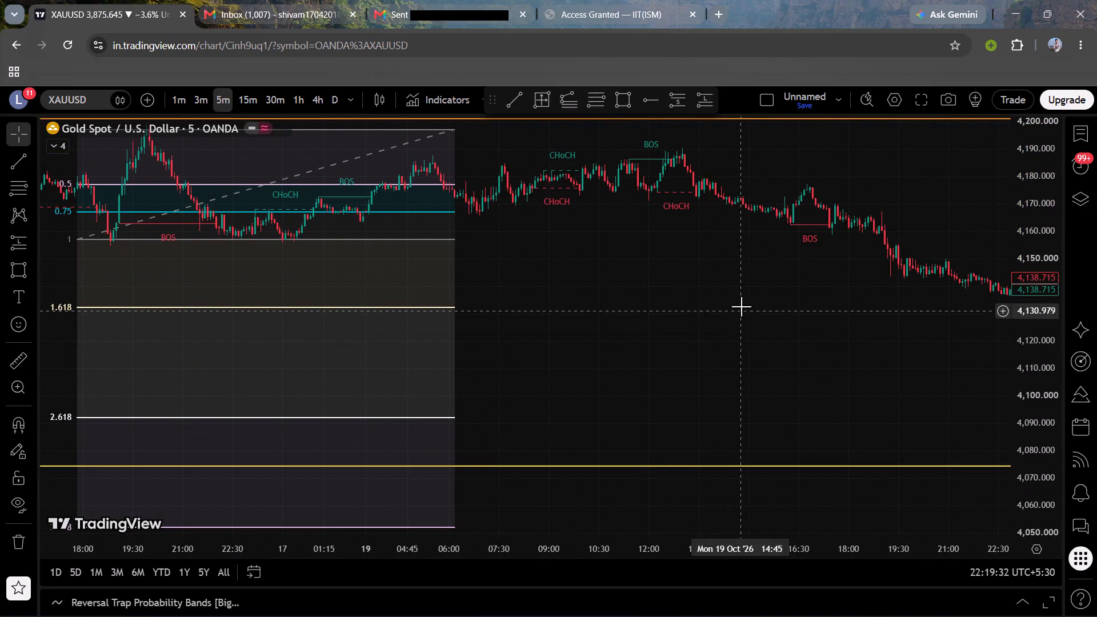
{"action": "left_click_drag", "start_coordinate": [766, 308], "coordinate": [497, 303]}
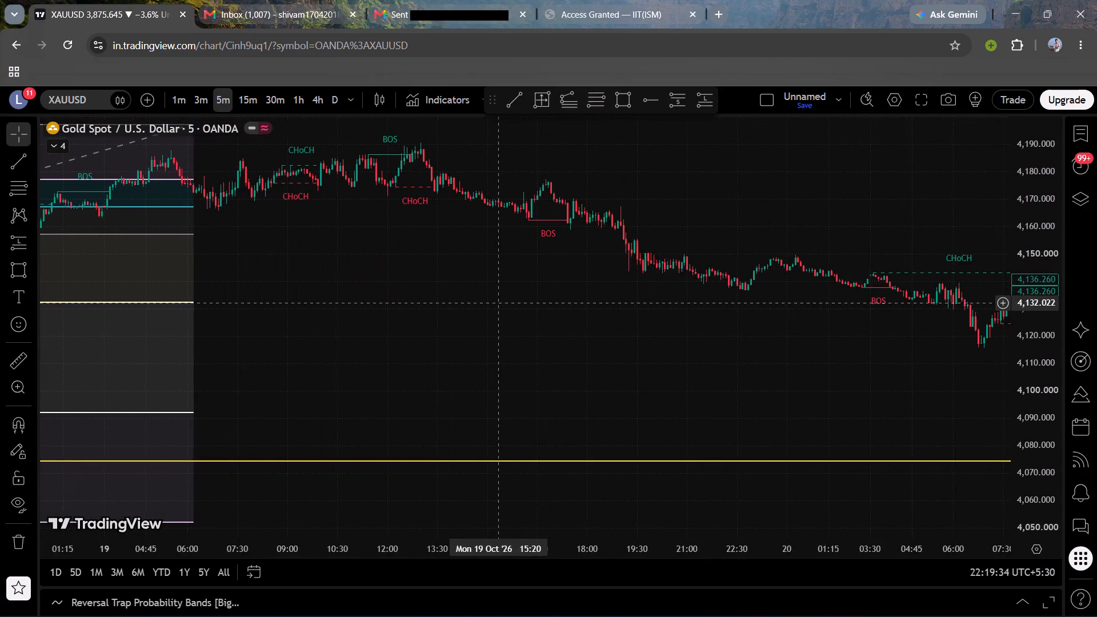
{"action": "left_click_drag", "start_coordinate": [497, 303], "coordinate": [520, 279]}
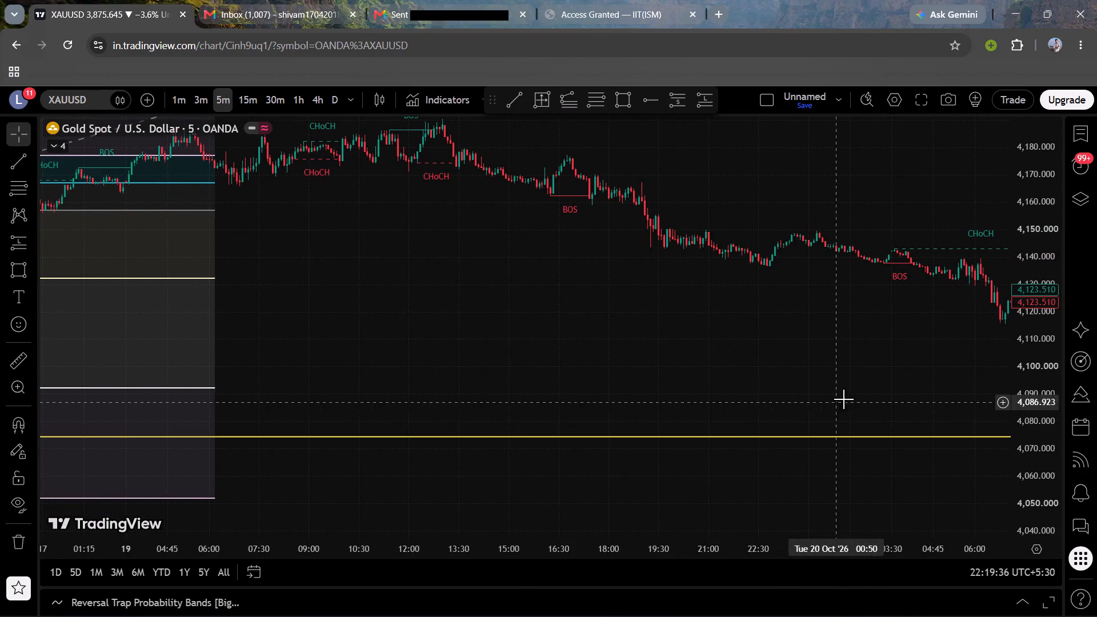
{"action": "left_click_drag", "start_coordinate": [852, 386], "coordinate": [187, 342]}
{"action": "left_click_drag", "start_coordinate": [631, 354], "coordinate": [245, 347]}
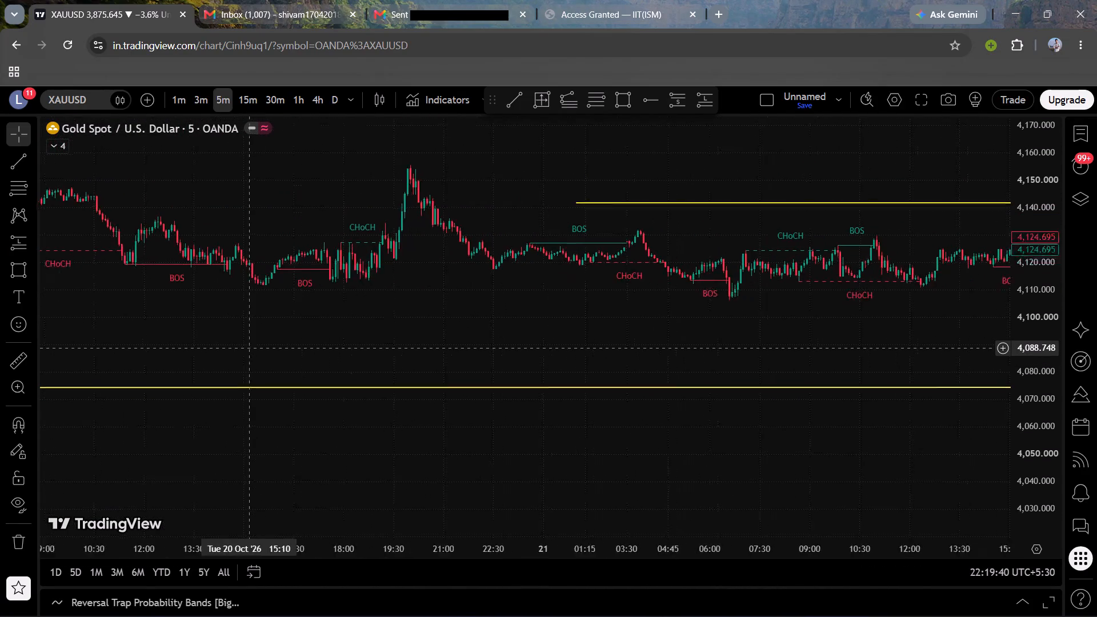
{"action": "left_click_drag", "start_coordinate": [245, 347], "coordinate": [223, 345]}
{"action": "scroll", "coordinate": [223, 345], "scroll_direction": "down", "scroll_amount": 12}
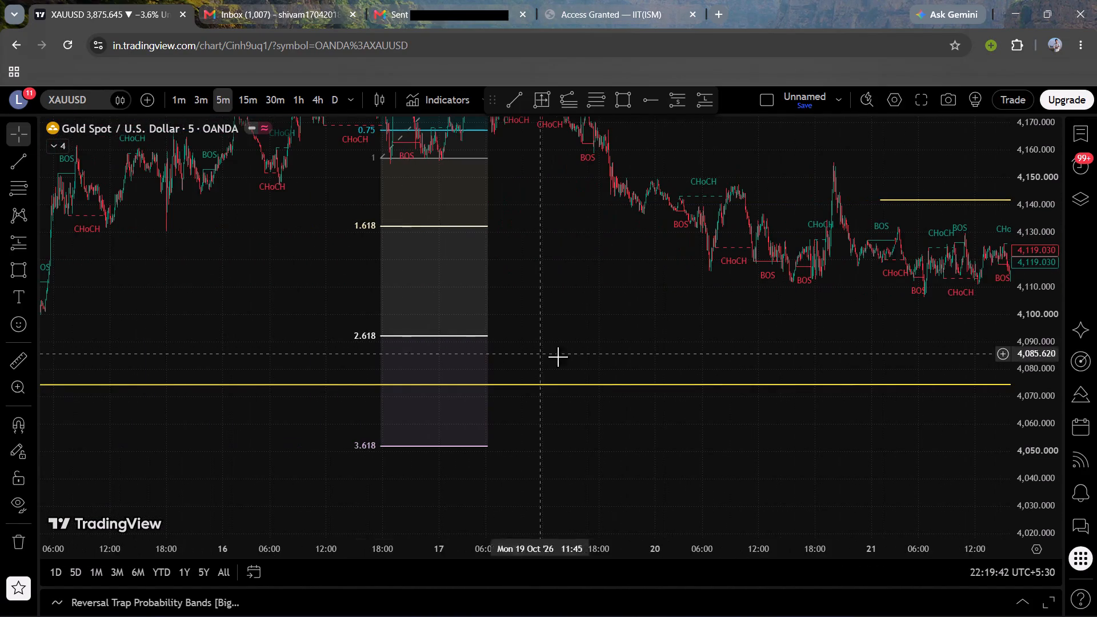
{"action": "left_click_drag", "start_coordinate": [745, 334], "coordinate": [414, 334]}
{"action": "left_click_drag", "start_coordinate": [439, 334], "coordinate": [699, 419]}
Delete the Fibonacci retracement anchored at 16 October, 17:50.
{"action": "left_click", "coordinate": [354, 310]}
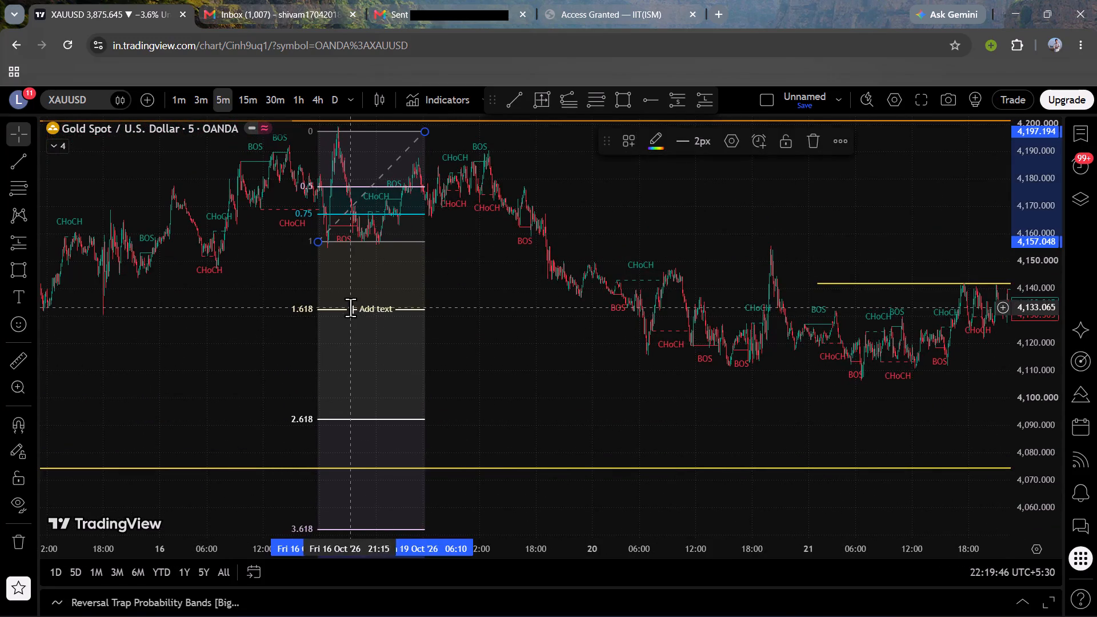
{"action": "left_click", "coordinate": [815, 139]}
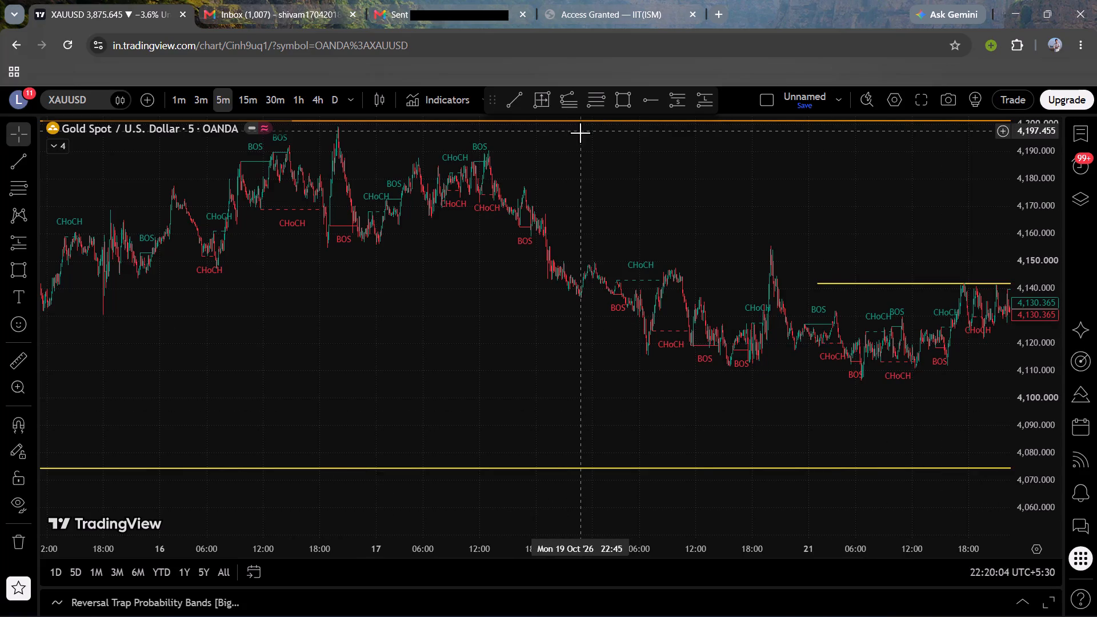
Examine the 5-minute price action from 20 to 23 October relative to the two yellow lines.
{"action": "scroll", "coordinate": [586, 289], "scroll_direction": "up", "scroll_amount": 2}
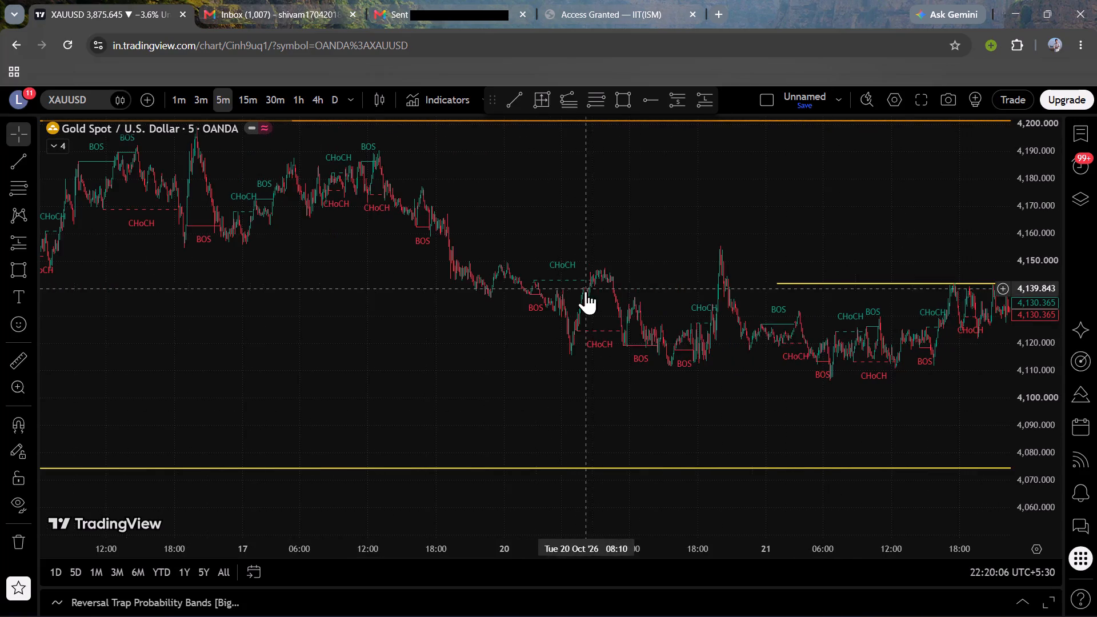
{"action": "scroll", "coordinate": [605, 350], "scroll_direction": "up", "scroll_amount": 3}
{"action": "scroll", "coordinate": [631, 396], "scroll_direction": "up", "scroll_amount": 1}
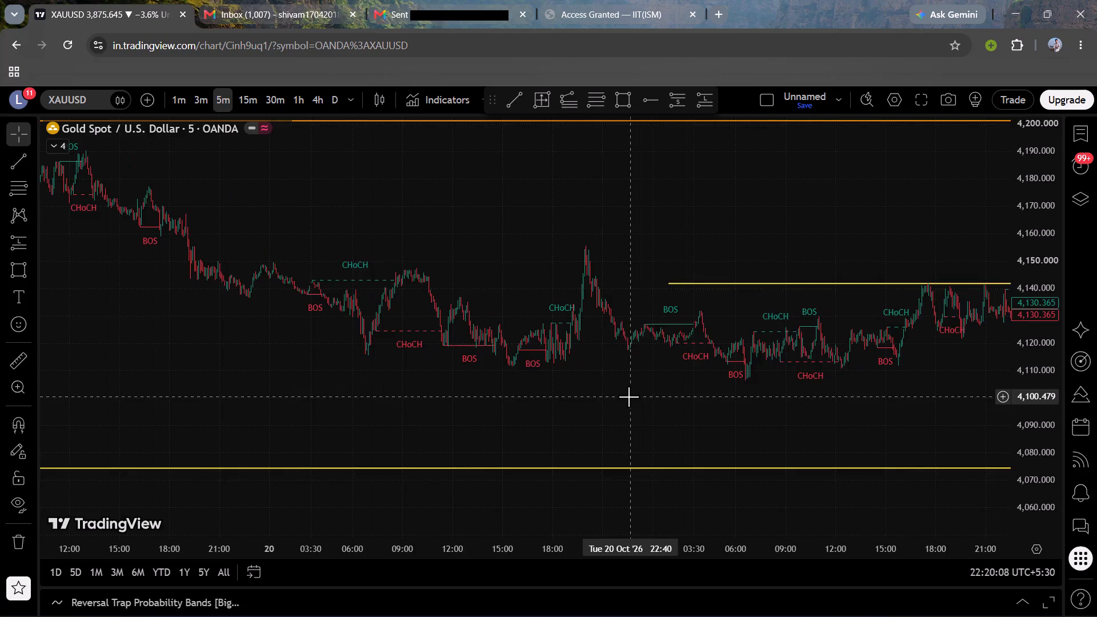
{"action": "left_click_drag", "start_coordinate": [610, 395], "coordinate": [229, 296]}
{"action": "scroll", "coordinate": [473, 295], "scroll_direction": "up", "scroll_amount": 1}
{"action": "left_click_drag", "start_coordinate": [502, 304], "coordinate": [340, 304]}
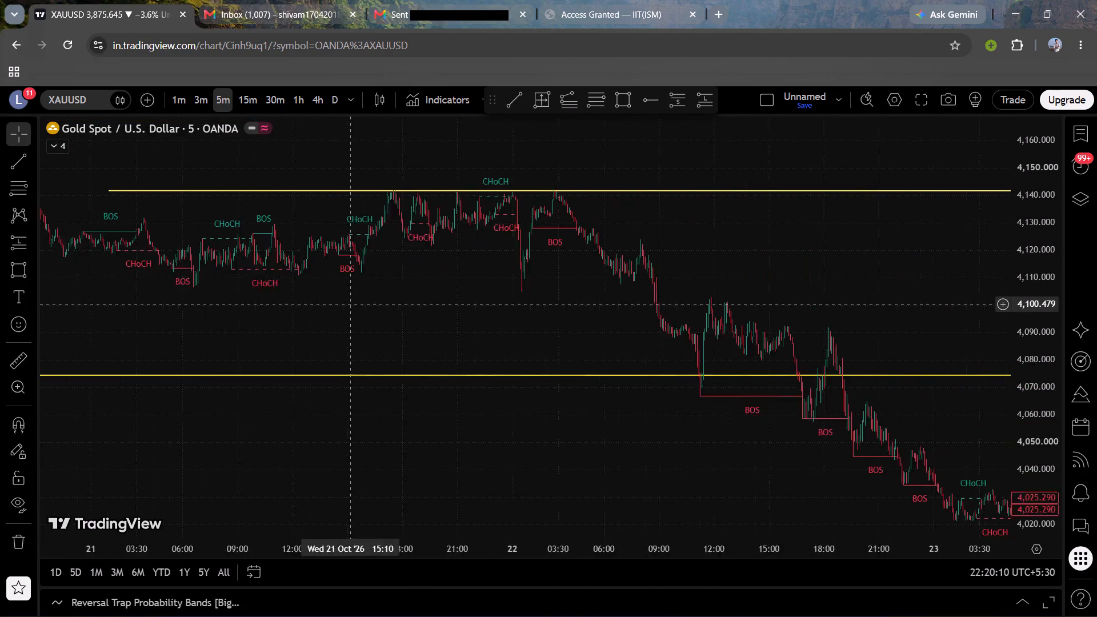
{"action": "left_click_drag", "start_coordinate": [340, 304], "coordinate": [330, 304]}
{"action": "scroll", "coordinate": [437, 299], "scroll_direction": "up", "scroll_amount": 3}
{"action": "left_click_drag", "start_coordinate": [611, 262], "coordinate": [518, 302]}
{"action": "scroll", "coordinate": [520, 302], "scroll_direction": "up", "scroll_amount": 2}
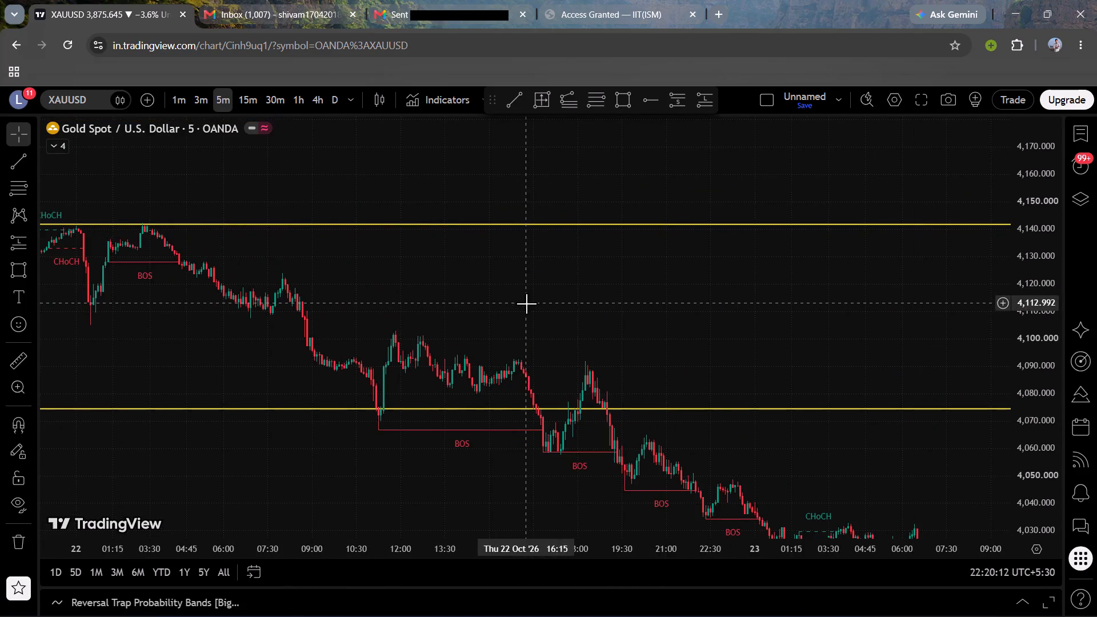
Review the wider 5-minute price action from 16 to 30 October, including the shaded zones overlapping the lower yellow line.
{"action": "left_click_drag", "start_coordinate": [523, 303], "coordinate": [710, 303]}
{"action": "scroll", "coordinate": [708, 305], "scroll_direction": "down", "scroll_amount": 15}
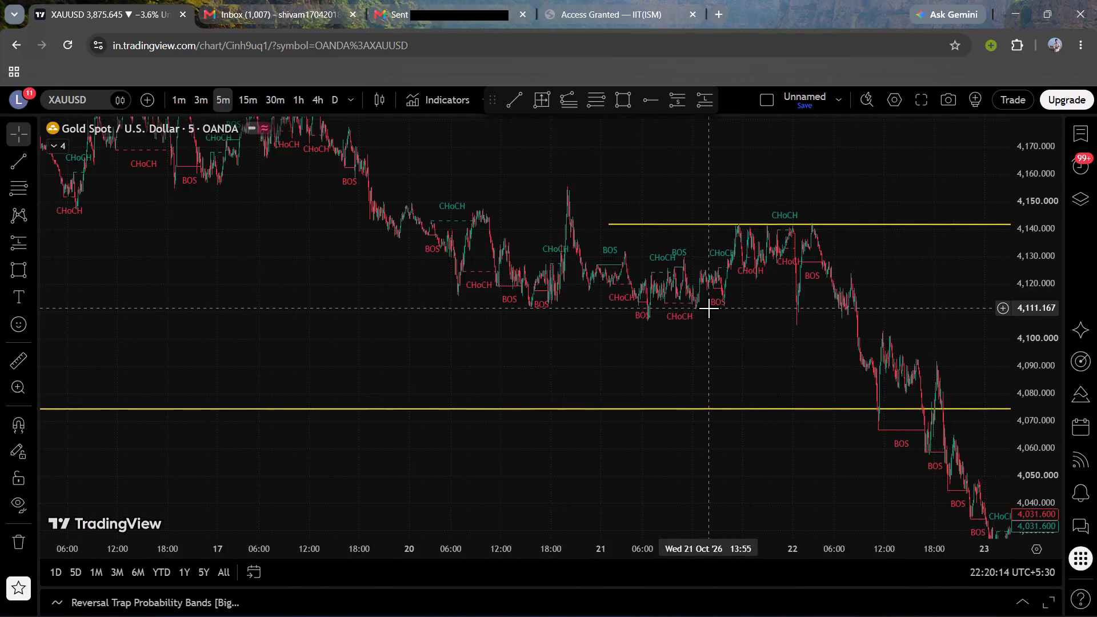
{"action": "scroll", "coordinate": [708, 308], "scroll_direction": "down", "scroll_amount": 11}
{"action": "left_click_drag", "start_coordinate": [698, 317], "coordinate": [194, 218]}
{"action": "left_click_drag", "start_coordinate": [695, 203], "coordinate": [225, 185]}
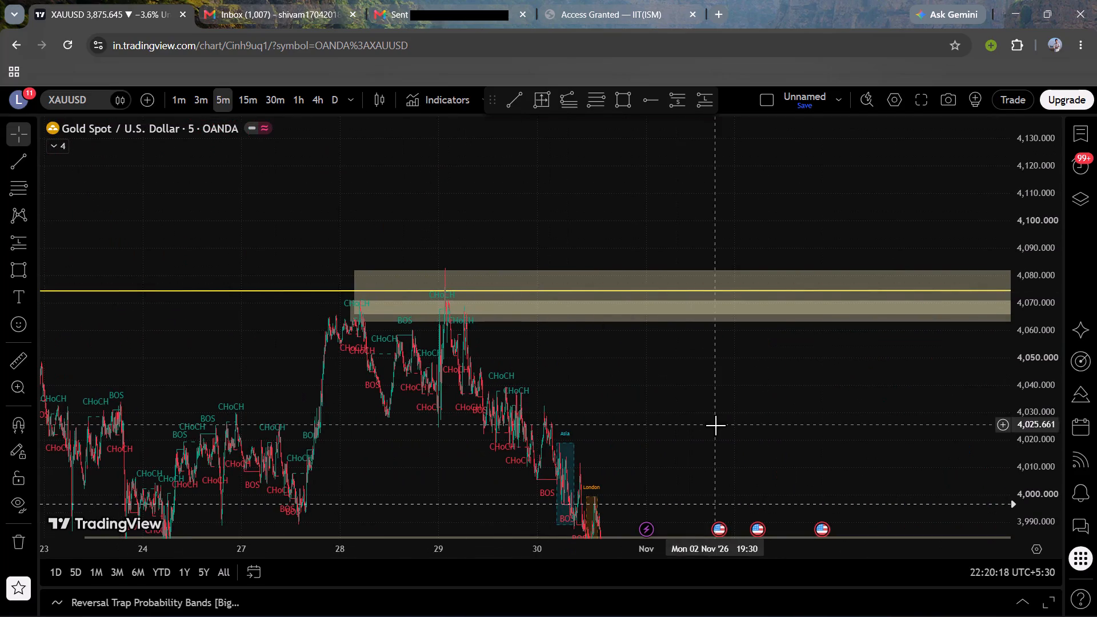
{"action": "left_click_drag", "start_coordinate": [715, 425], "coordinate": [411, 388]}
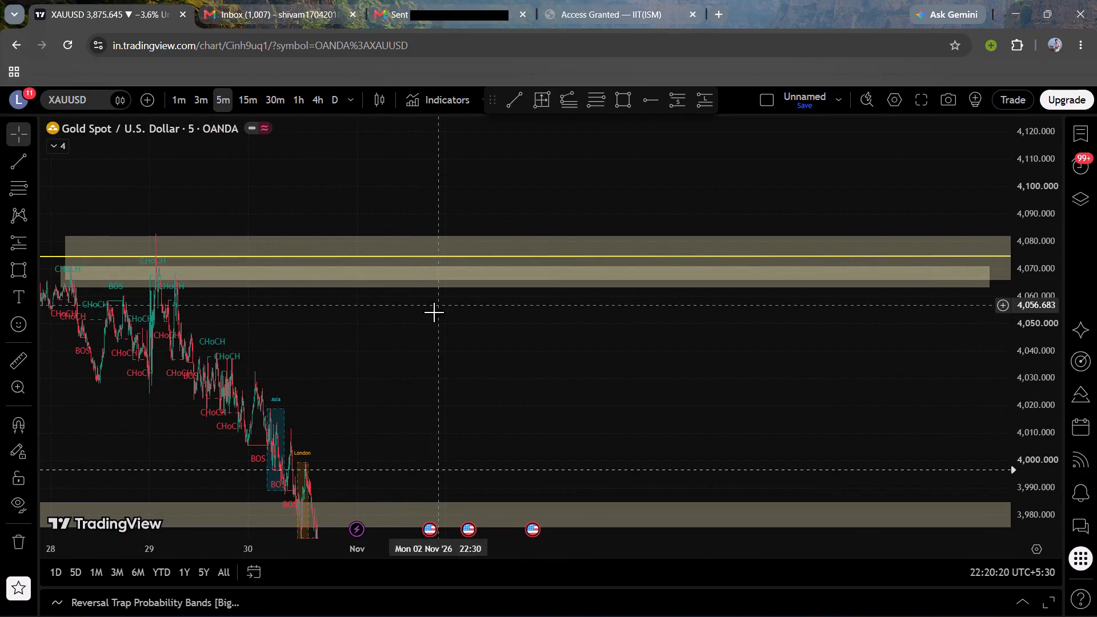
{"action": "left_click_drag", "start_coordinate": [466, 358], "coordinate": [750, 482]}
{"action": "scroll", "coordinate": [667, 480], "scroll_direction": "down", "scroll_amount": 4}
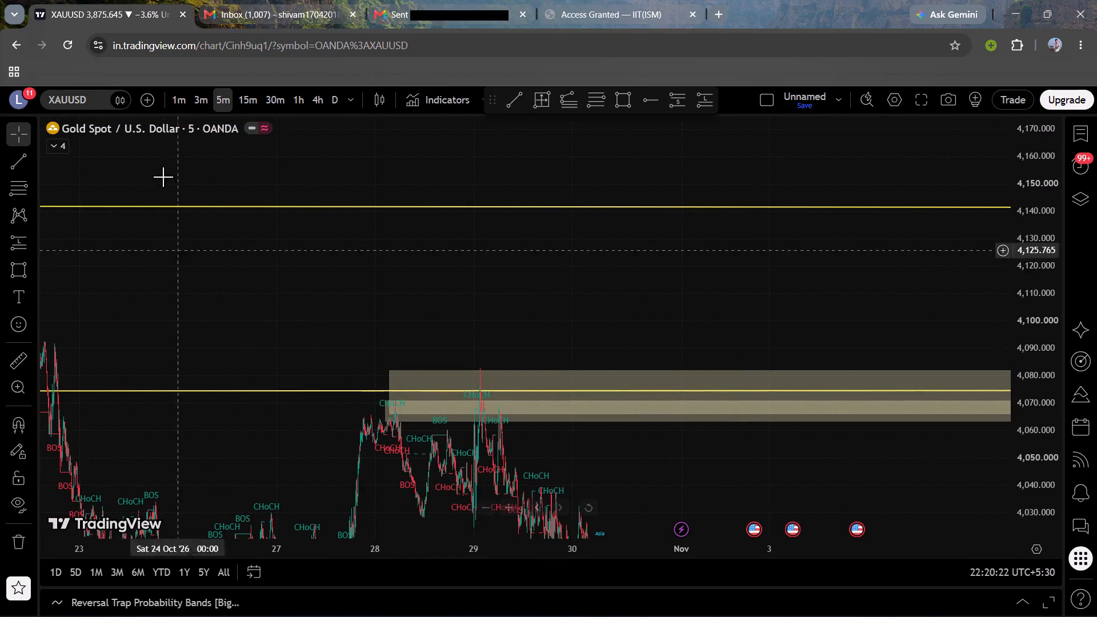
Switch the chart to the 1-hour timeframe.
{"action": "left_click", "coordinate": [300, 102]}
Examine the 1-hour price action from 14 to 30 October around the yellow lines and the shaded zones starting on 28 October.
{"action": "scroll", "coordinate": [510, 301], "scroll_direction": "up", "scroll_amount": 5}
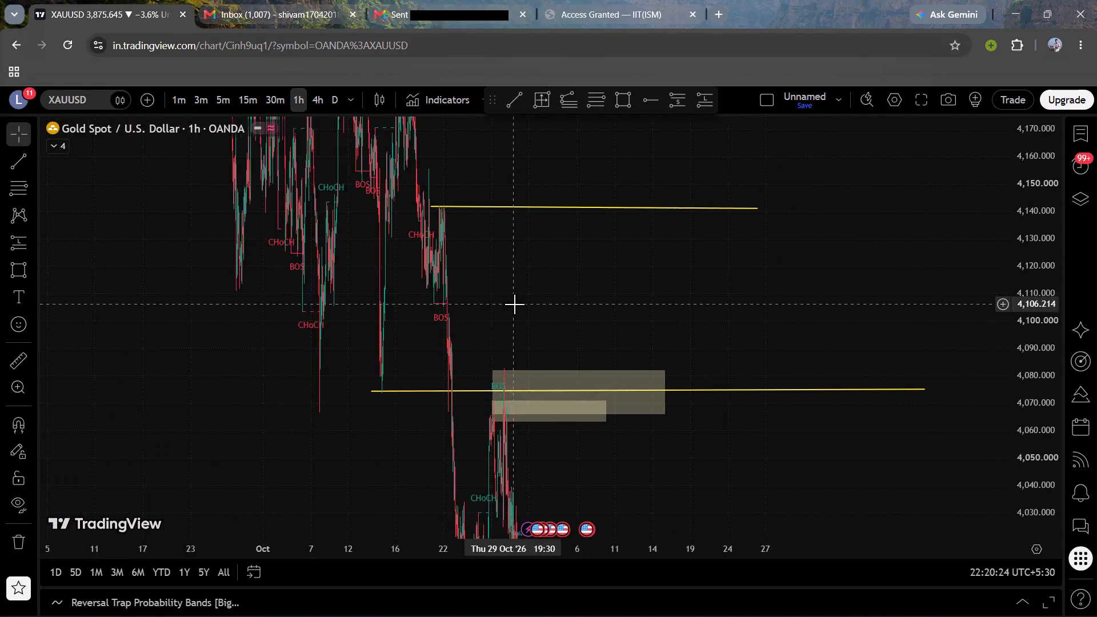
{"action": "scroll", "coordinate": [514, 304], "scroll_direction": "up", "scroll_amount": 2}
{"action": "left_click_drag", "start_coordinate": [573, 310], "coordinate": [799, 257]}
{"action": "scroll", "coordinate": [712, 269], "scroll_direction": "up", "scroll_amount": 6}
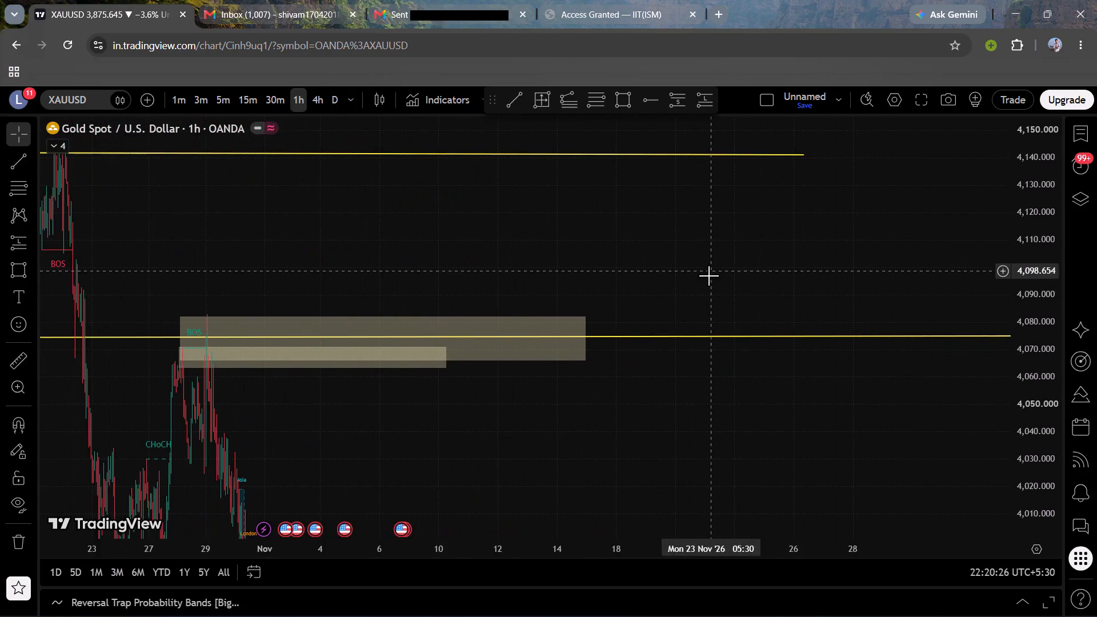
{"action": "left_click_drag", "start_coordinate": [708, 278], "coordinate": [886, 254]}
{"action": "scroll", "coordinate": [792, 263], "scroll_direction": "up", "scroll_amount": 3}
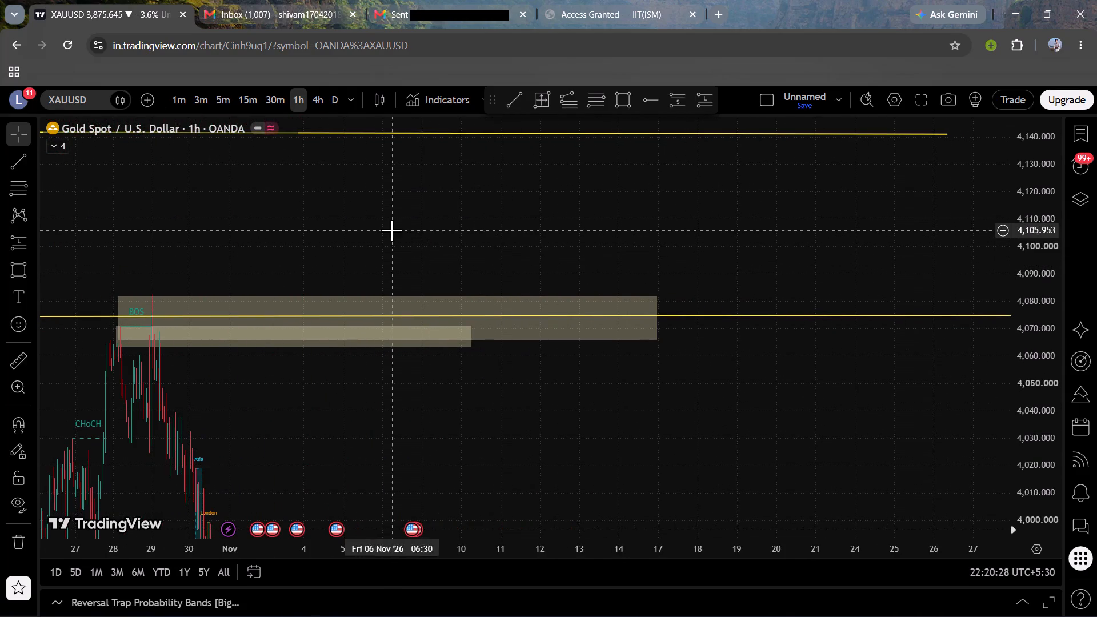
{"action": "left_click_drag", "start_coordinate": [387, 230], "coordinate": [790, 231]}
{"action": "scroll", "coordinate": [426, 245], "scroll_direction": "up", "scroll_amount": 2}
{"action": "left_click_drag", "start_coordinate": [425, 245], "coordinate": [642, 254]}
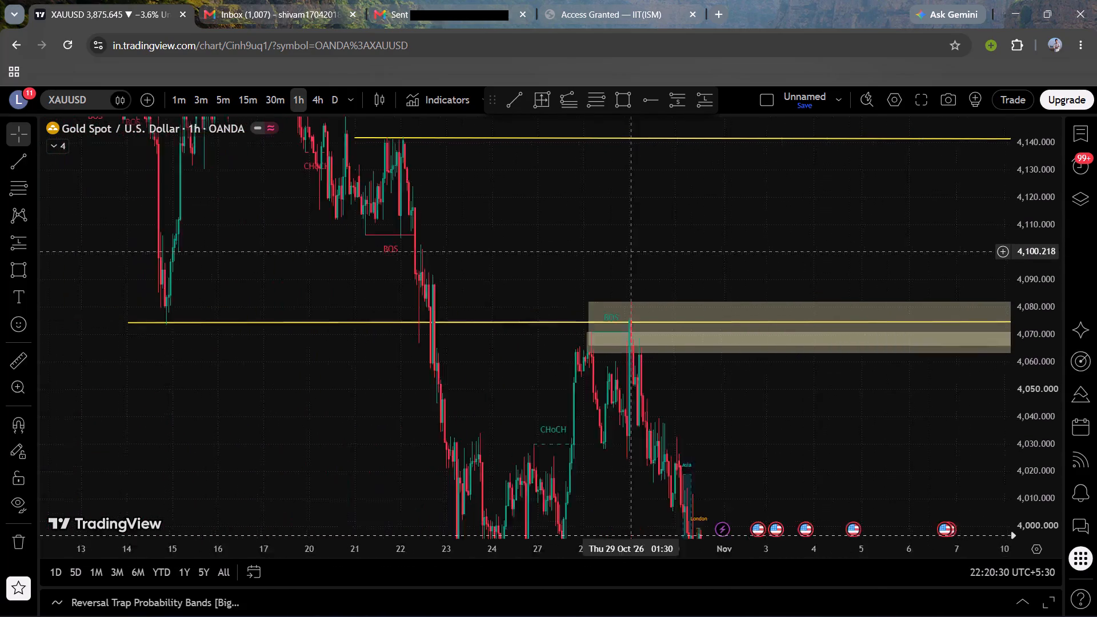
{"action": "left_click_drag", "start_coordinate": [642, 254], "coordinate": [764, 277]}
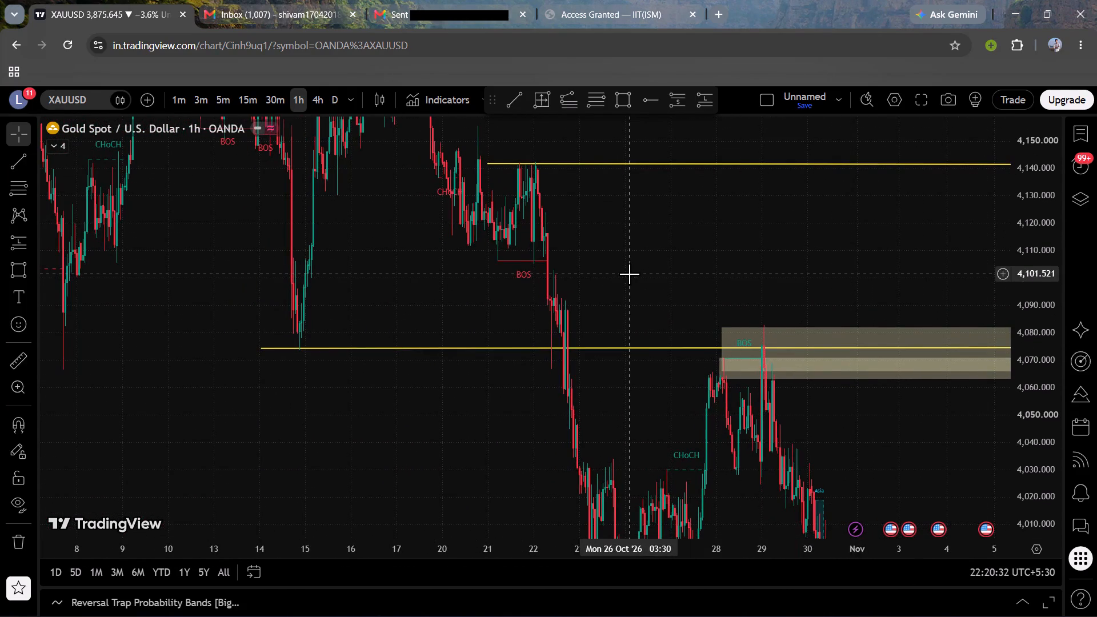
{"action": "scroll", "coordinate": [606, 292], "scroll_direction": "up", "scroll_amount": 2}
{"action": "left_click_drag", "start_coordinate": [590, 295], "coordinate": [663, 270]}
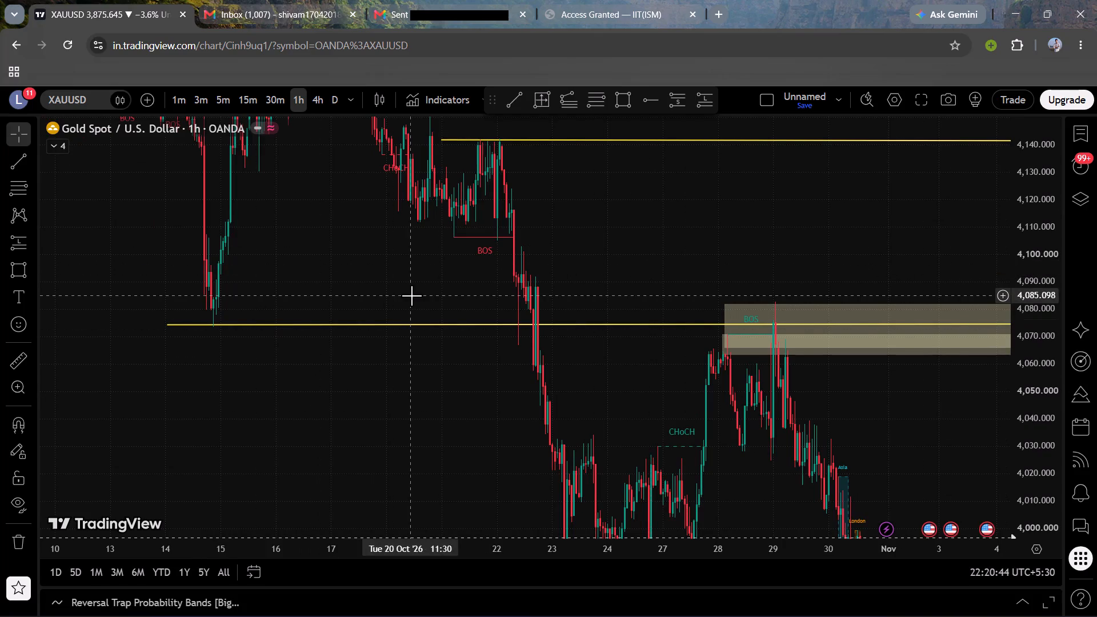
{"action": "left_click_drag", "start_coordinate": [351, 307], "coordinate": [426, 271]}
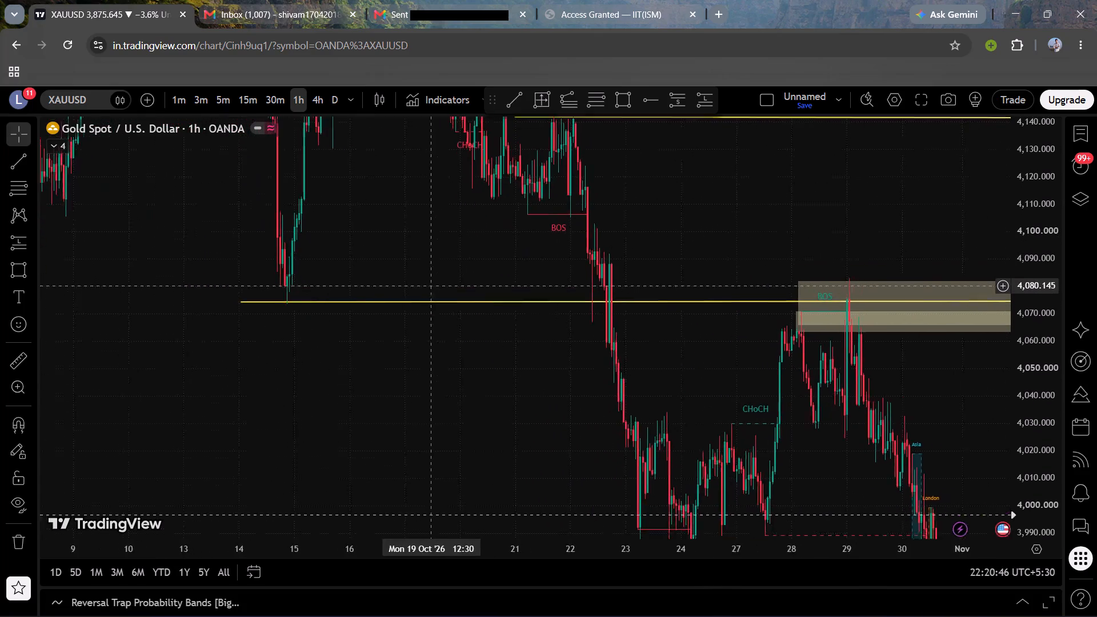
{"action": "left_click_drag", "start_coordinate": [426, 271], "coordinate": [403, 187]}
{"action": "left_click_drag", "start_coordinate": [382, 175], "coordinate": [431, 296]}
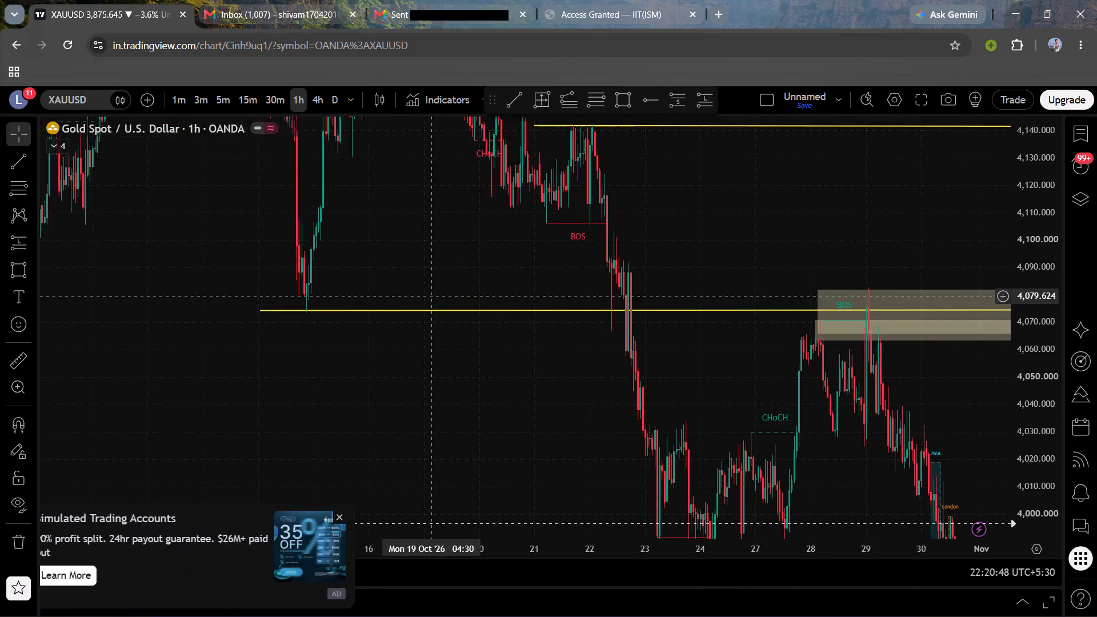
{"action": "left_click_drag", "start_coordinate": [431, 296], "coordinate": [287, 210]}
{"action": "scroll", "coordinate": [457, 288], "scroll_direction": "up", "scroll_amount": 2}
{"action": "left_click_drag", "start_coordinate": [823, 301], "coordinate": [821, 305]}
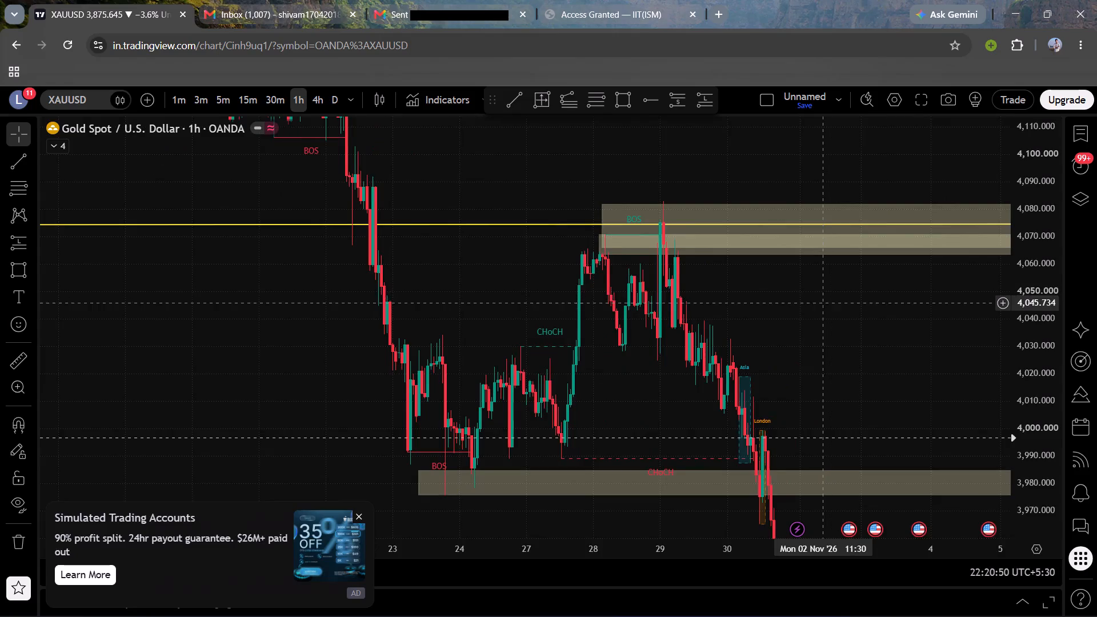
Compress the price scale and review the 1-hour swings from early October to 17 October against the yellow and orange lines.
{"action": "left_click_drag", "start_coordinate": [821, 305], "coordinate": [987, 482]}
{"action": "left_click_drag", "start_coordinate": [321, 327], "coordinate": [746, 368]}
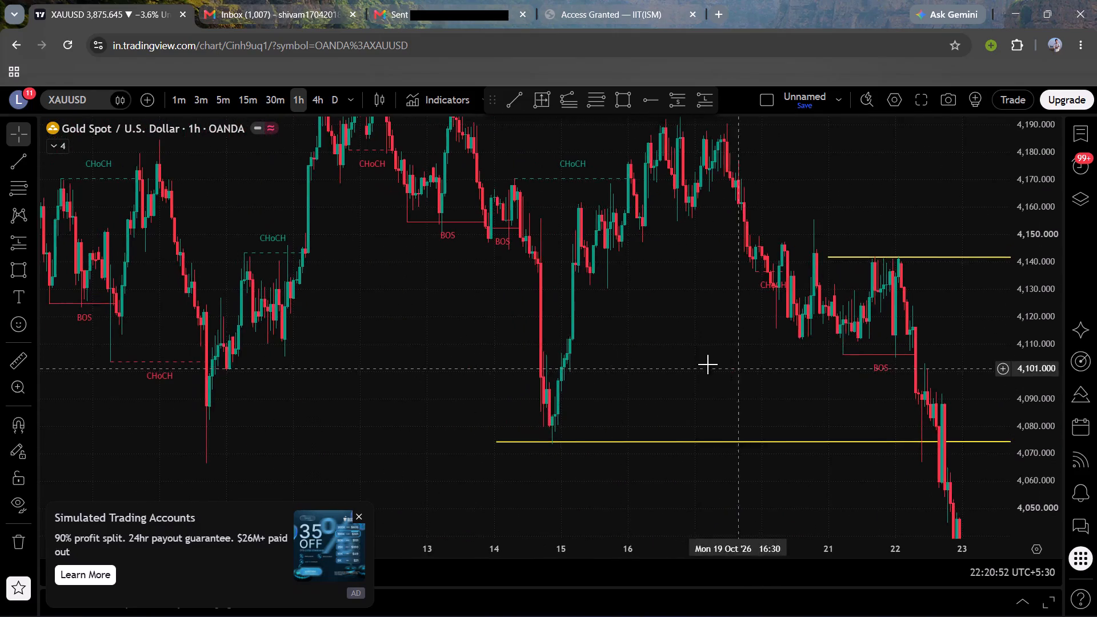
{"action": "left_click_drag", "start_coordinate": [407, 333], "coordinate": [819, 344]}
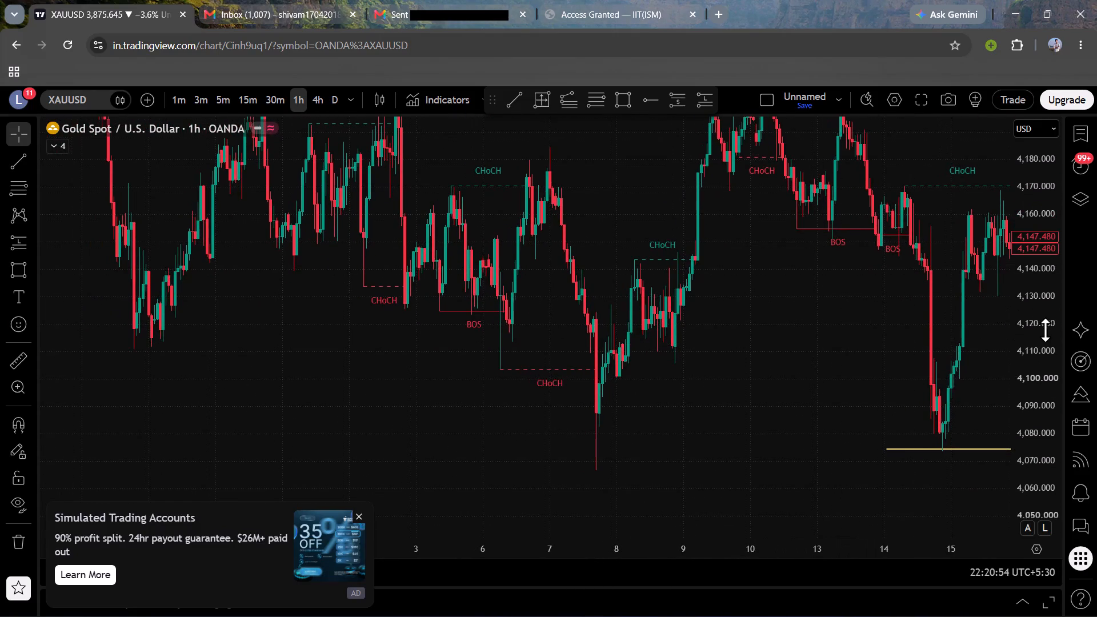
{"action": "left_click_drag", "start_coordinate": [1035, 330], "coordinate": [1039, 504]}
{"action": "left_click_drag", "start_coordinate": [760, 390], "coordinate": [612, 398]}
{"action": "scroll", "coordinate": [728, 371], "scroll_direction": "down", "scroll_amount": 2}
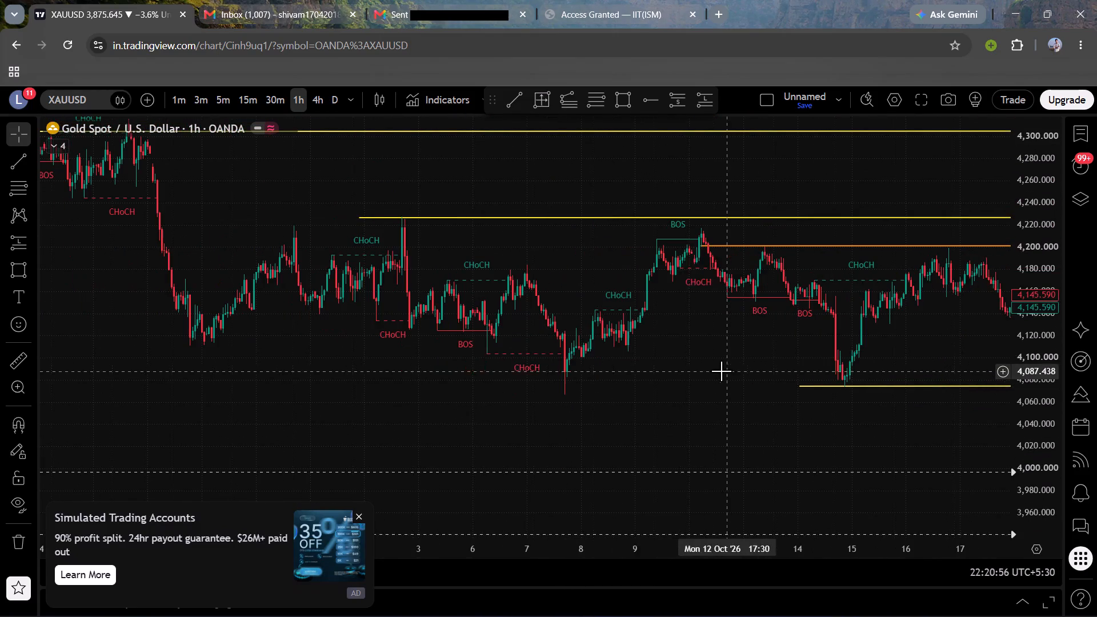
Examine the 1-hour swings from late August to mid-October against the yellow and orange horizontal lines.
{"action": "left_click_drag", "start_coordinate": [301, 354], "coordinate": [784, 474]}
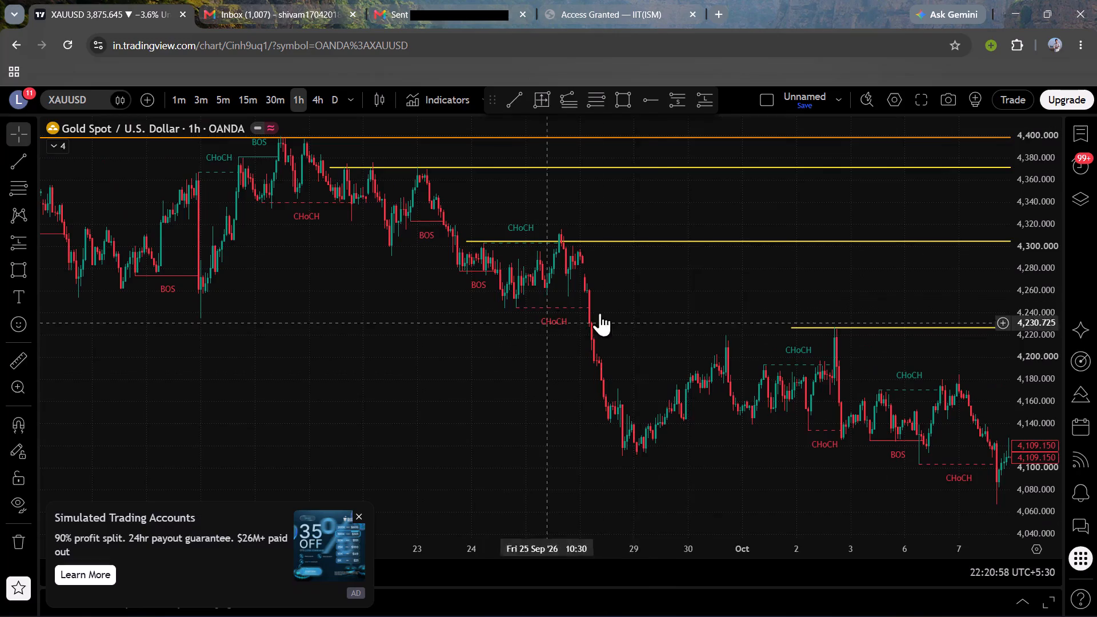
{"action": "left_click_drag", "start_coordinate": [781, 318], "coordinate": [773, 318]}
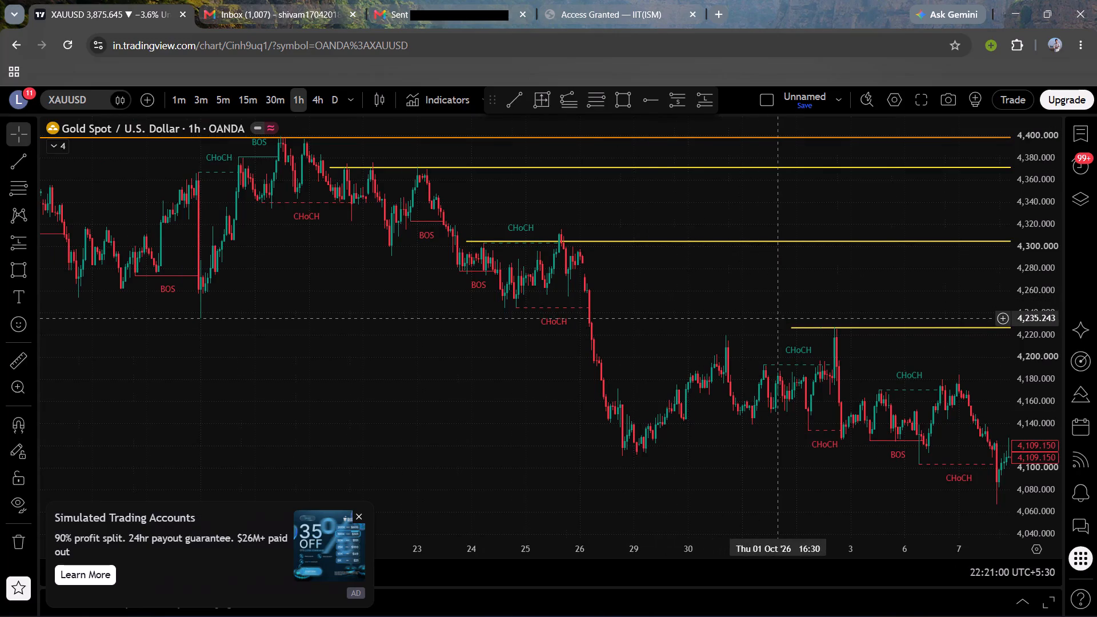
{"action": "left_click_drag", "start_coordinate": [773, 318], "coordinate": [946, 291]}
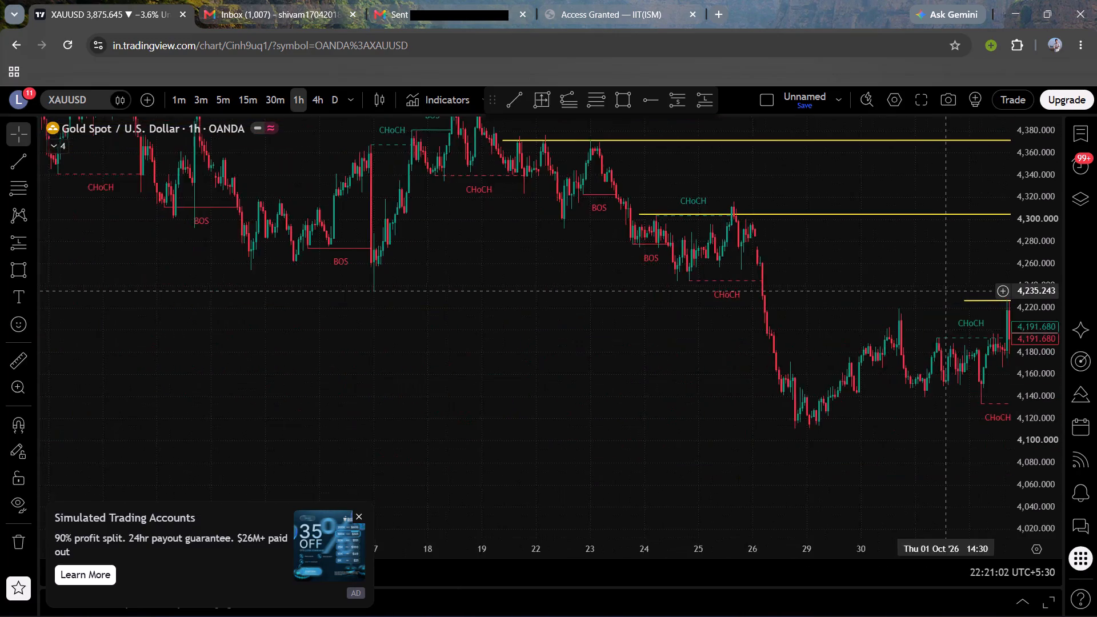
{"action": "left_click_drag", "start_coordinate": [946, 291], "coordinate": [994, 353]}
{"action": "scroll", "coordinate": [994, 353], "scroll_direction": "down", "scroll_amount": 2}
{"action": "left_click_drag", "start_coordinate": [496, 374], "coordinate": [916, 446]}
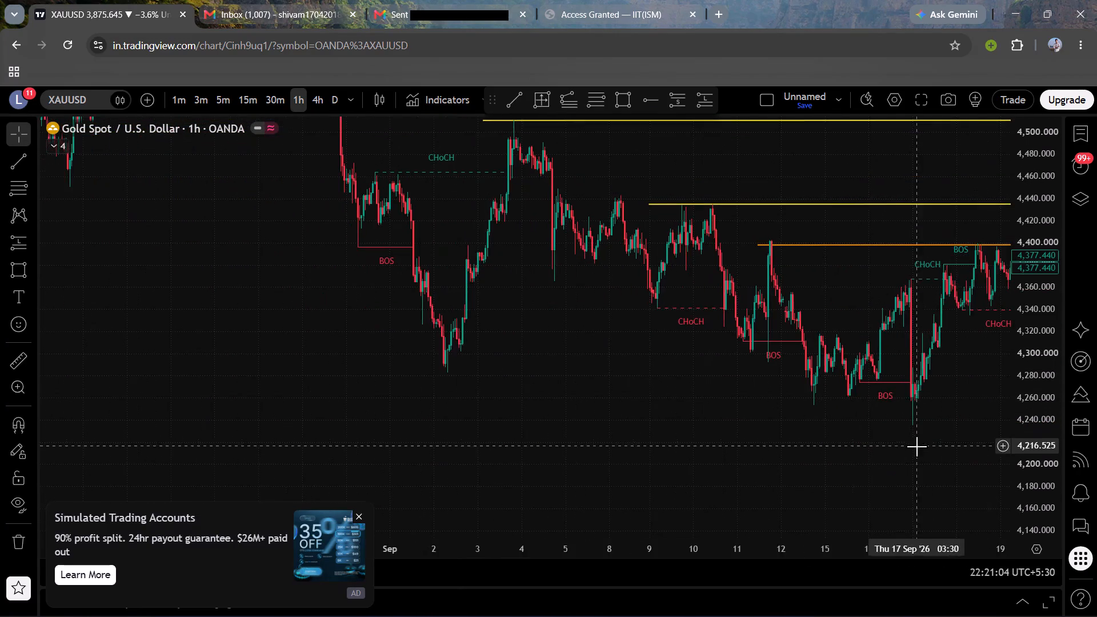
{"action": "left_click_drag", "start_coordinate": [442, 343], "coordinate": [647, 559]}
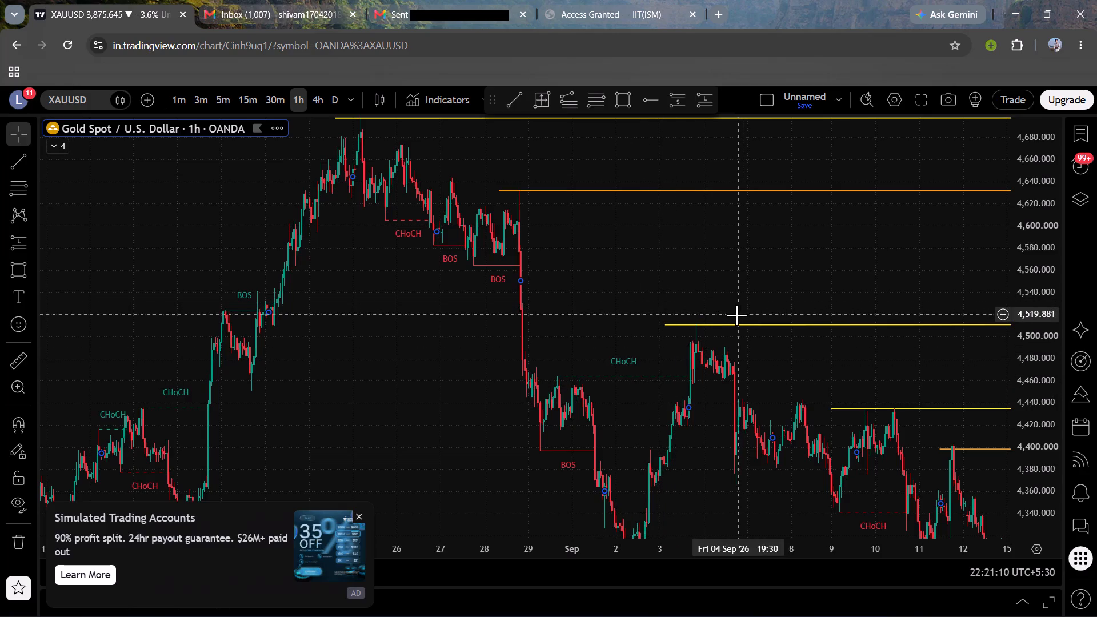
{"action": "left_click_drag", "start_coordinate": [736, 315], "coordinate": [590, 308]}
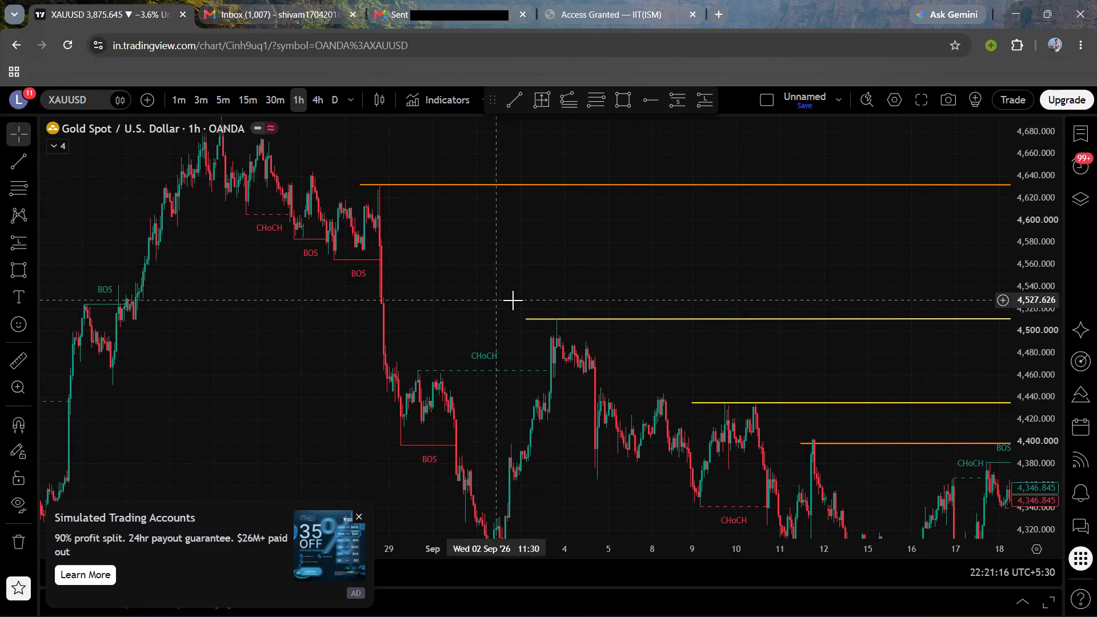
{"action": "left_click_drag", "start_coordinate": [529, 300], "coordinate": [221, 108]}
{"action": "left_click_drag", "start_coordinate": [537, 419], "coordinate": [307, 249]}
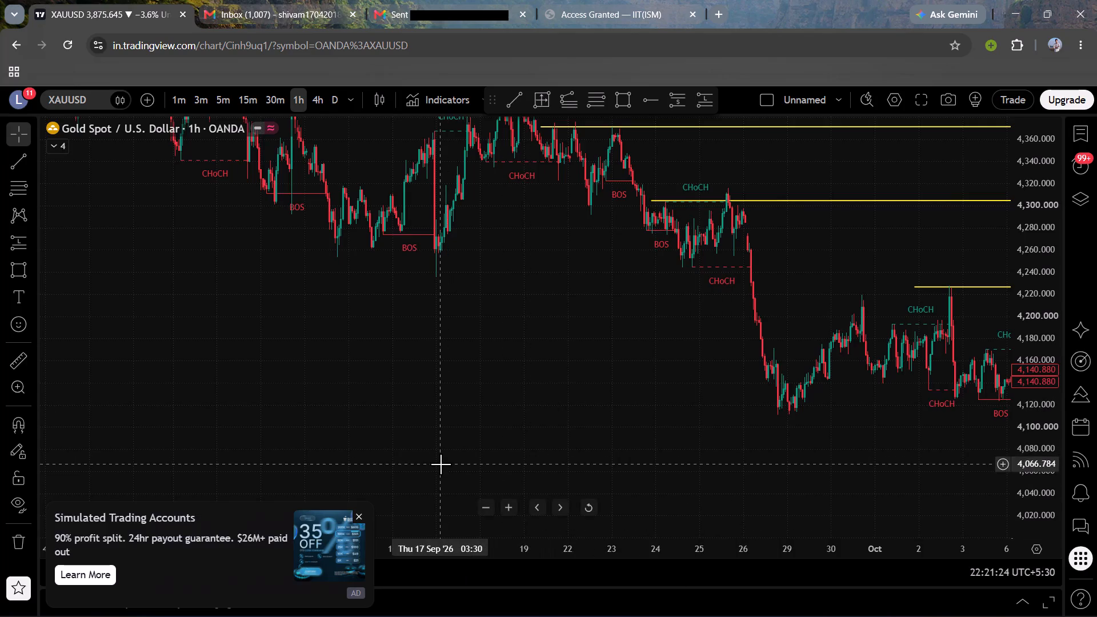
{"action": "scroll", "coordinate": [615, 408], "scroll_direction": "up", "scroll_amount": 1}
{"action": "left_click_drag", "start_coordinate": [660, 404], "coordinate": [243, 390]}
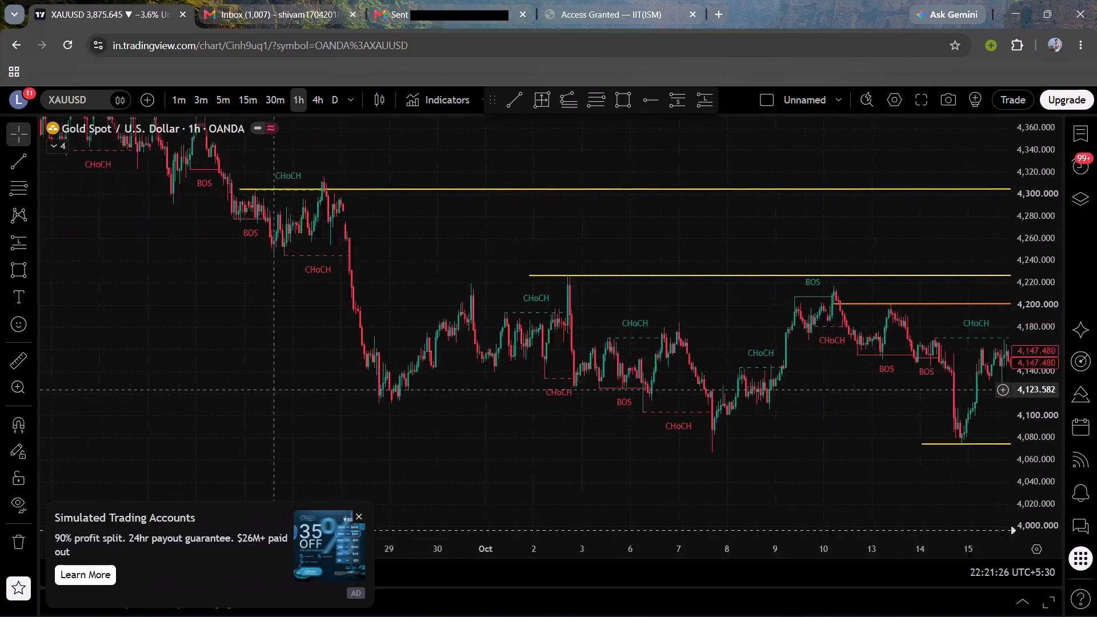
{"action": "left_click_drag", "start_coordinate": [243, 390], "coordinate": [228, 387]}
{"action": "left_click_drag", "start_coordinate": [614, 219], "coordinate": [481, 184]}
Dismiss the Simulated Trading Accounts advertisement and the ad-free upgrade offer.
{"action": "left_click", "coordinate": [363, 515]}
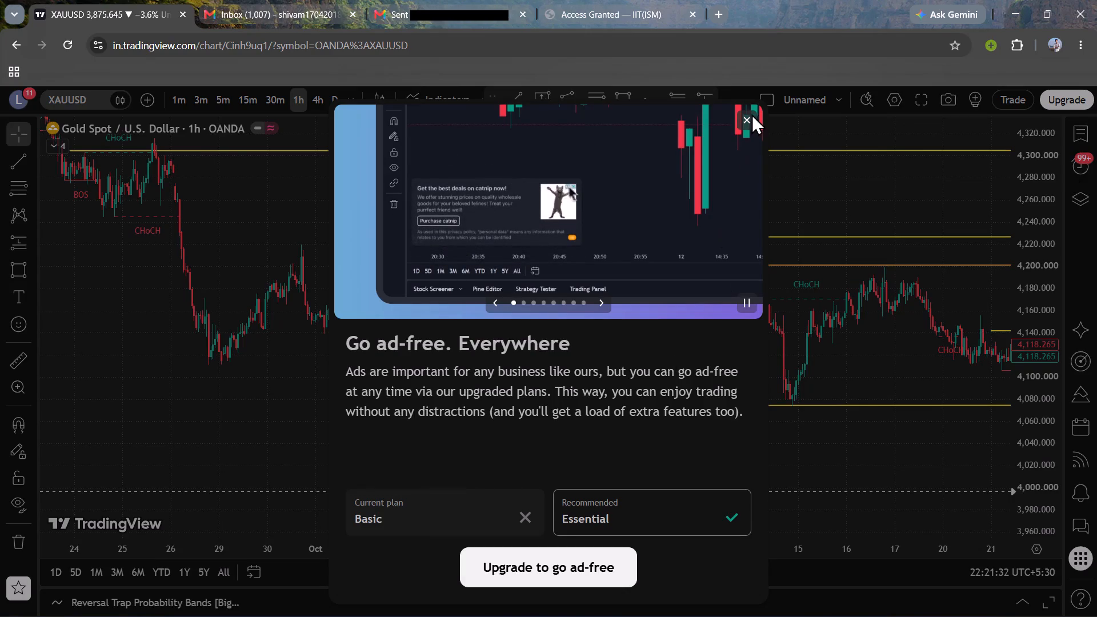
{"action": "left_click", "coordinate": [748, 118]}
Switch the 1-hour chart to the FOREX.com XAUUSD symbol from the Daftar Pantau watchlist and hide the watchlist.
{"action": "left_click", "coordinate": [1090, 142]}
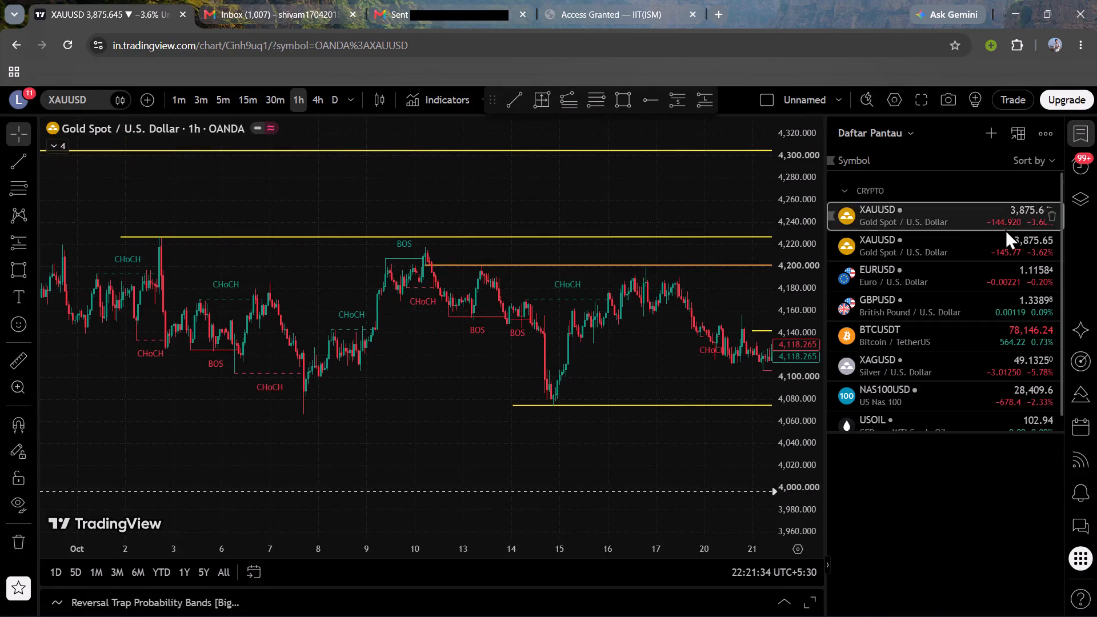
{"action": "left_click", "coordinate": [974, 253]}
{"action": "left_click", "coordinate": [1082, 138]}
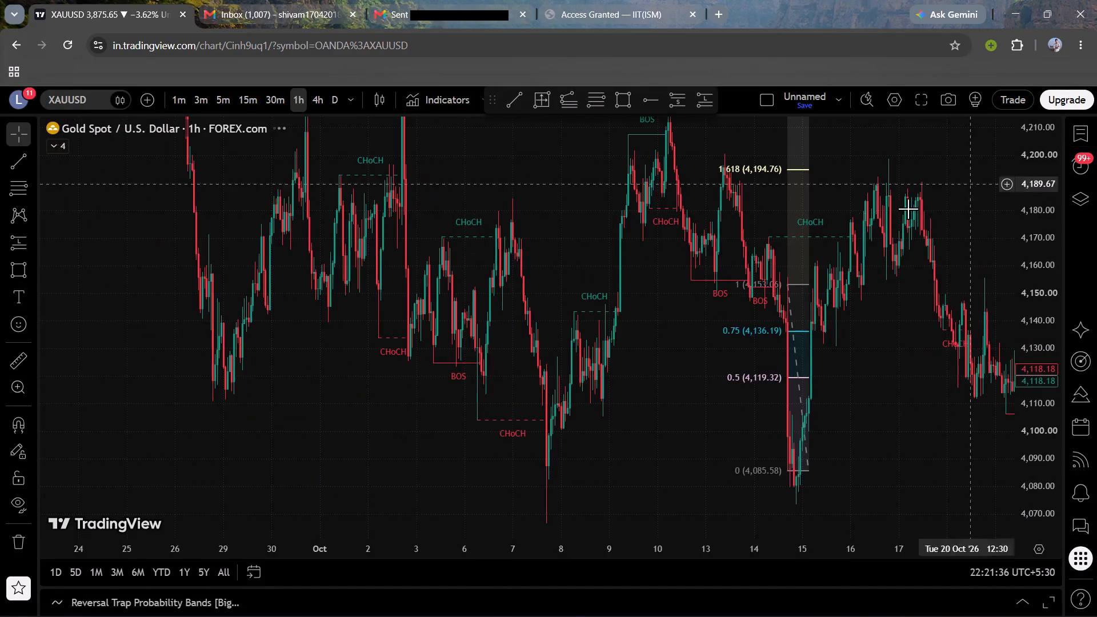
Delete the existing Fibonacci retracement over the 14–15 October drop and rebound.
{"action": "scroll", "coordinate": [840, 364], "scroll_direction": "up", "scroll_amount": 9}
{"action": "left_click_drag", "start_coordinate": [834, 368], "coordinate": [815, 374]}
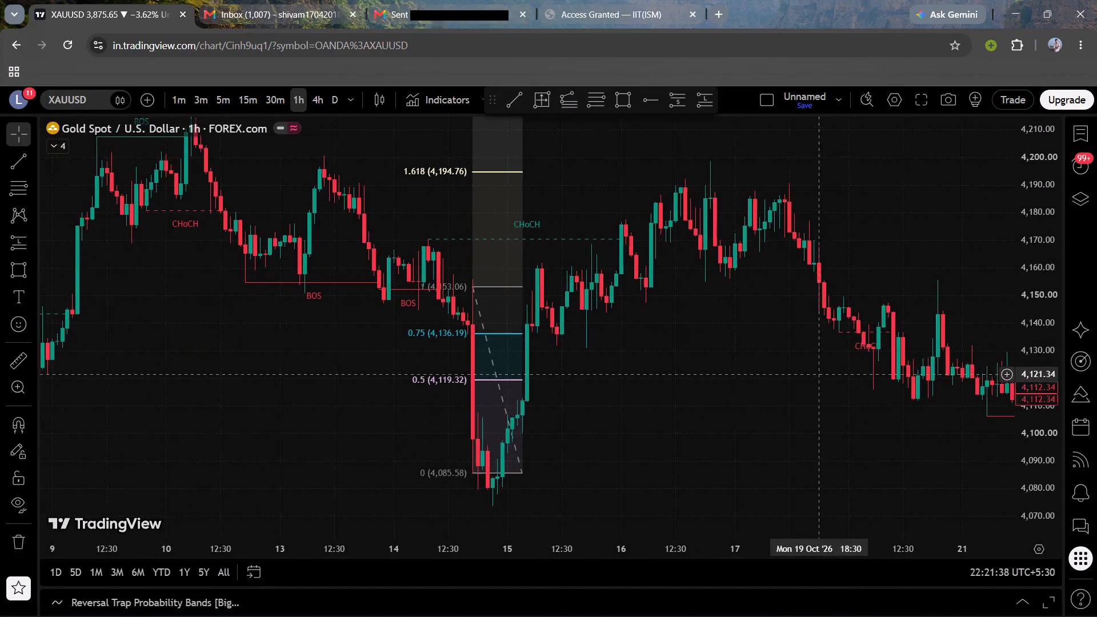
{"action": "left_click_drag", "start_coordinate": [815, 374], "coordinate": [746, 298]}
{"action": "left_click_drag", "start_coordinate": [1046, 253], "coordinate": [1033, 441]}
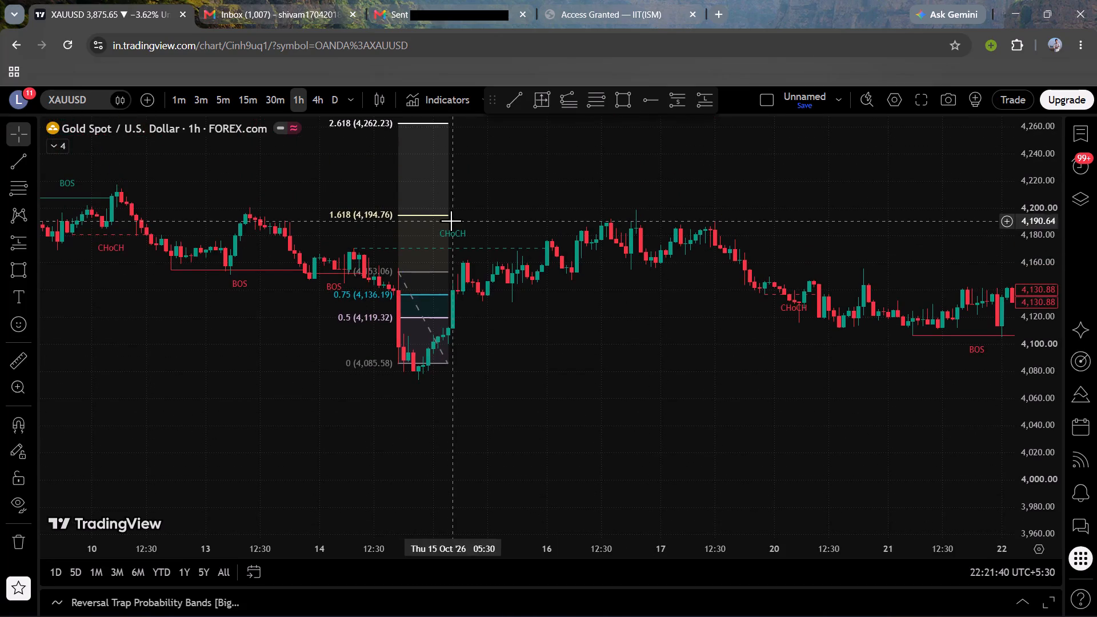
{"action": "left_click", "coordinate": [447, 219]}
{"action": "left_click", "coordinate": [812, 144]}
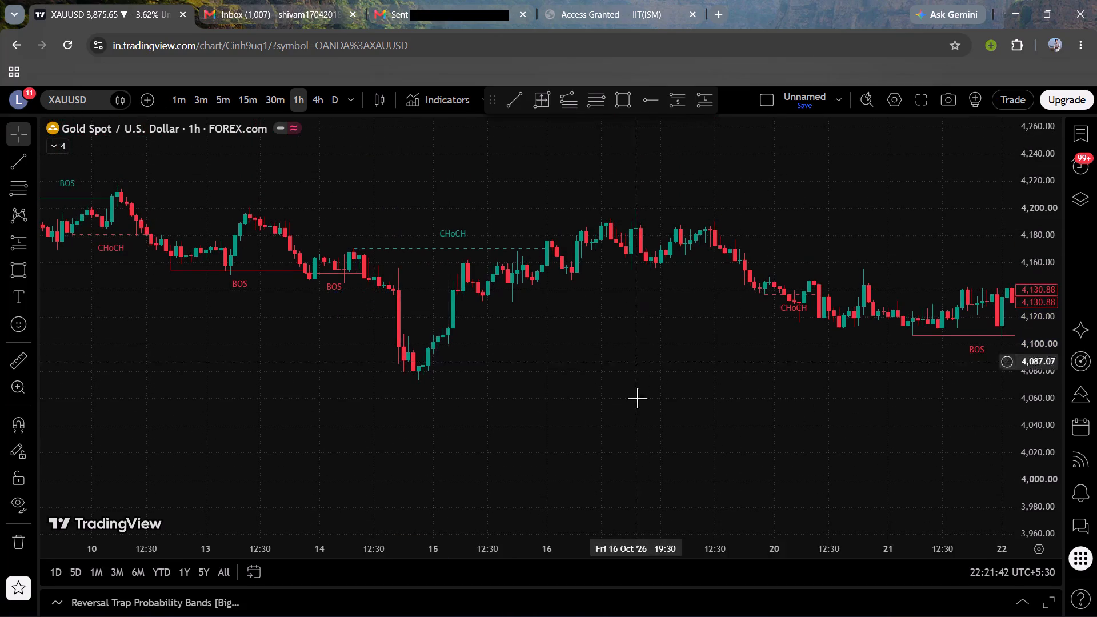
Review the FOREX.com 1-hour swings from October back to mid-August, including the late-August peak and the decline that follows.
{"action": "scroll", "coordinate": [642, 409], "scroll_direction": "down", "scroll_amount": 8}
{"action": "left_click_drag", "start_coordinate": [590, 371], "coordinate": [958, 455]}
{"action": "left_click_drag", "start_coordinate": [429, 318], "coordinate": [634, 507]}
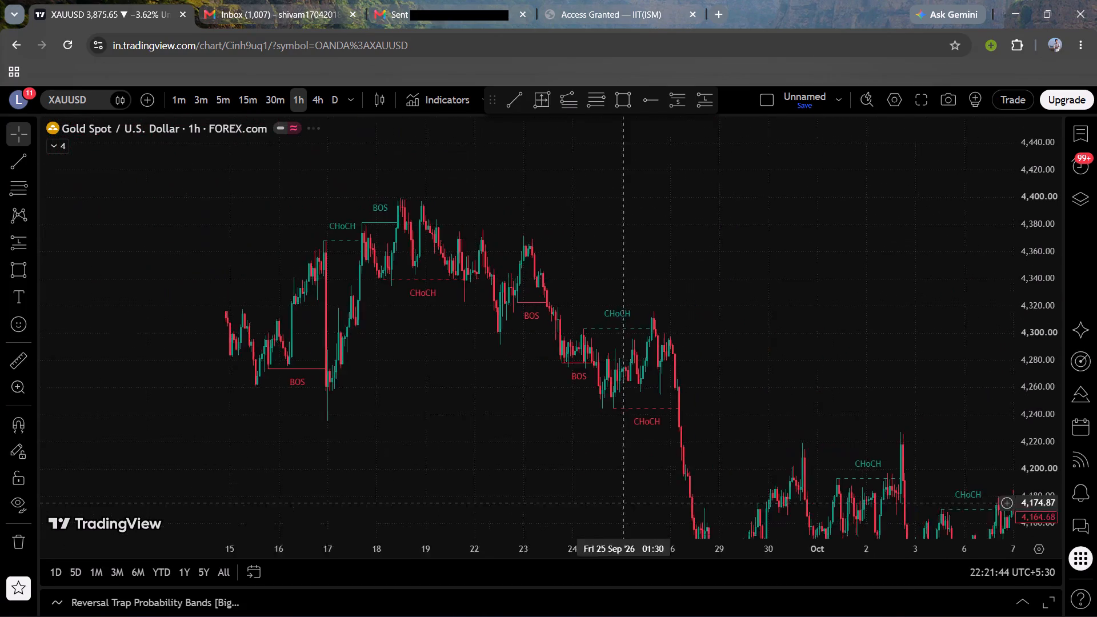
{"action": "left_click_drag", "start_coordinate": [634, 507], "coordinate": [637, 507]}
{"action": "left_click_drag", "start_coordinate": [347, 384], "coordinate": [748, 425]}
{"action": "scroll", "coordinate": [371, 378], "scroll_direction": "up", "scroll_amount": 2}
{"action": "left_click_drag", "start_coordinate": [309, 376], "coordinate": [737, 479]}
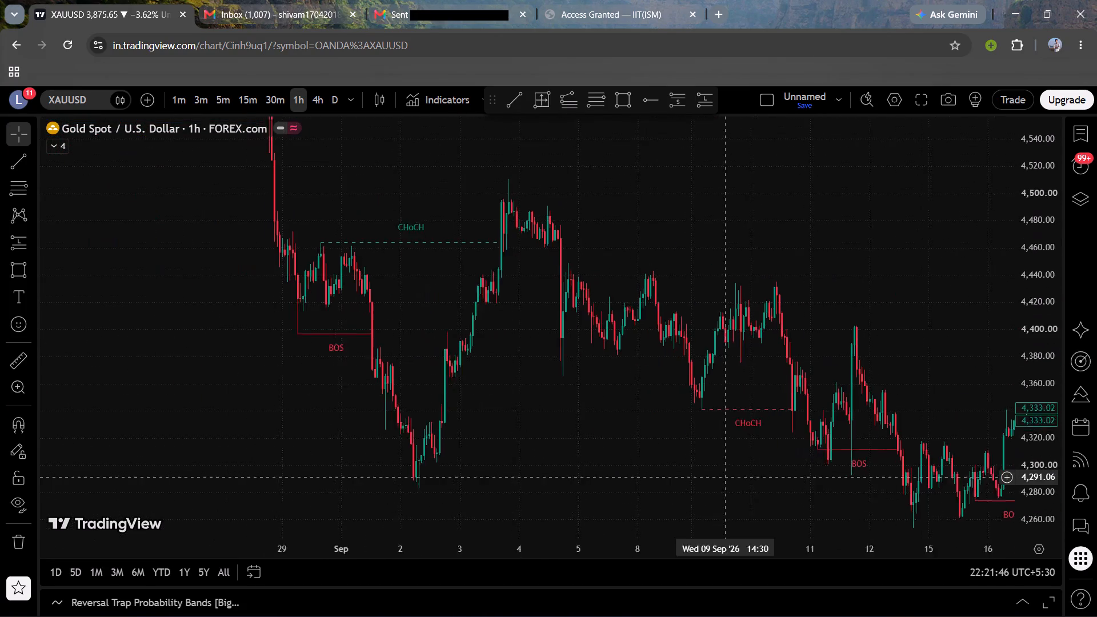
{"action": "left_click_drag", "start_coordinate": [737, 479], "coordinate": [742, 480]}
{"action": "left_click_drag", "start_coordinate": [1037, 306], "coordinate": [1045, 398]}
{"action": "left_click_drag", "start_coordinate": [577, 383], "coordinate": [660, 420]}
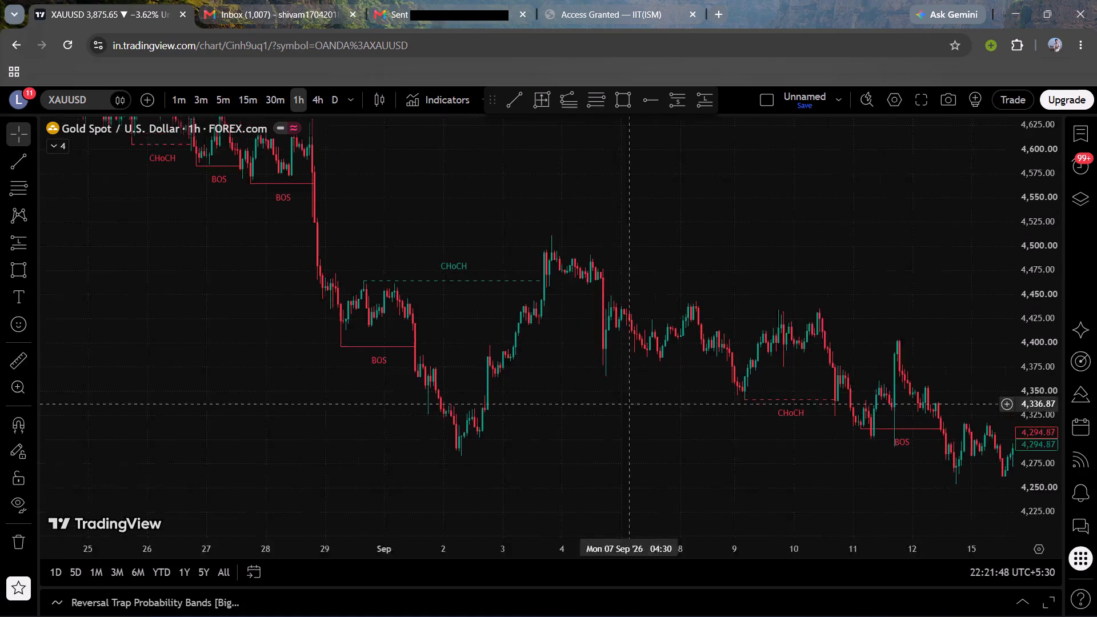
{"action": "left_click_drag", "start_coordinate": [660, 420], "coordinate": [830, 494]}
{"action": "scroll", "coordinate": [634, 359], "scroll_direction": "up", "scroll_amount": 1}
{"action": "left_click_drag", "start_coordinate": [635, 321], "coordinate": [894, 245]}
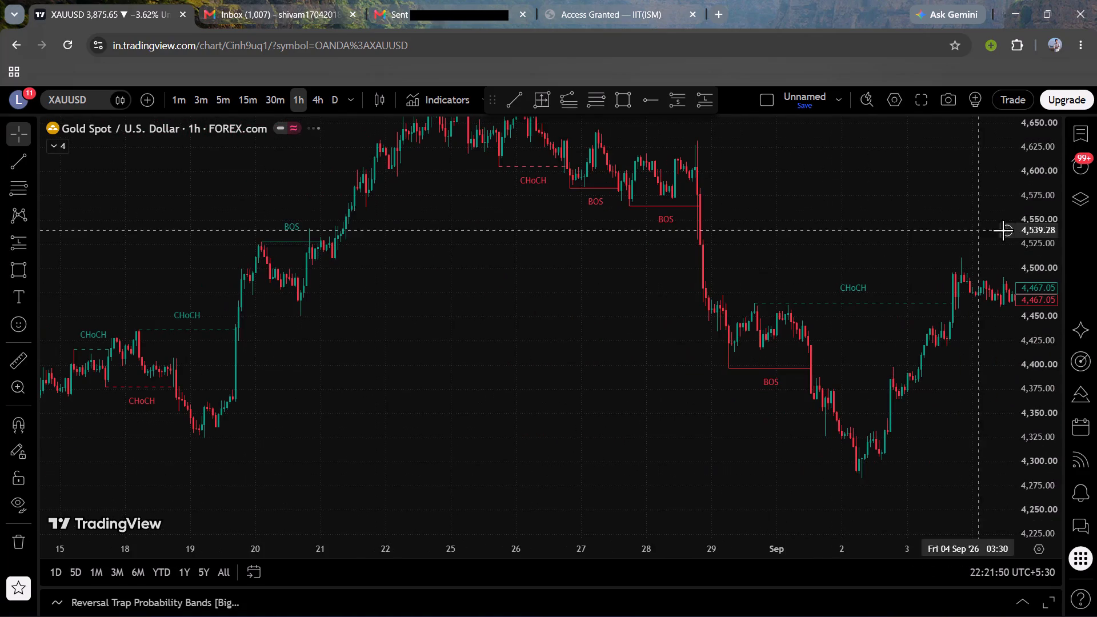
{"action": "left_click_drag", "start_coordinate": [1035, 249], "coordinate": [1033, 328]}
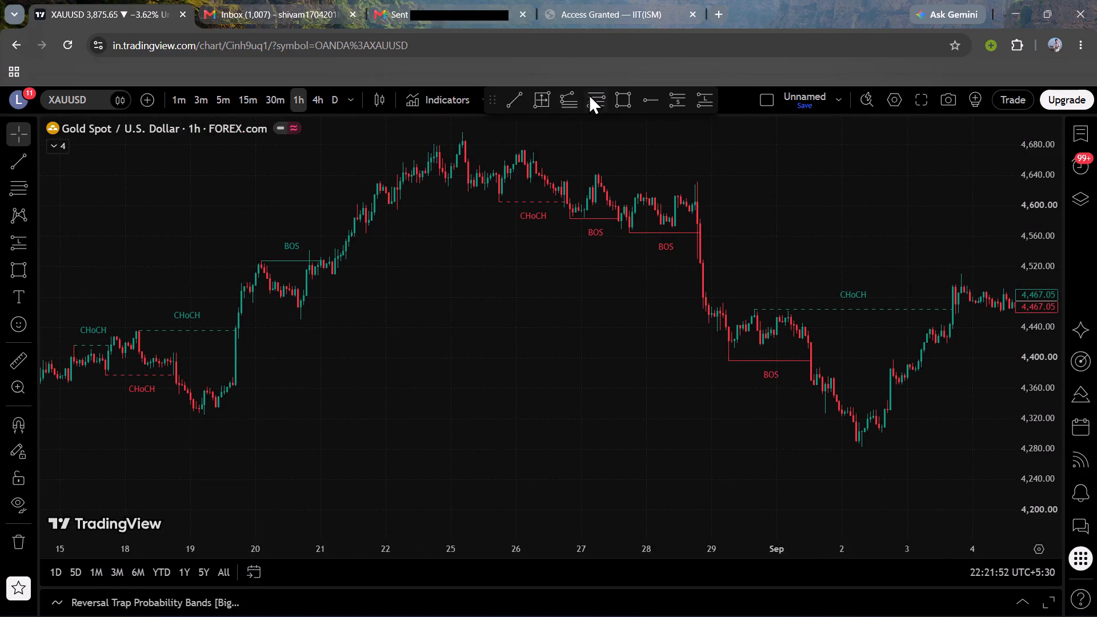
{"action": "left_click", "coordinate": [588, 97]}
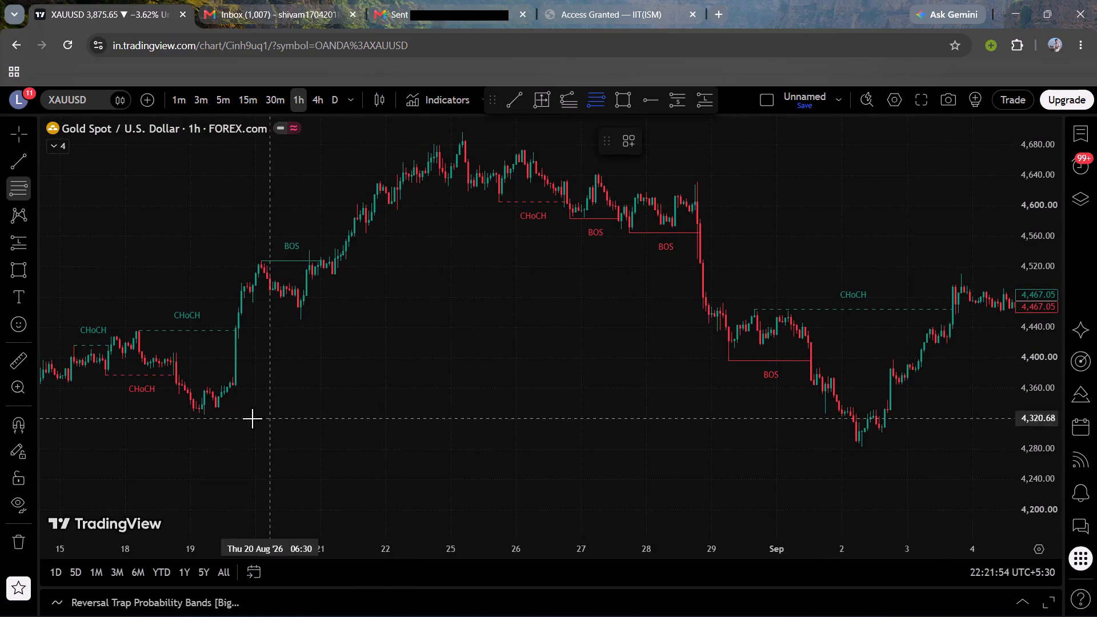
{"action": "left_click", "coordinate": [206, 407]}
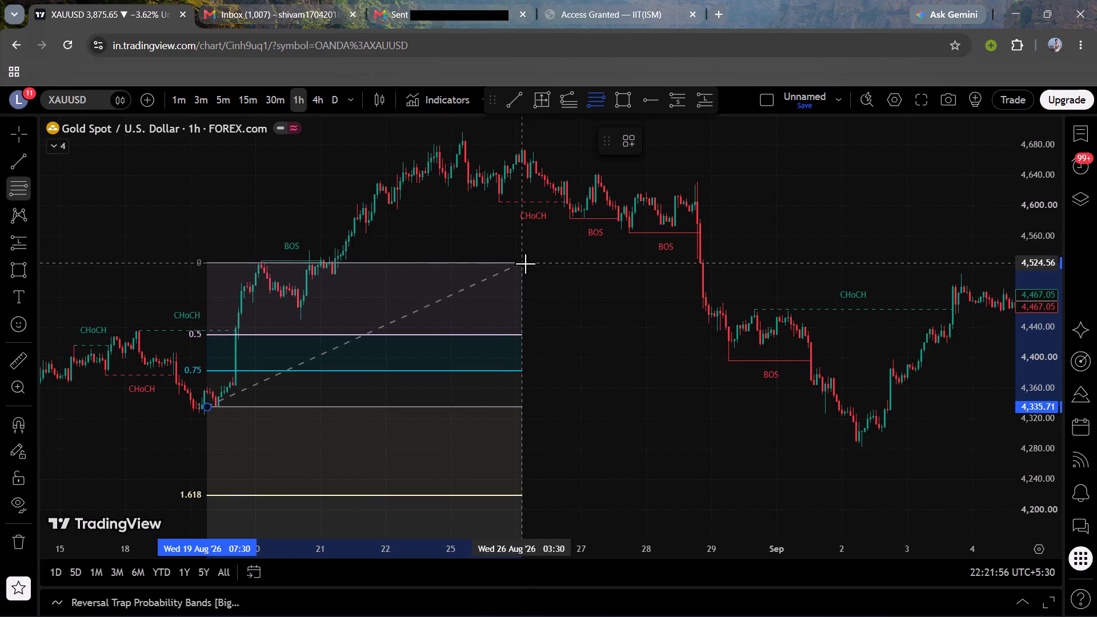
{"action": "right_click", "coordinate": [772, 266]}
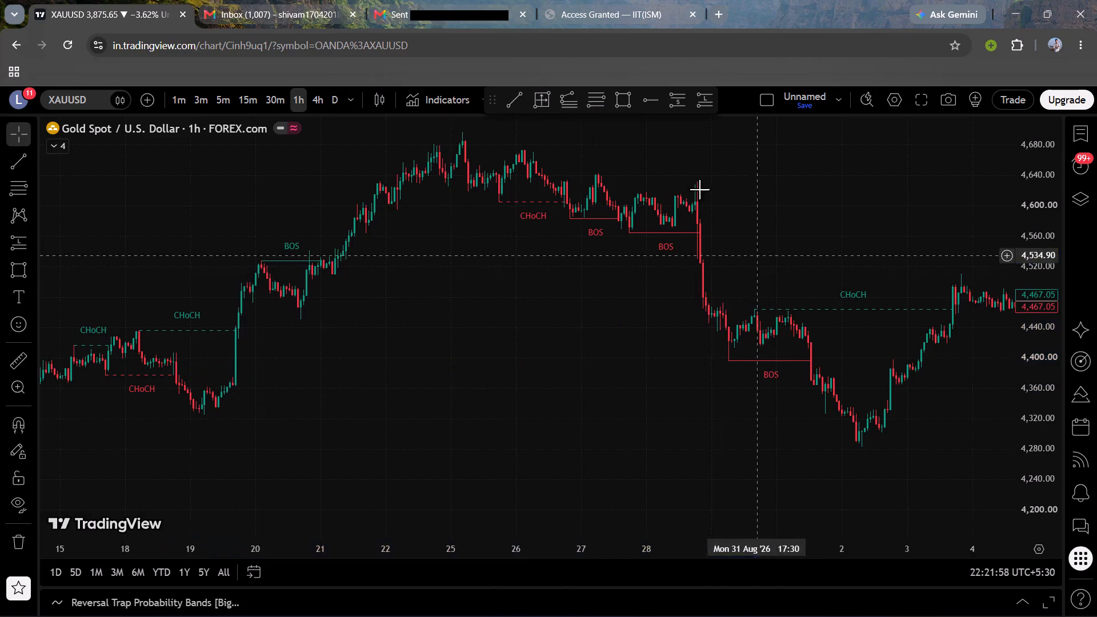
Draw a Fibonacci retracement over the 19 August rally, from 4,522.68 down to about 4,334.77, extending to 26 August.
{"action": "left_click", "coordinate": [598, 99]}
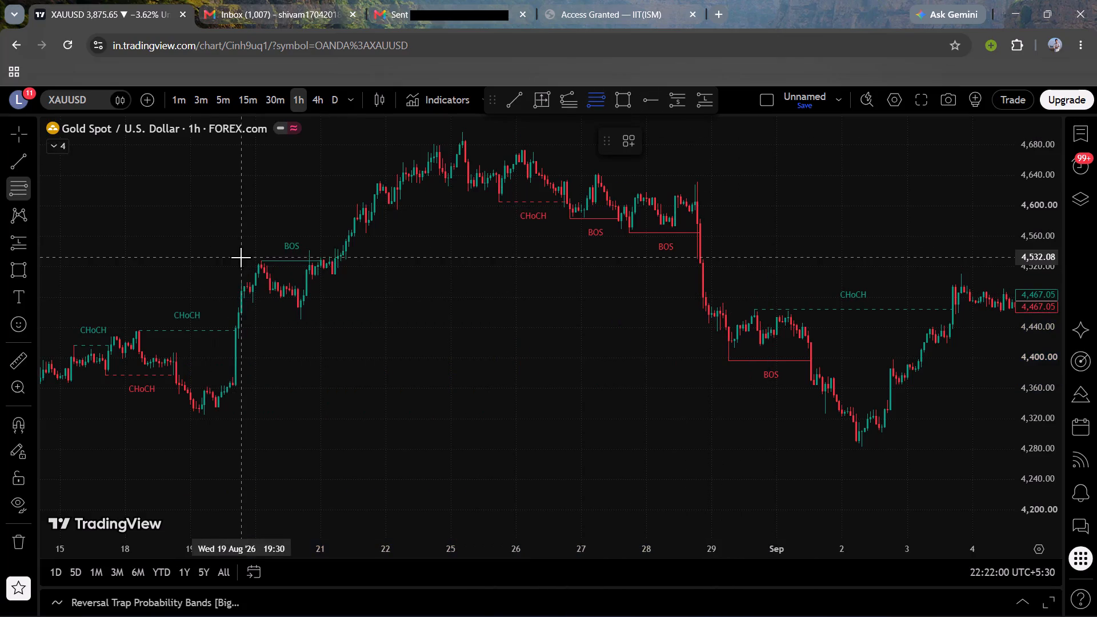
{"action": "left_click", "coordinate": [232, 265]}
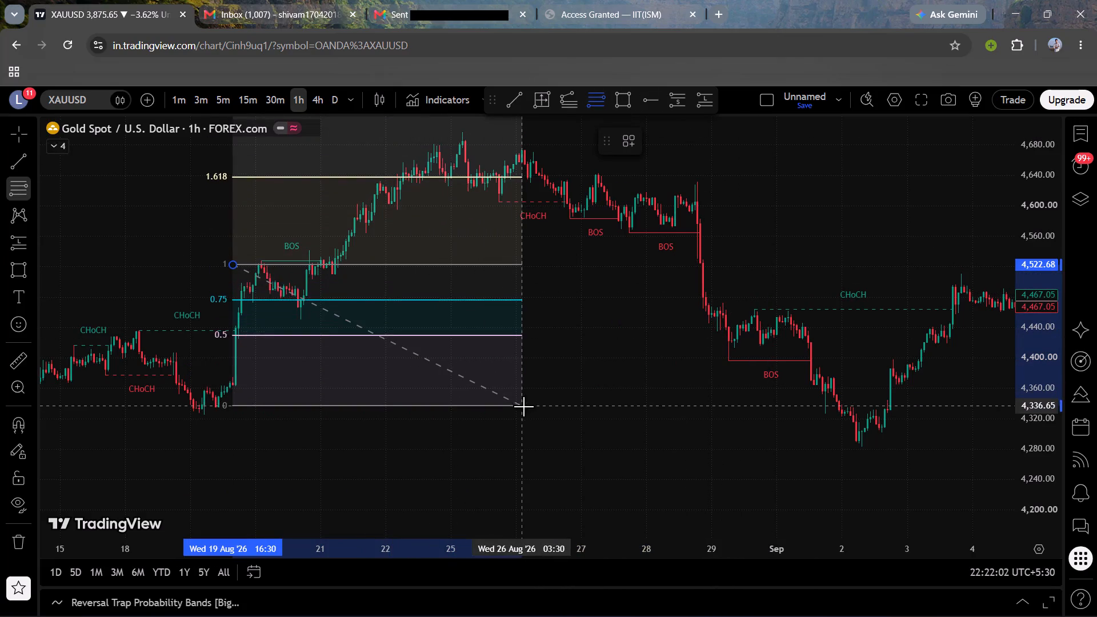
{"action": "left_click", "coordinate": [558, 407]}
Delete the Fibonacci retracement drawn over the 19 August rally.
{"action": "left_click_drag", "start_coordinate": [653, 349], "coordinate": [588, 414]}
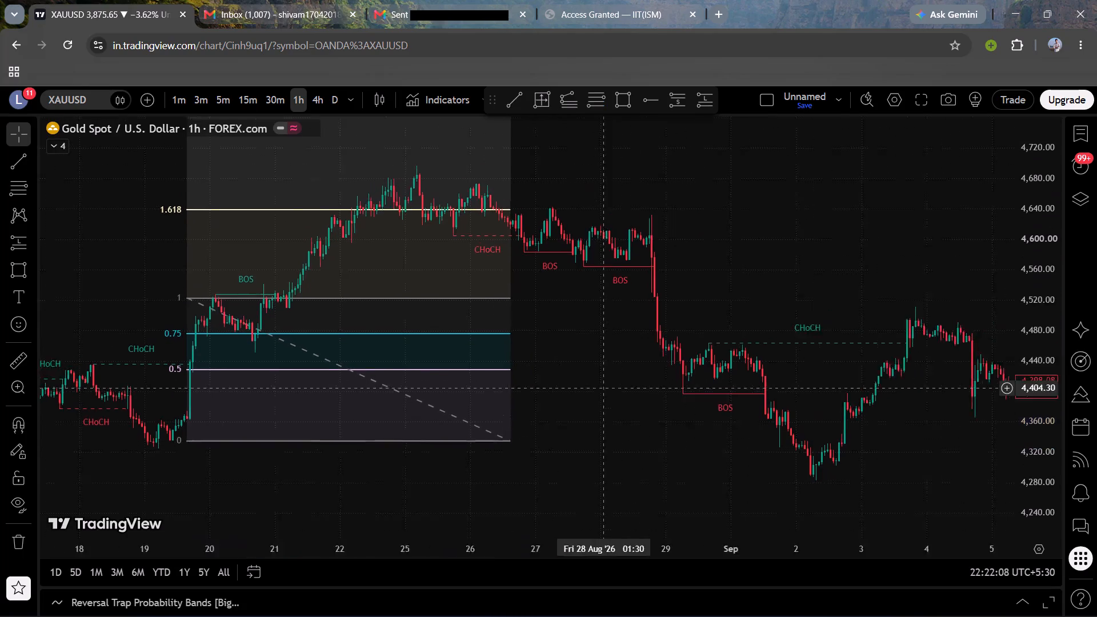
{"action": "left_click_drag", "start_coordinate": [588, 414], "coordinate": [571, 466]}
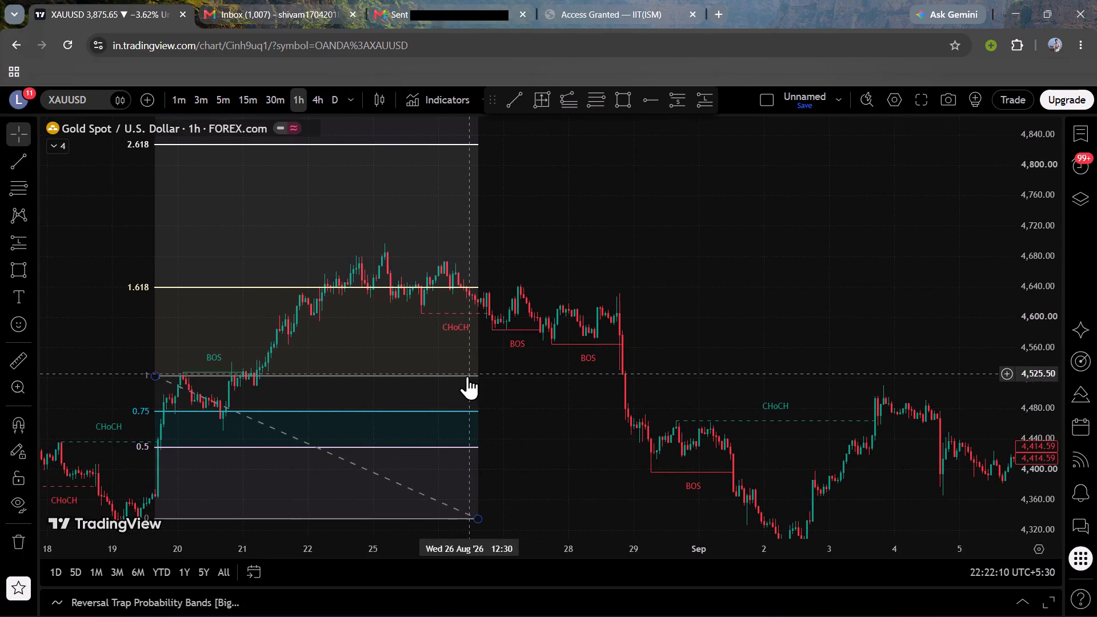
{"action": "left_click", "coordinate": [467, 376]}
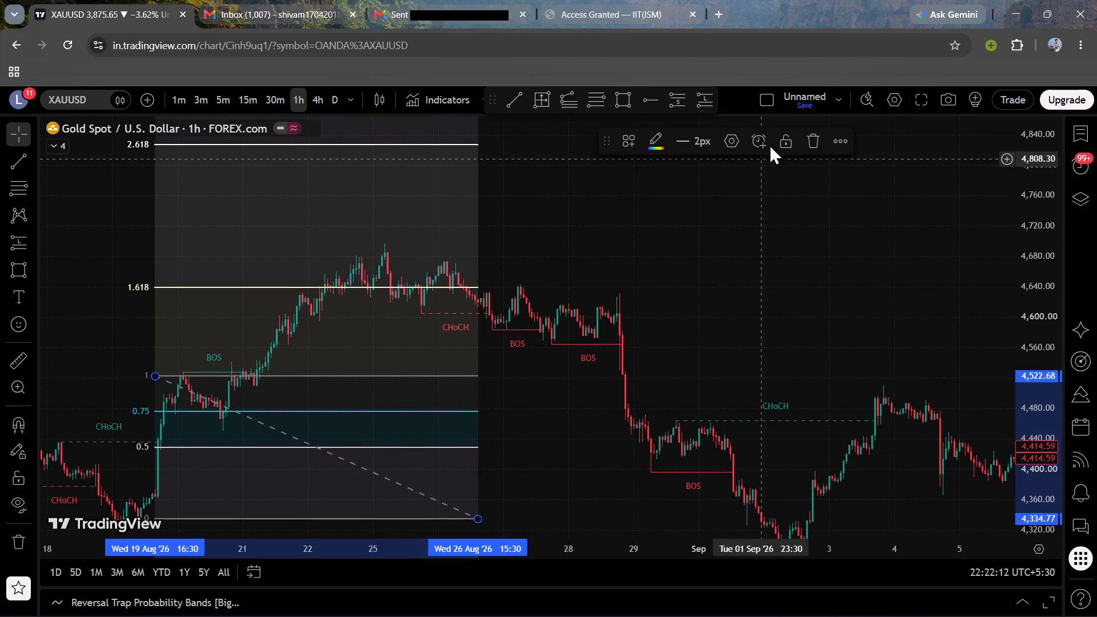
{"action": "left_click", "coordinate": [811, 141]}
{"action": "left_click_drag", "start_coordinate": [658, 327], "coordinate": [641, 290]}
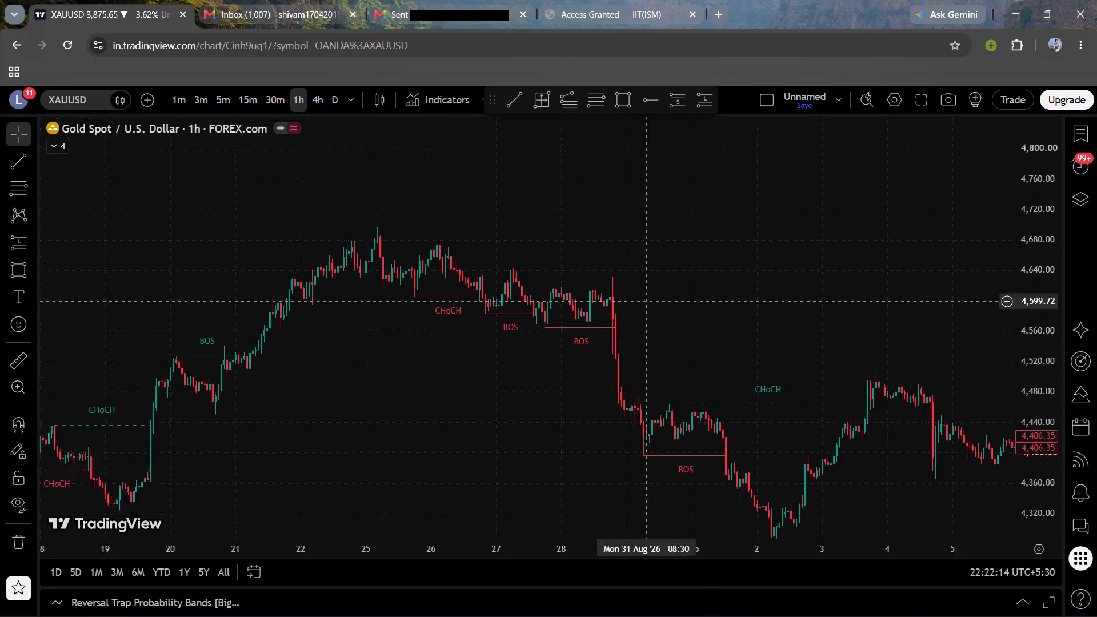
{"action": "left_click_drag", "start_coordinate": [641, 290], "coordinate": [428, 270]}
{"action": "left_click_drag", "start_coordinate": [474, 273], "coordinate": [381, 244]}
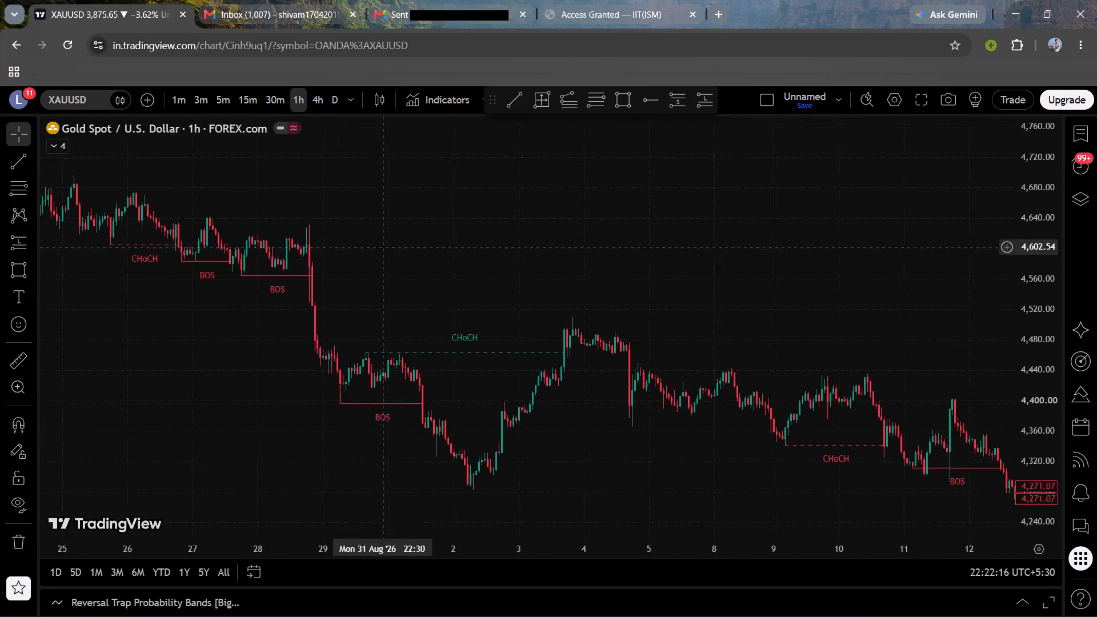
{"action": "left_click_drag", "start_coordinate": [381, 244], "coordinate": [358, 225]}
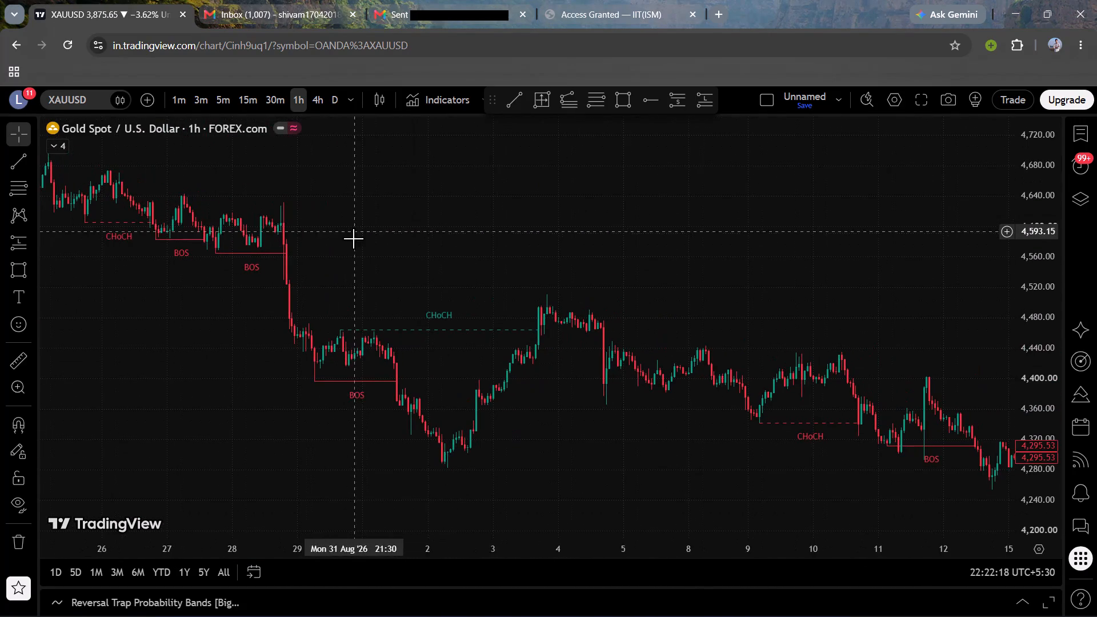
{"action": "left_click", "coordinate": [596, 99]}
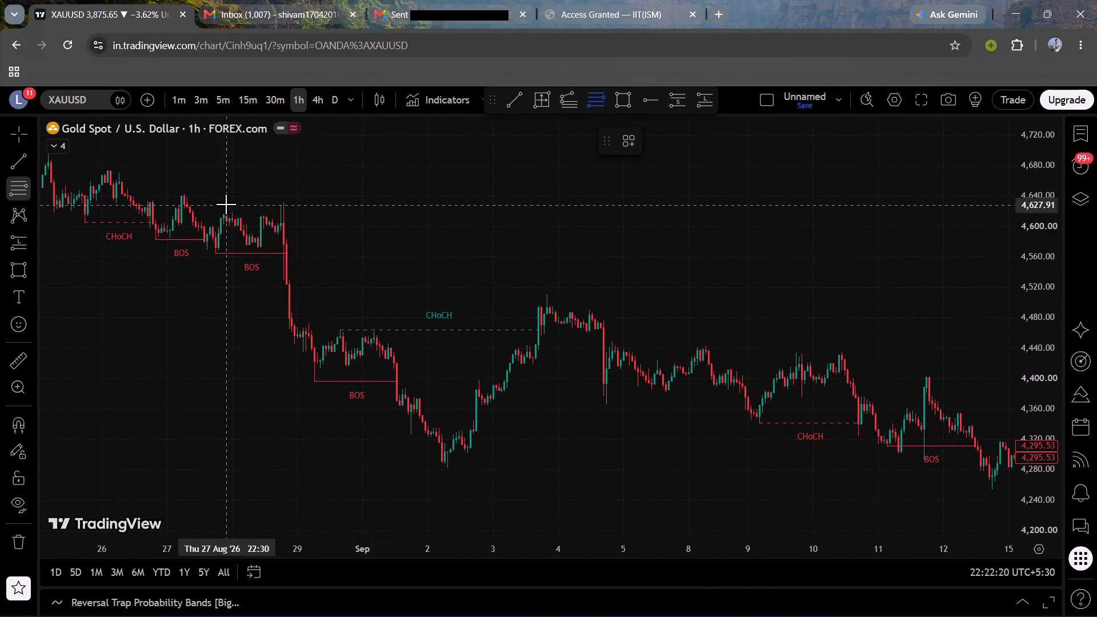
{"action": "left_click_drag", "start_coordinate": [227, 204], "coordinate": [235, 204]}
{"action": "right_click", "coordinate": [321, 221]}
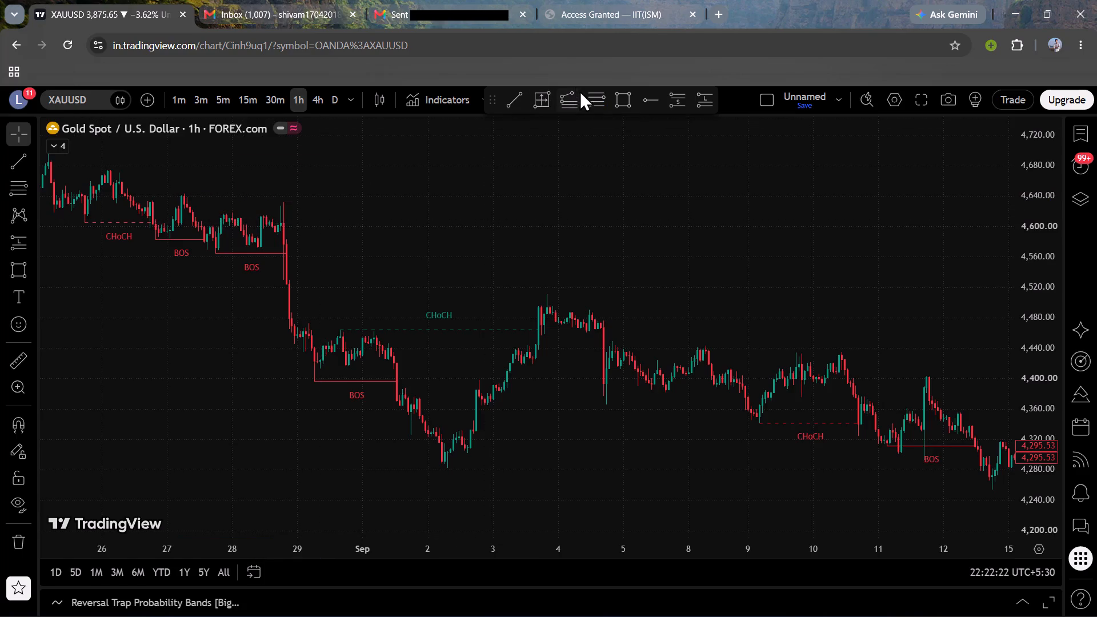
Draw a Fibonacci retracement over the 28 August drop, from 4,445.64 on 27 August up to 4,630.73 on 9 September.
{"action": "left_click", "coordinate": [592, 95]}
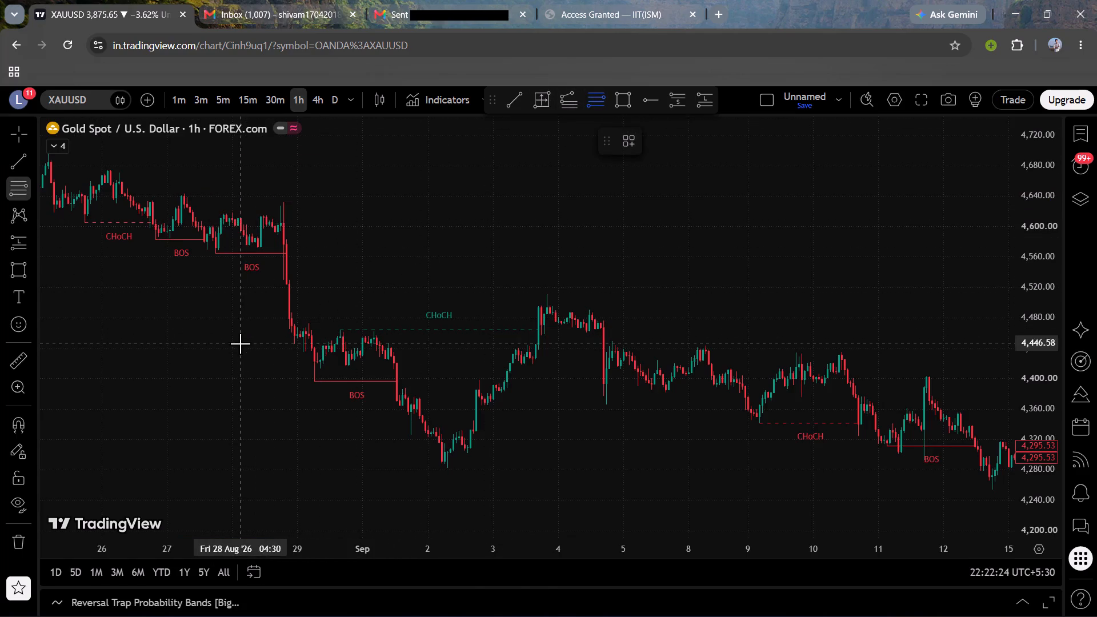
{"action": "left_click", "coordinate": [228, 344]}
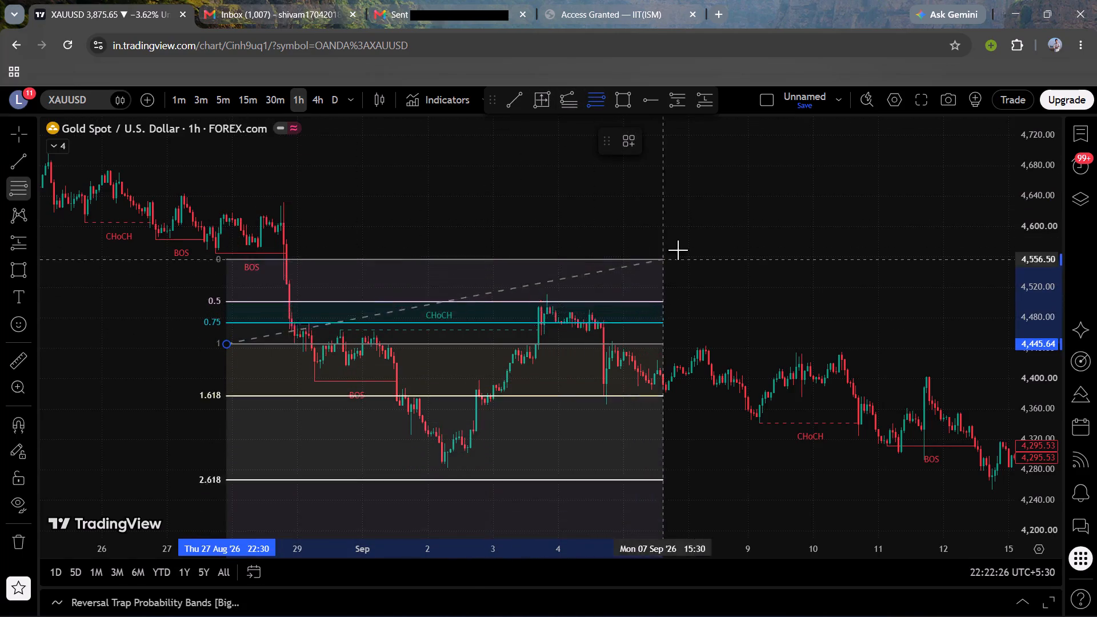
{"action": "left_click", "coordinate": [780, 203]}
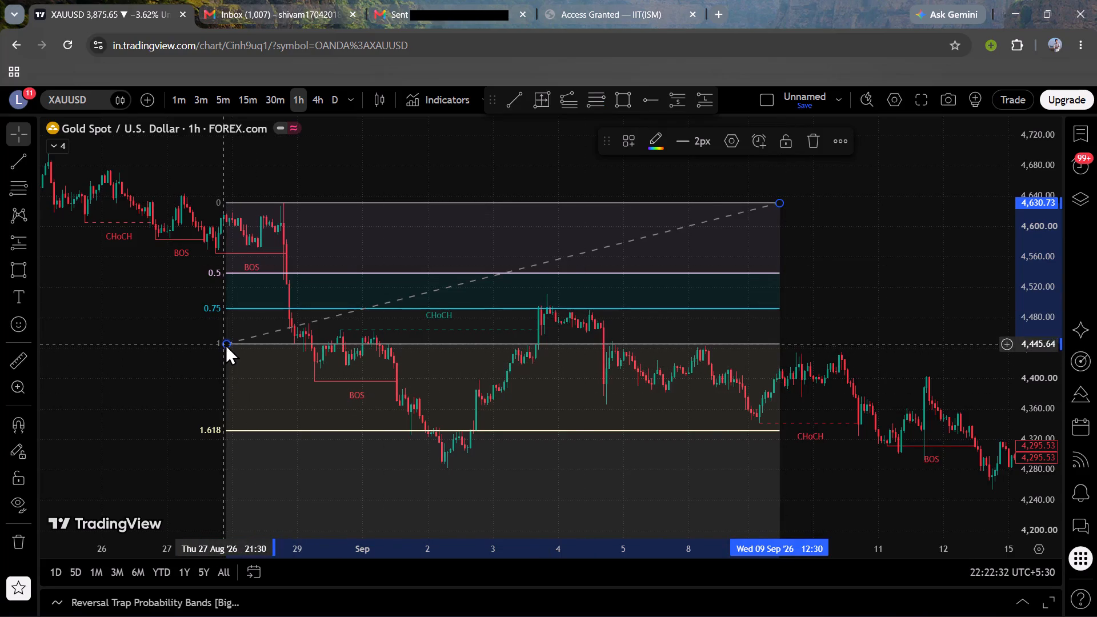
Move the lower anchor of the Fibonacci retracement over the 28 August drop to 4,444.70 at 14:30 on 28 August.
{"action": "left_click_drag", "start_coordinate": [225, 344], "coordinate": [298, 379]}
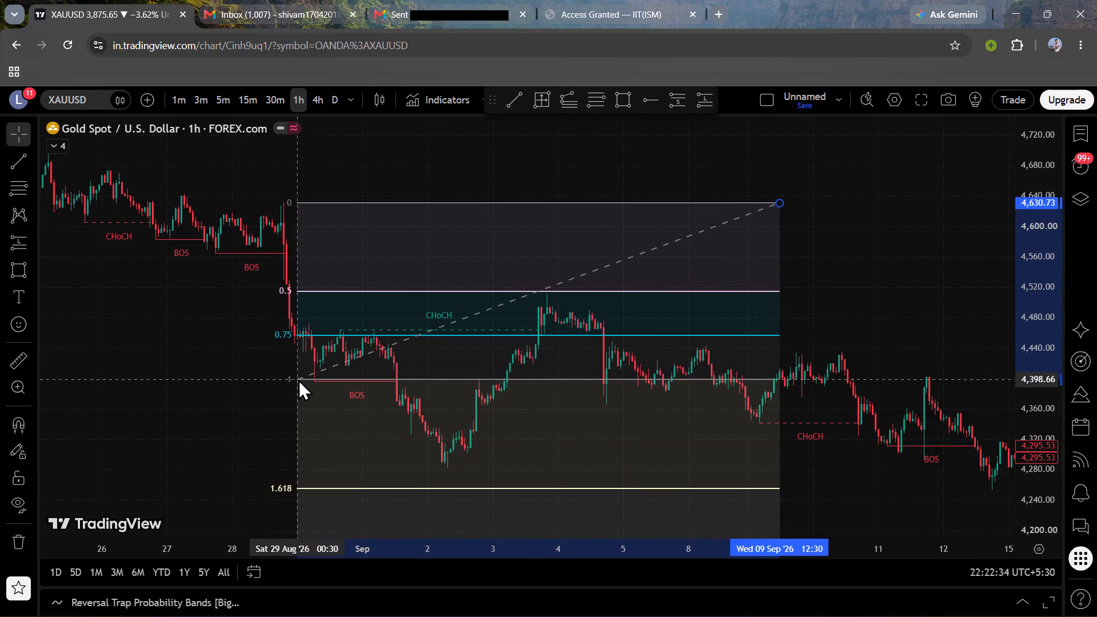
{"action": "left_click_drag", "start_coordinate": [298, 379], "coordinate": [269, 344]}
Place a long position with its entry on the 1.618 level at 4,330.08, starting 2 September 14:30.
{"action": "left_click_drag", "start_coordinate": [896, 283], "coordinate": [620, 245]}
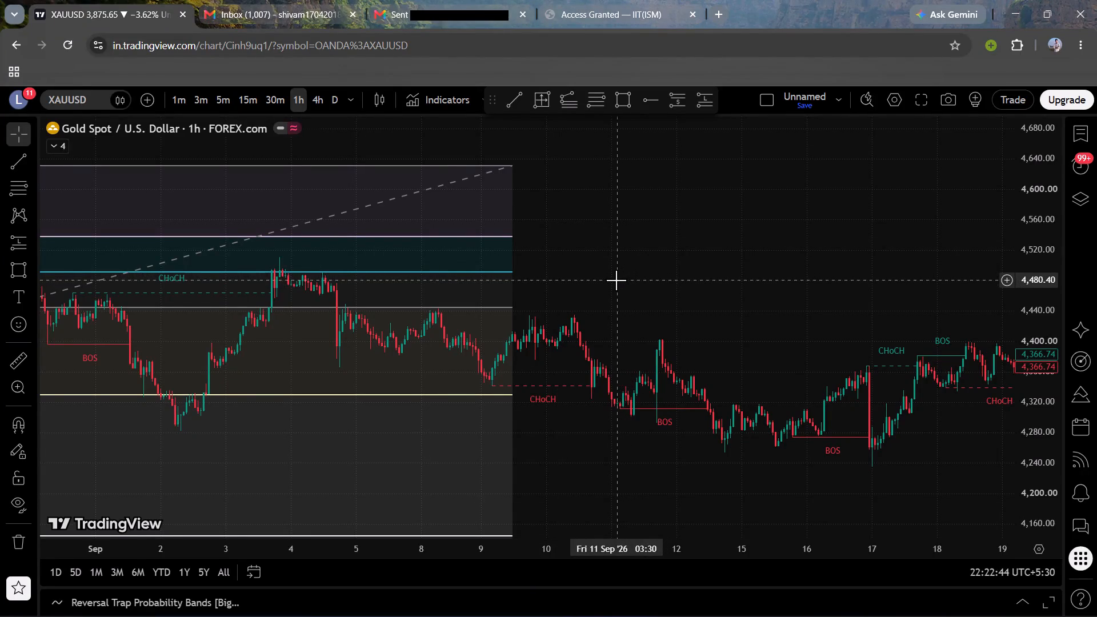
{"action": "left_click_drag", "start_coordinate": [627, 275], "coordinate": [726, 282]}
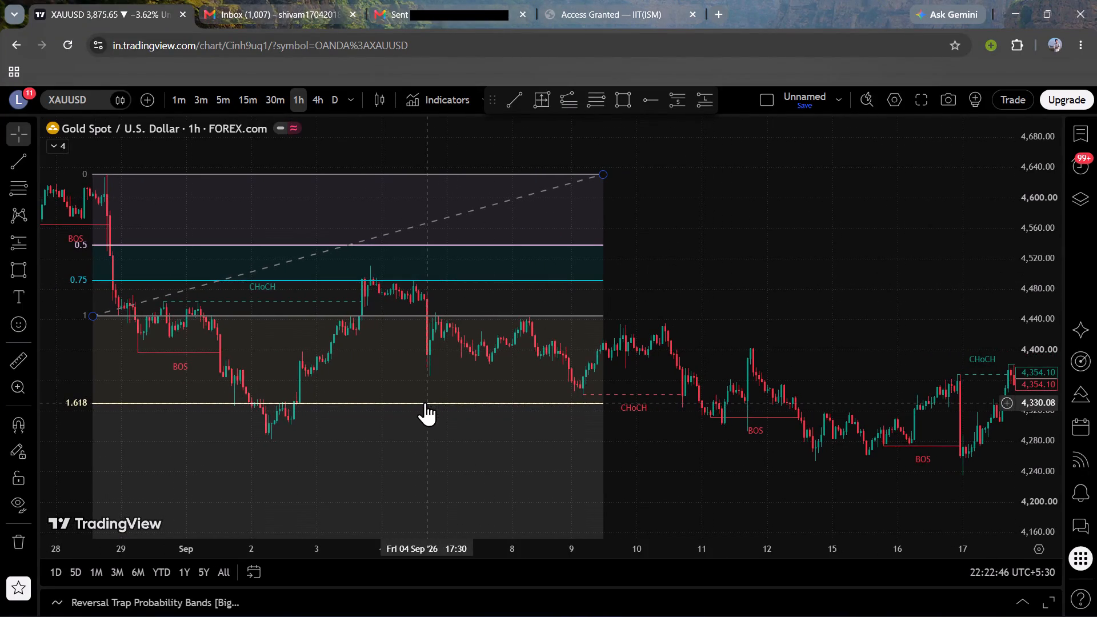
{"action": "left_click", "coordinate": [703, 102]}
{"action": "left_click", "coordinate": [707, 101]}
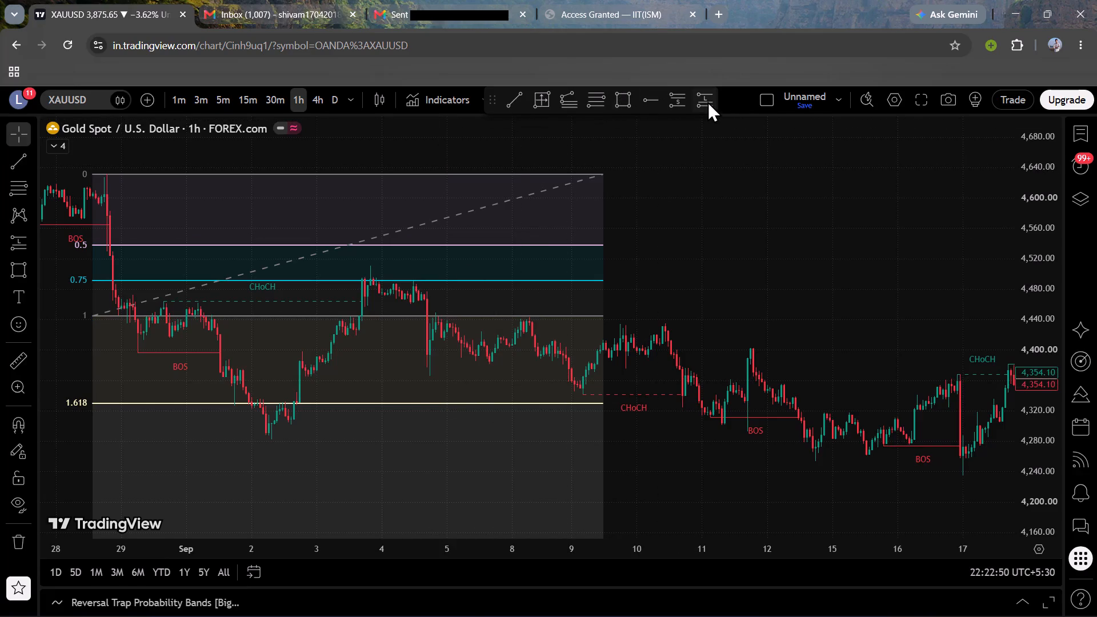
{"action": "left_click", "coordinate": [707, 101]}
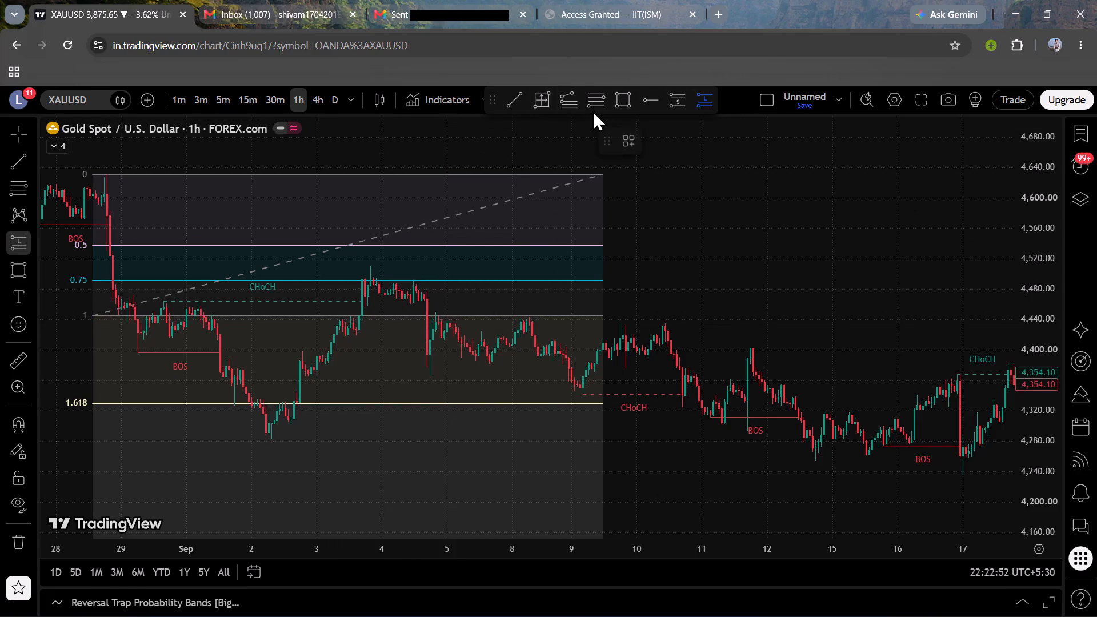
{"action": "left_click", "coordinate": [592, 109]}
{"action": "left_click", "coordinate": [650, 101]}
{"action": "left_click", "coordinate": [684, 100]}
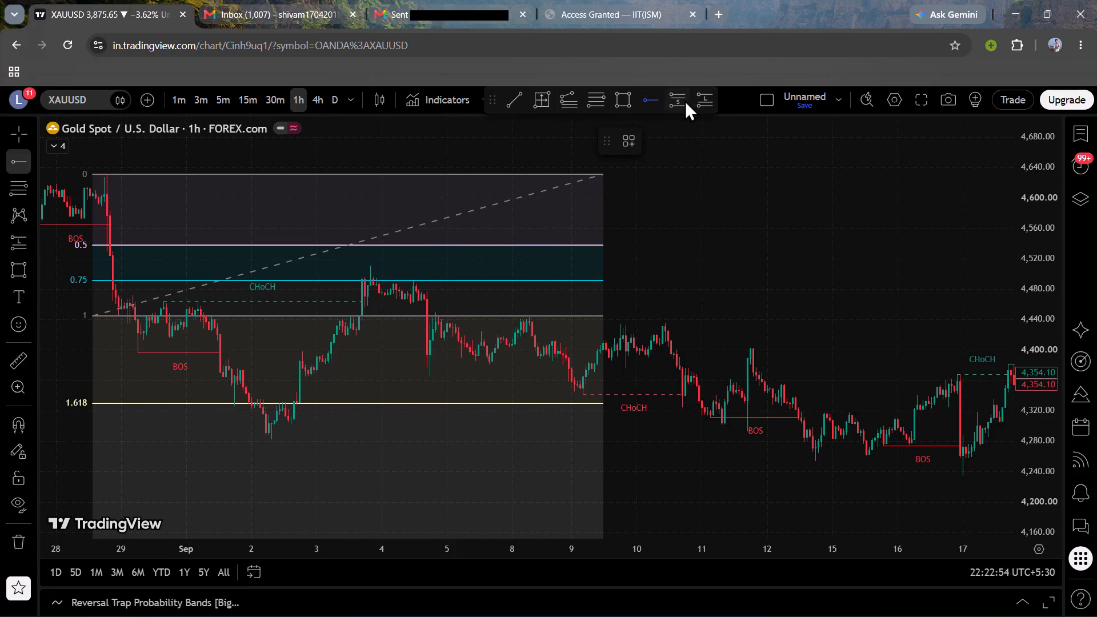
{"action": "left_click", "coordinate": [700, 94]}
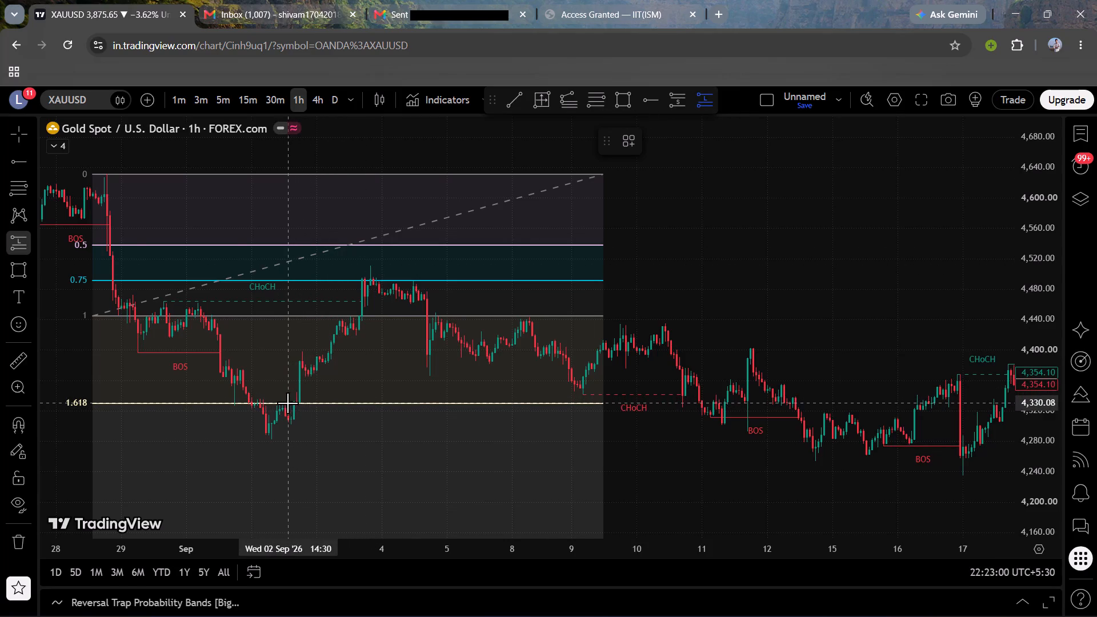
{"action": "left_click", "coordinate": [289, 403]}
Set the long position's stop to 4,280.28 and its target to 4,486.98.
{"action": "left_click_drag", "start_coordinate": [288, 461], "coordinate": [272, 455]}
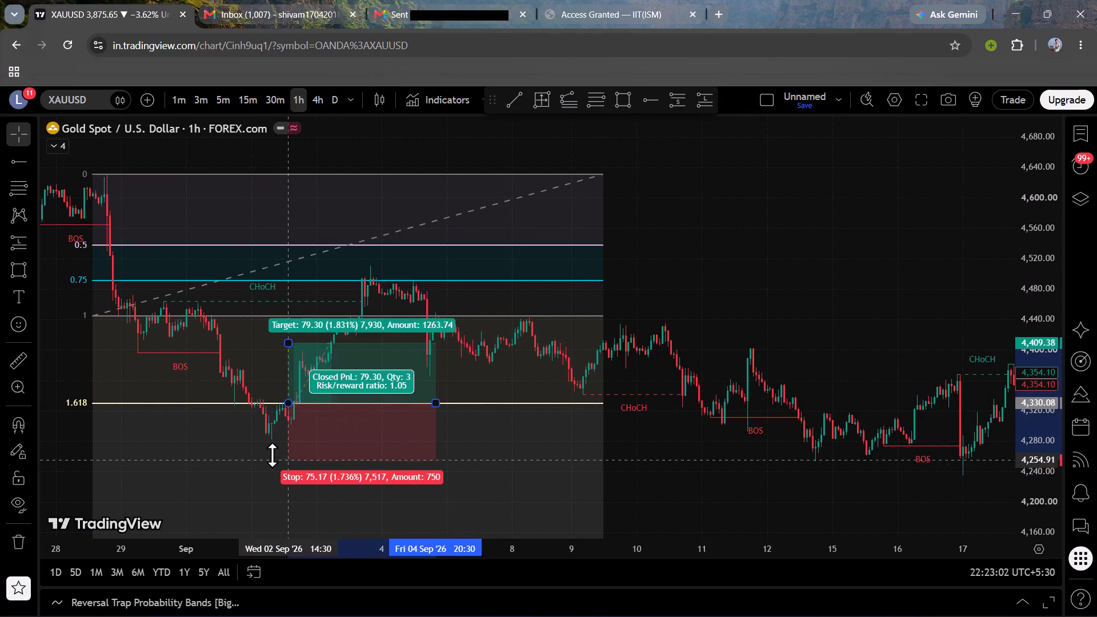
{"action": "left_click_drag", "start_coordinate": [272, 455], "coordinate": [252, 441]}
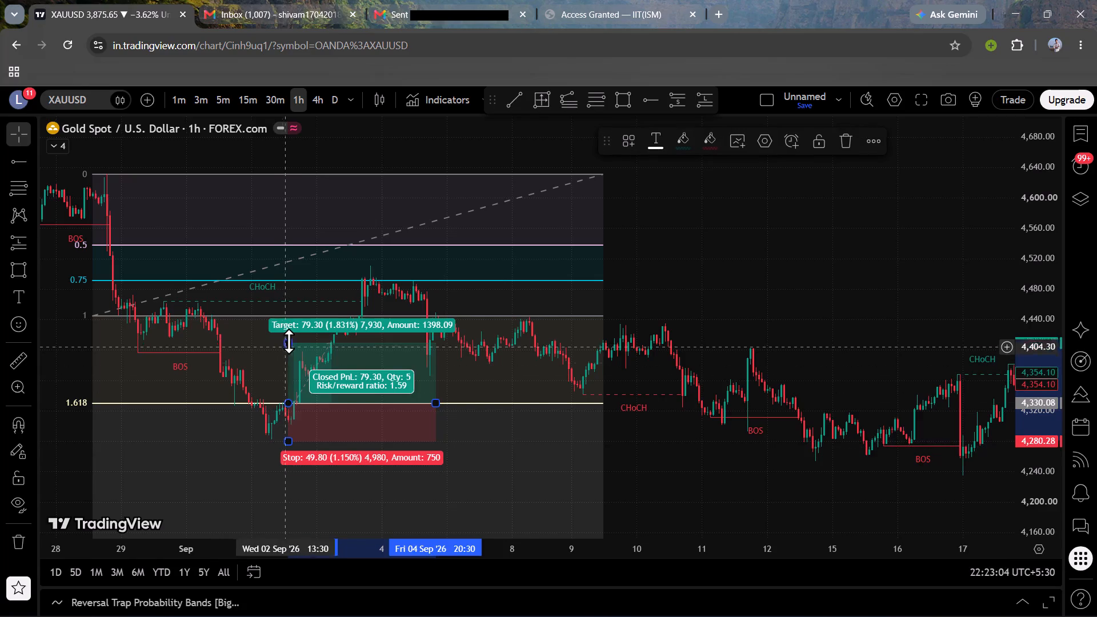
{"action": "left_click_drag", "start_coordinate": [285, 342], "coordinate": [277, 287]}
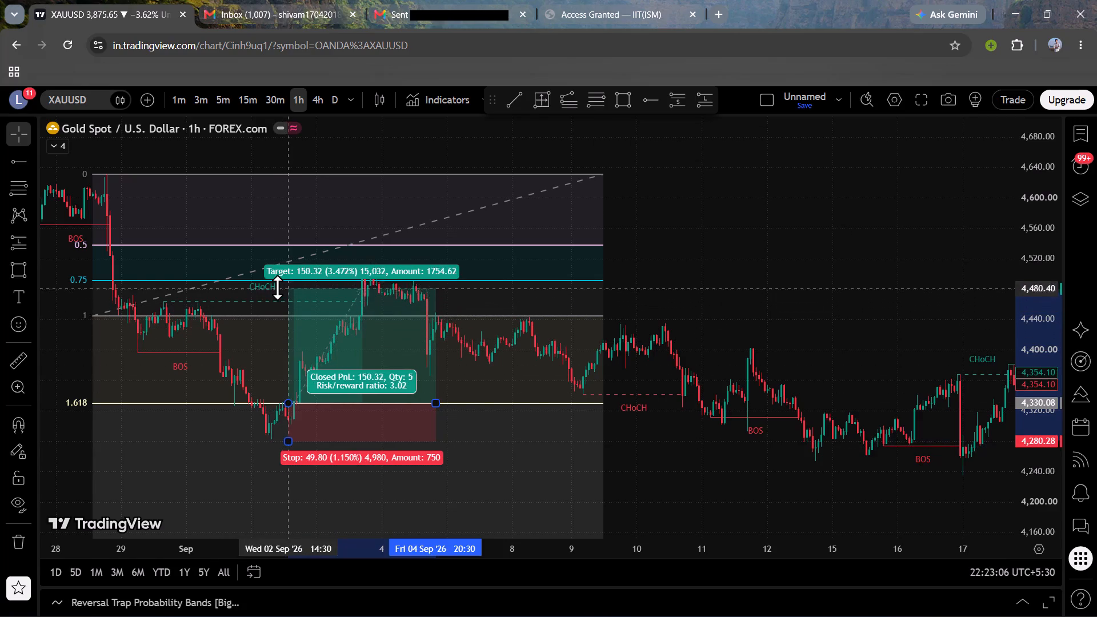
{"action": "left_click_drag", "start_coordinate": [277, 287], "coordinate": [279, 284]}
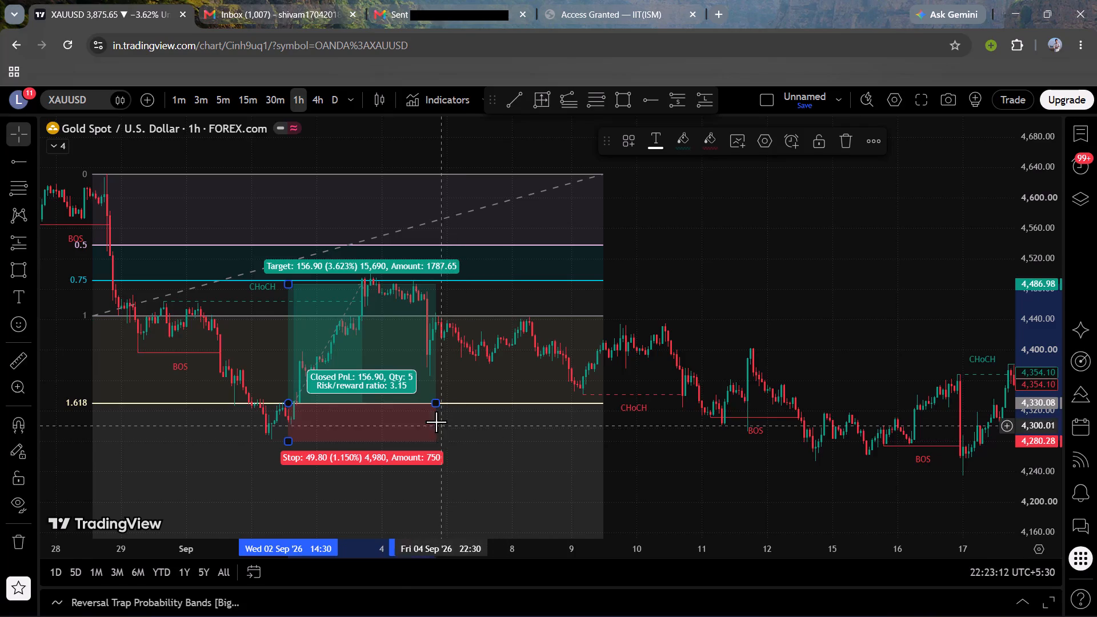
Delete the Fibonacci retracement drawn over the 28 August drop.
{"action": "left_click", "coordinate": [501, 402]}
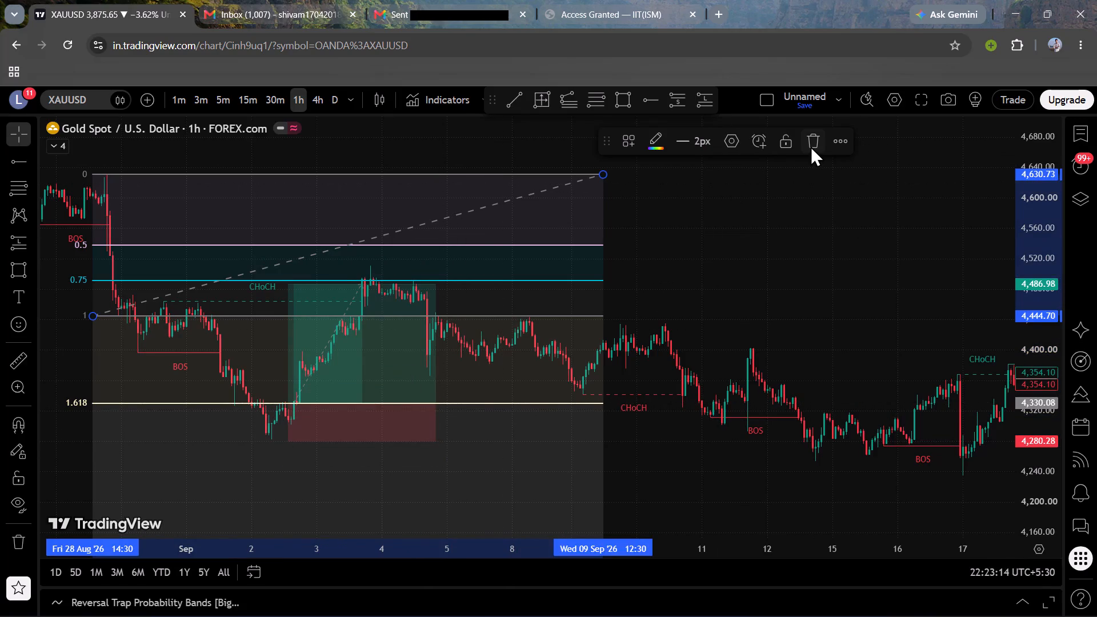
{"action": "left_click", "coordinate": [810, 146]}
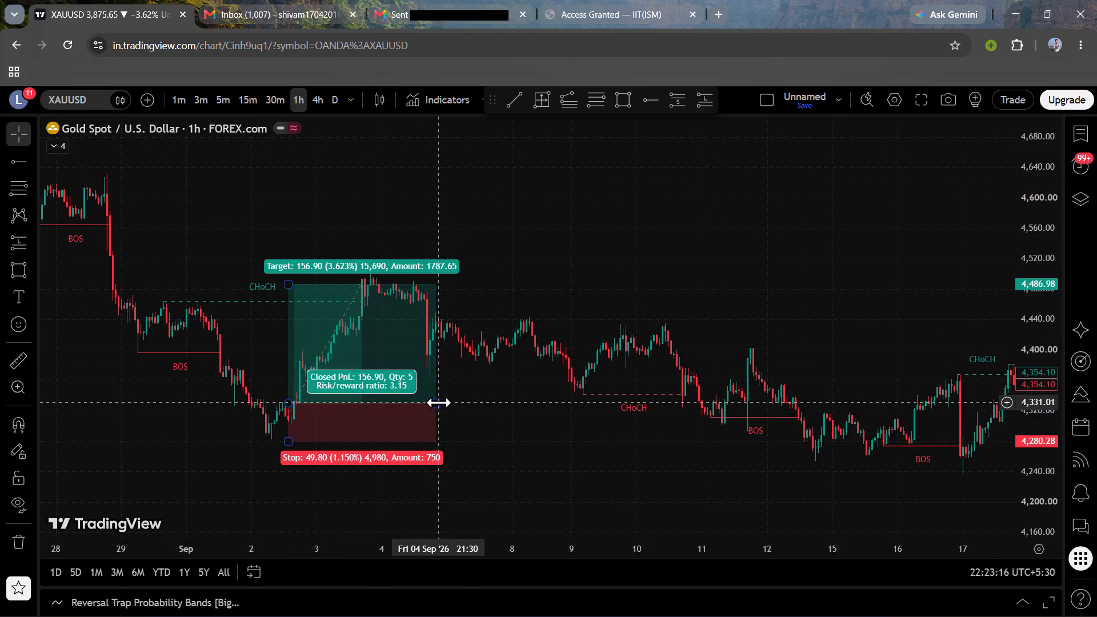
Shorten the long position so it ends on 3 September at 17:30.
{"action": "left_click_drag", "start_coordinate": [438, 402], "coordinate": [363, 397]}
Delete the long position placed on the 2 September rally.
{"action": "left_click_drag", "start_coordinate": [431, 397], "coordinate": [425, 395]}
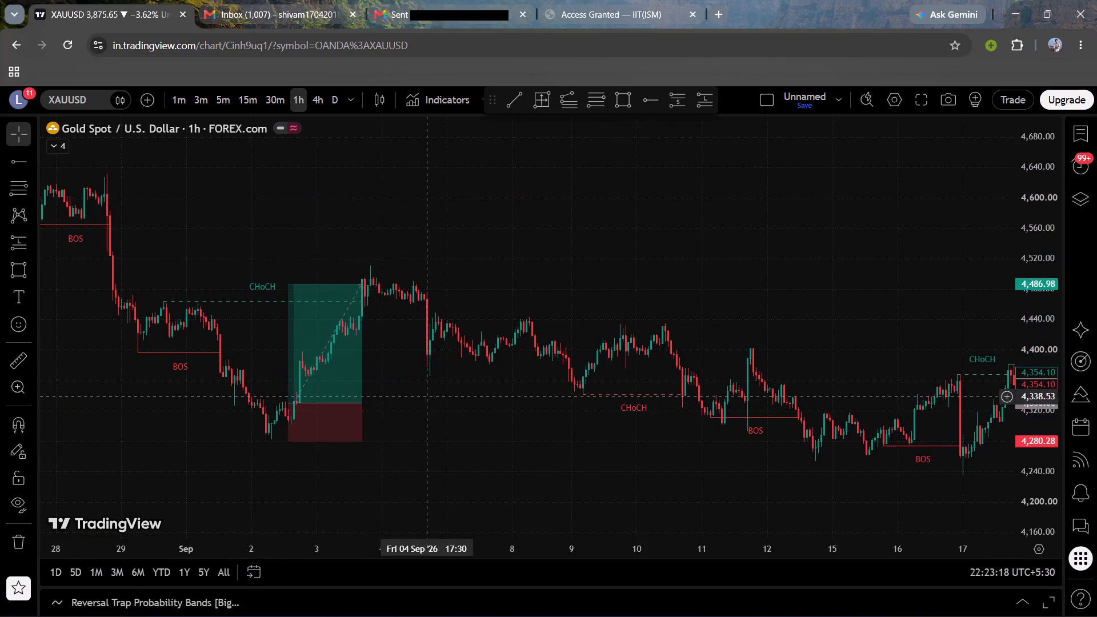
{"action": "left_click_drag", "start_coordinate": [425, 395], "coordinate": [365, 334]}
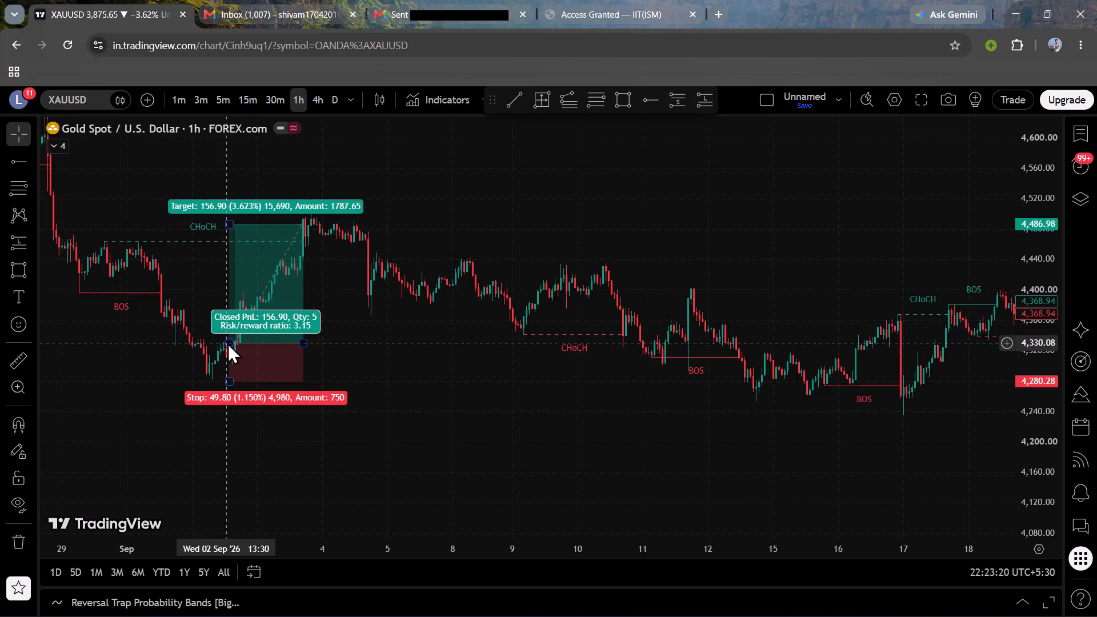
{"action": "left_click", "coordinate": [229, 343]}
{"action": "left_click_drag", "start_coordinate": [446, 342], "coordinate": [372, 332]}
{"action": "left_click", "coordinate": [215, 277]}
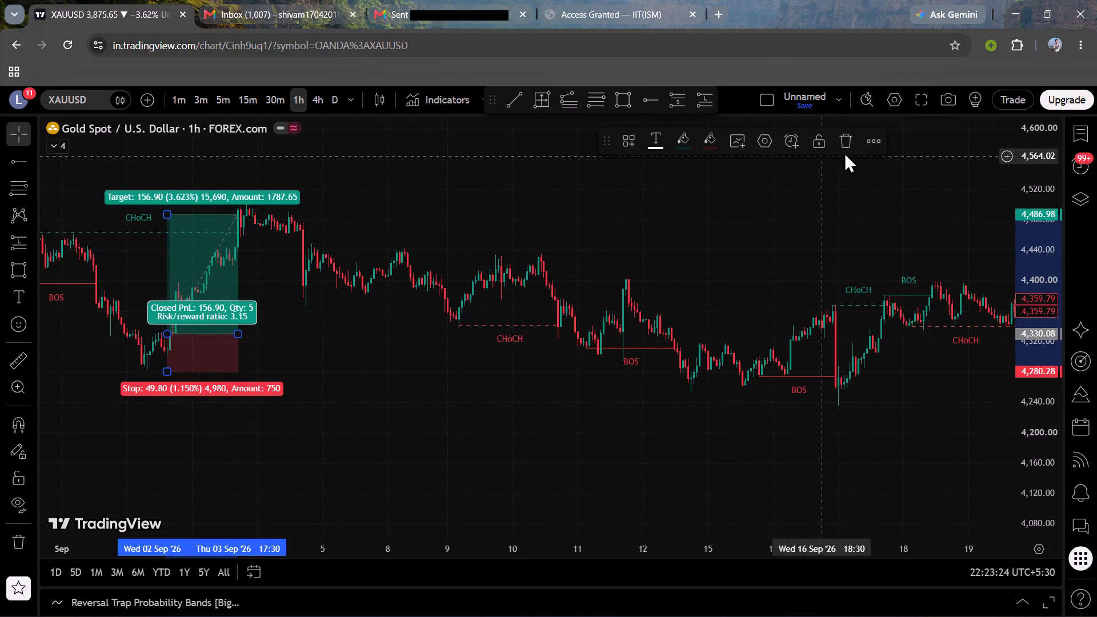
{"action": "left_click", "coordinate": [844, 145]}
Examine the 1-hour price swings and CHoCH and BOS marks from early September to the start of October.
{"action": "left_click_drag", "start_coordinate": [503, 344], "coordinate": [435, 368]}
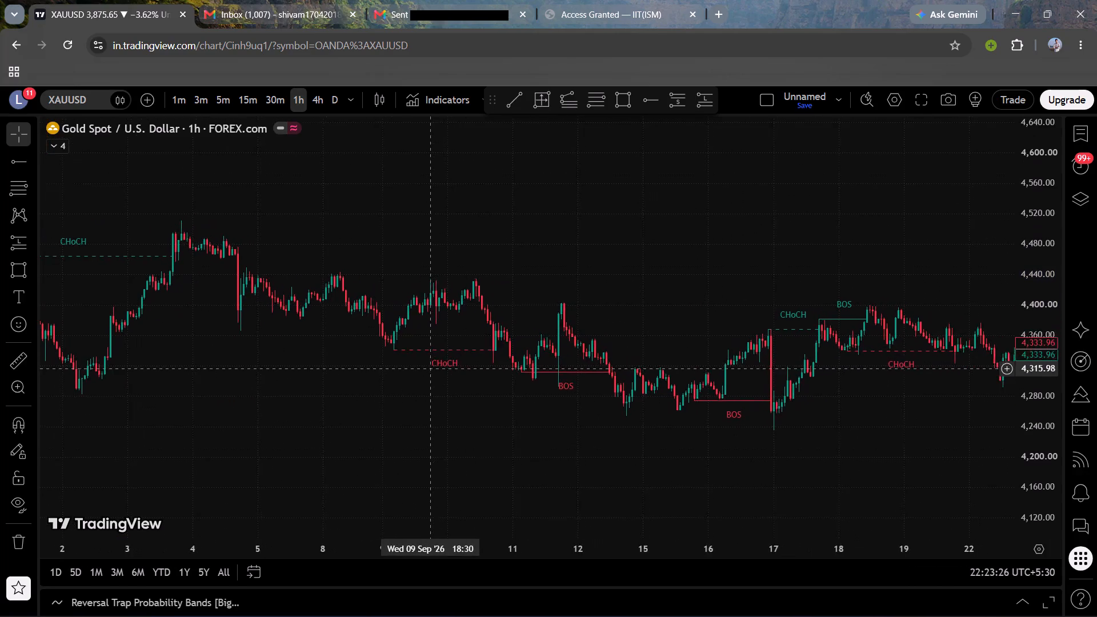
{"action": "left_click_drag", "start_coordinate": [435, 368], "coordinate": [175, 279]}
{"action": "left_click_drag", "start_coordinate": [477, 350], "coordinate": [346, 341]}
{"action": "scroll", "coordinate": [361, 342], "scroll_direction": "up", "scroll_amount": 2}
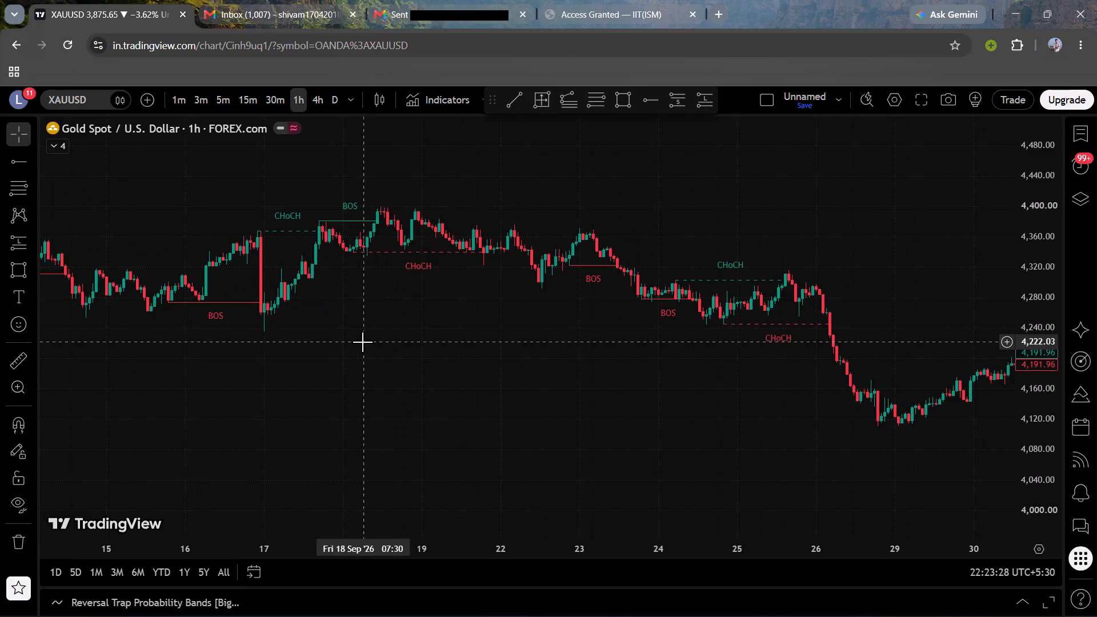
{"action": "left_click_drag", "start_coordinate": [462, 344], "coordinate": [439, 406]}
{"action": "scroll", "coordinate": [441, 406], "scroll_direction": "down", "scroll_amount": 3}
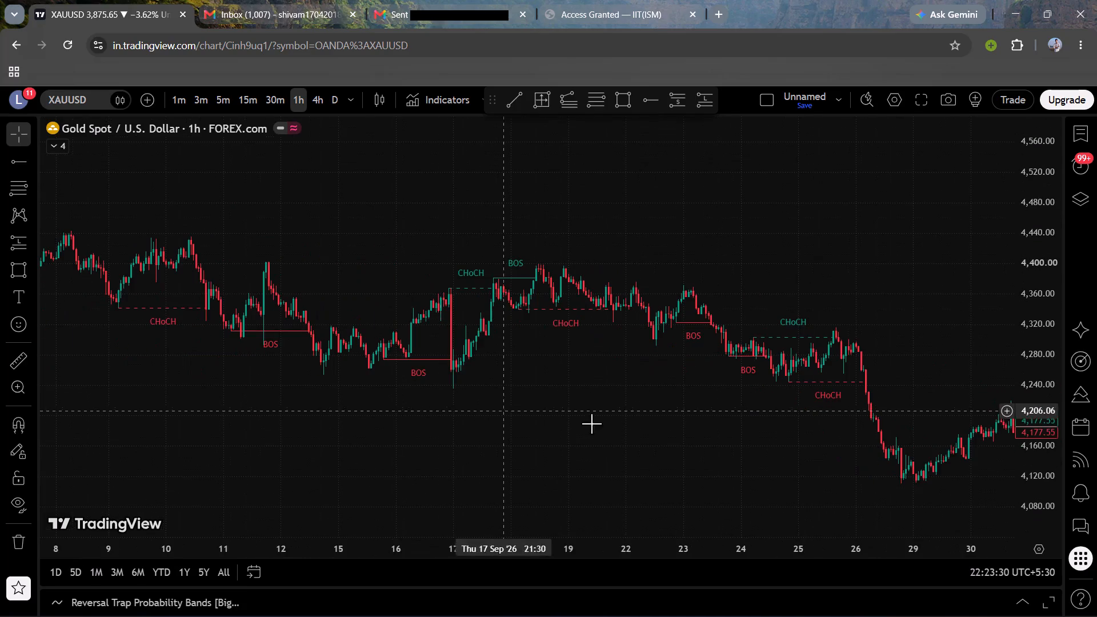
{"action": "left_click_drag", "start_coordinate": [587, 417], "coordinate": [558, 416]}
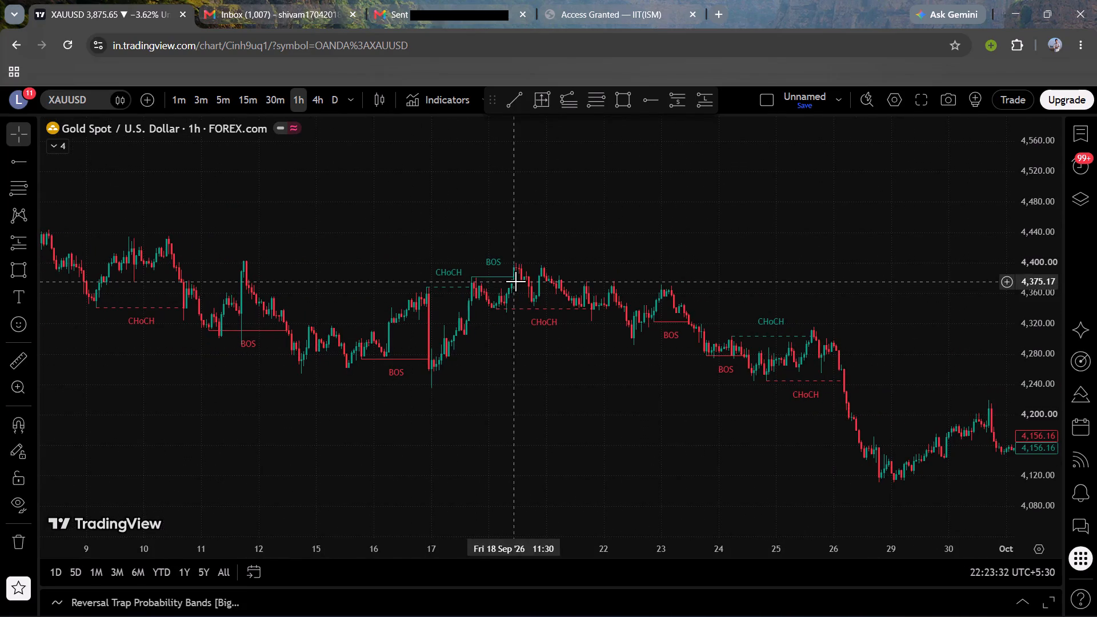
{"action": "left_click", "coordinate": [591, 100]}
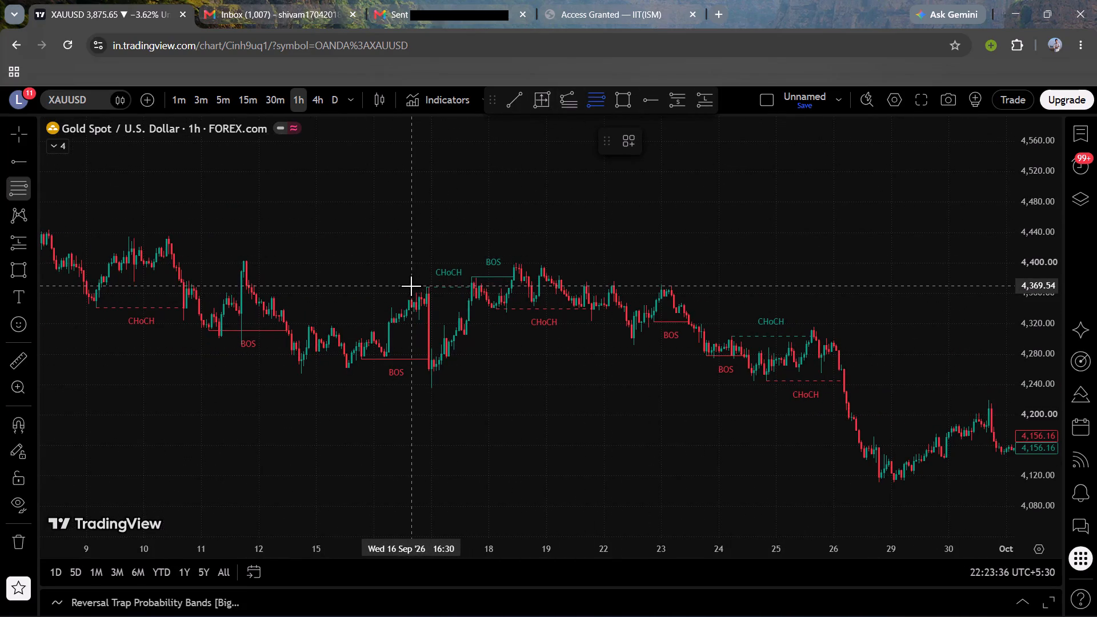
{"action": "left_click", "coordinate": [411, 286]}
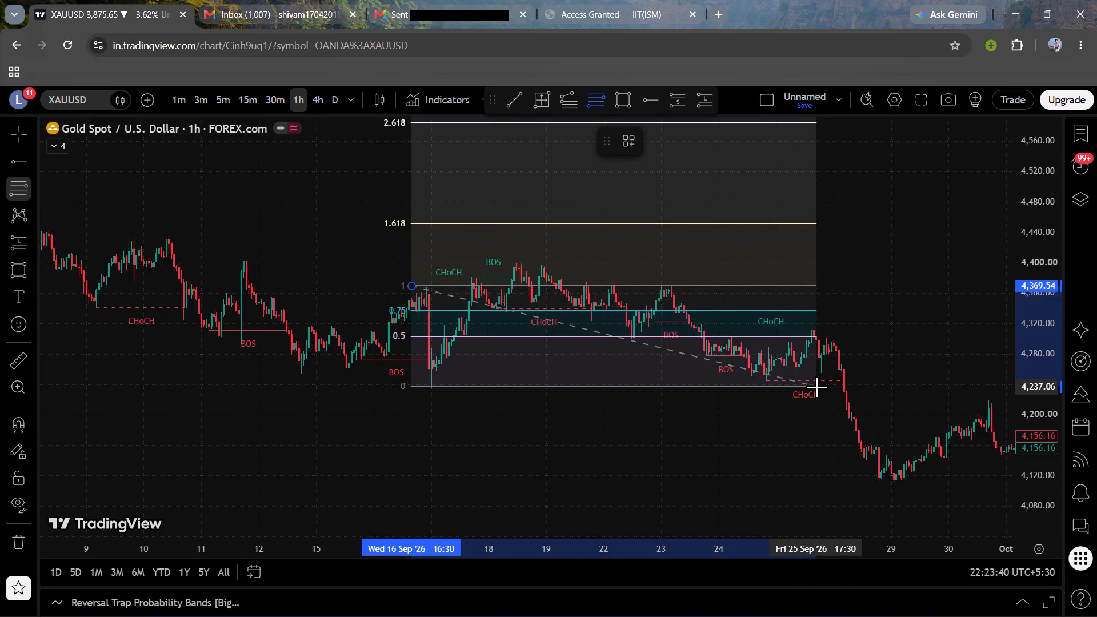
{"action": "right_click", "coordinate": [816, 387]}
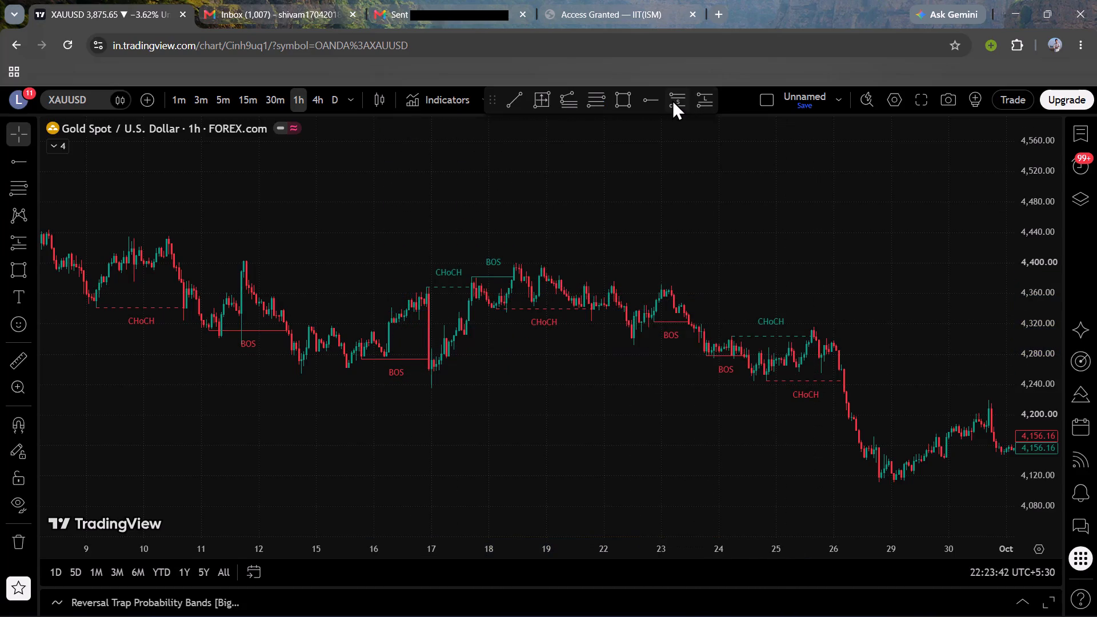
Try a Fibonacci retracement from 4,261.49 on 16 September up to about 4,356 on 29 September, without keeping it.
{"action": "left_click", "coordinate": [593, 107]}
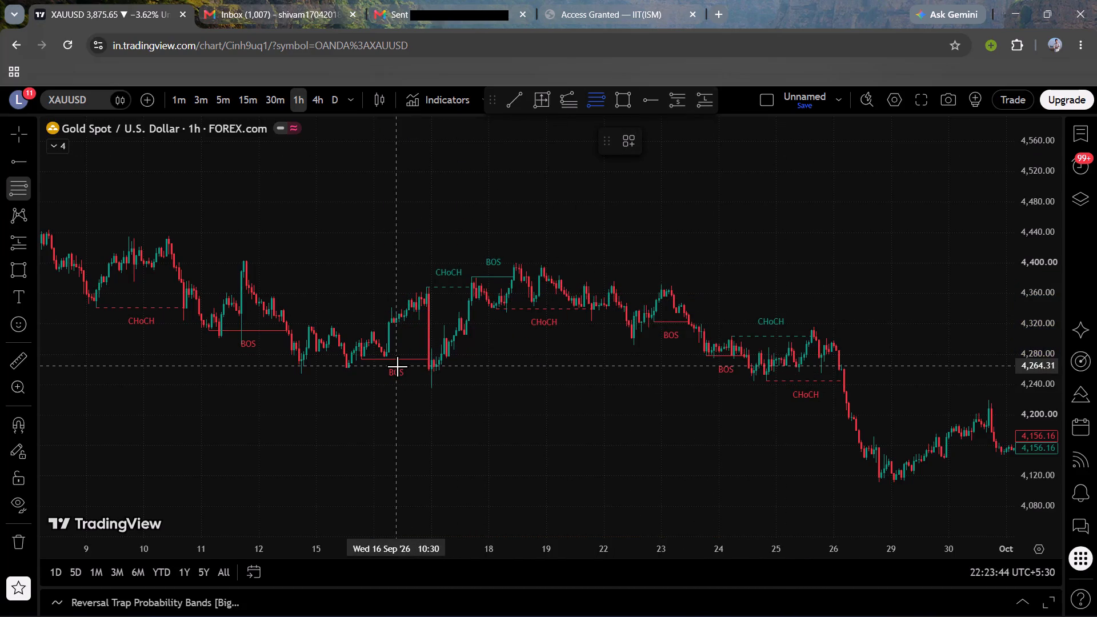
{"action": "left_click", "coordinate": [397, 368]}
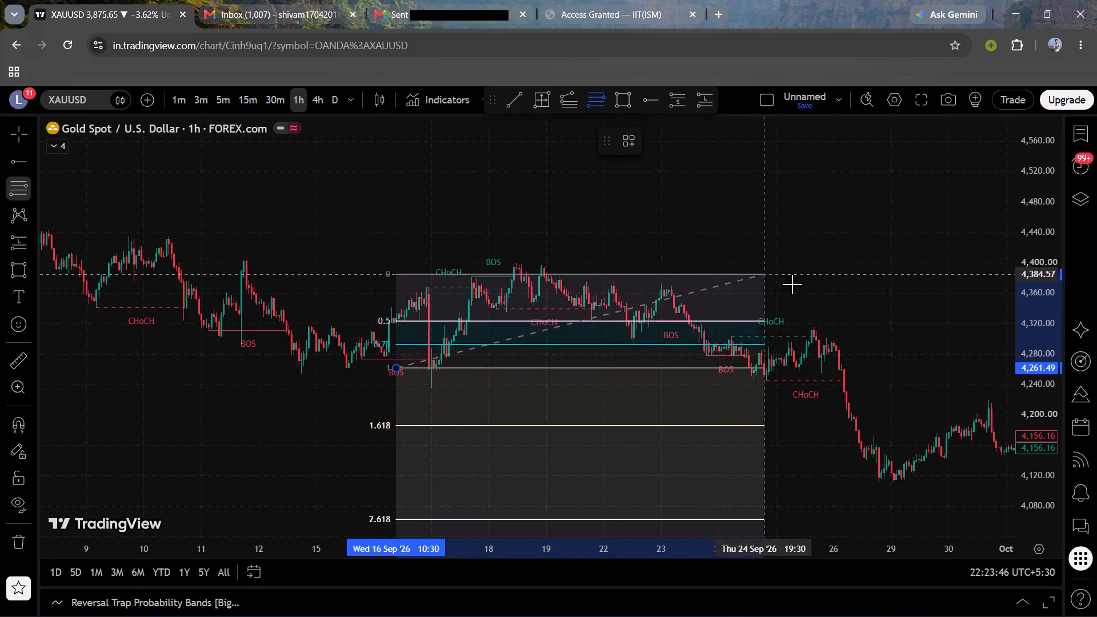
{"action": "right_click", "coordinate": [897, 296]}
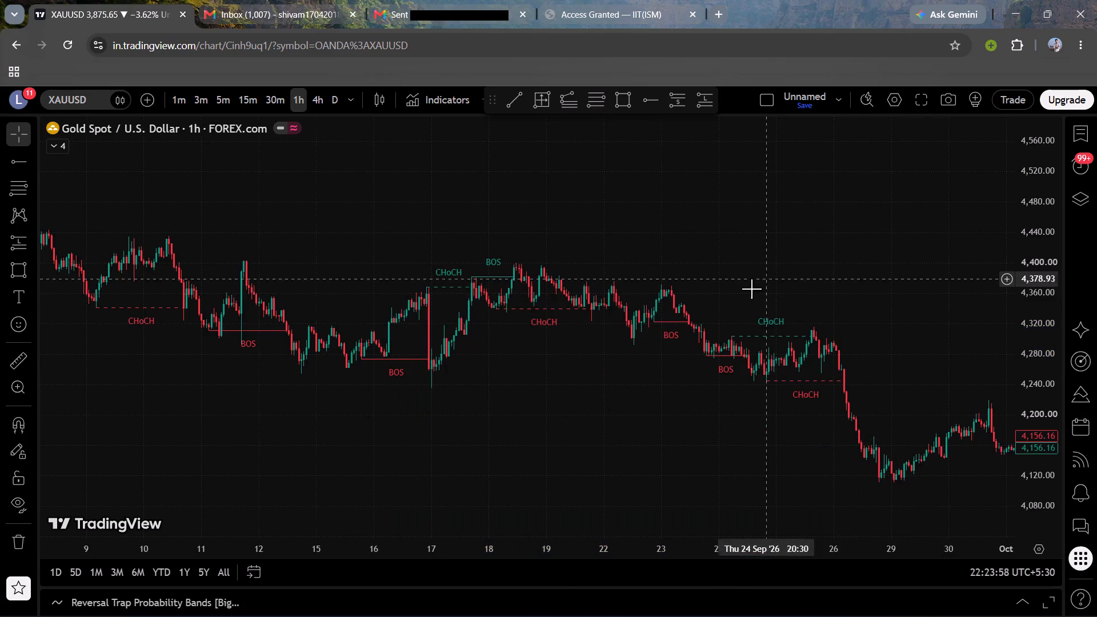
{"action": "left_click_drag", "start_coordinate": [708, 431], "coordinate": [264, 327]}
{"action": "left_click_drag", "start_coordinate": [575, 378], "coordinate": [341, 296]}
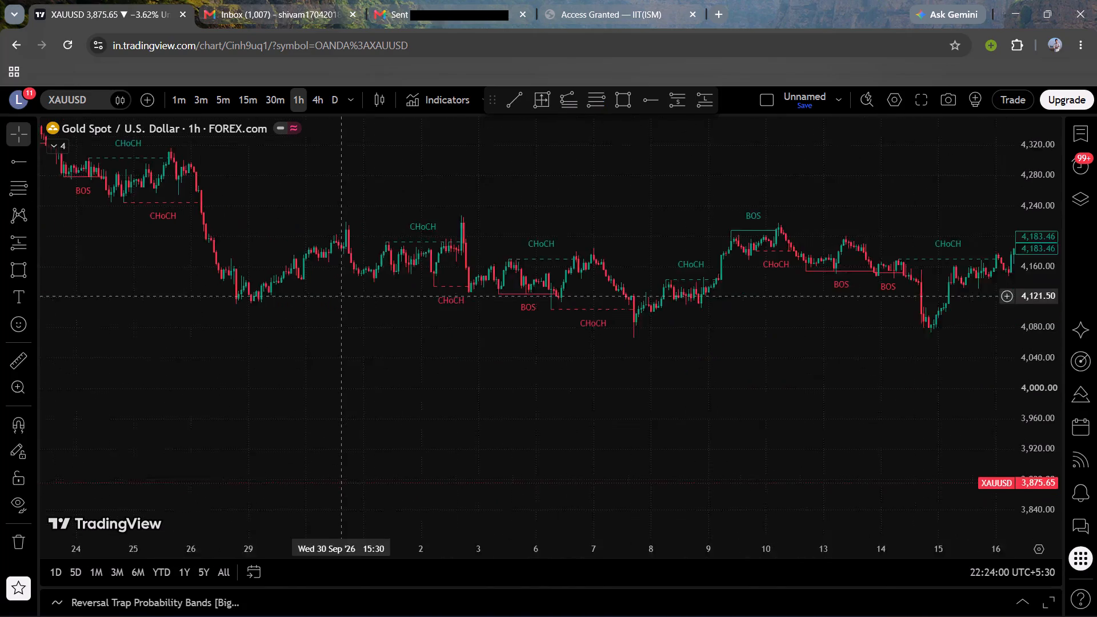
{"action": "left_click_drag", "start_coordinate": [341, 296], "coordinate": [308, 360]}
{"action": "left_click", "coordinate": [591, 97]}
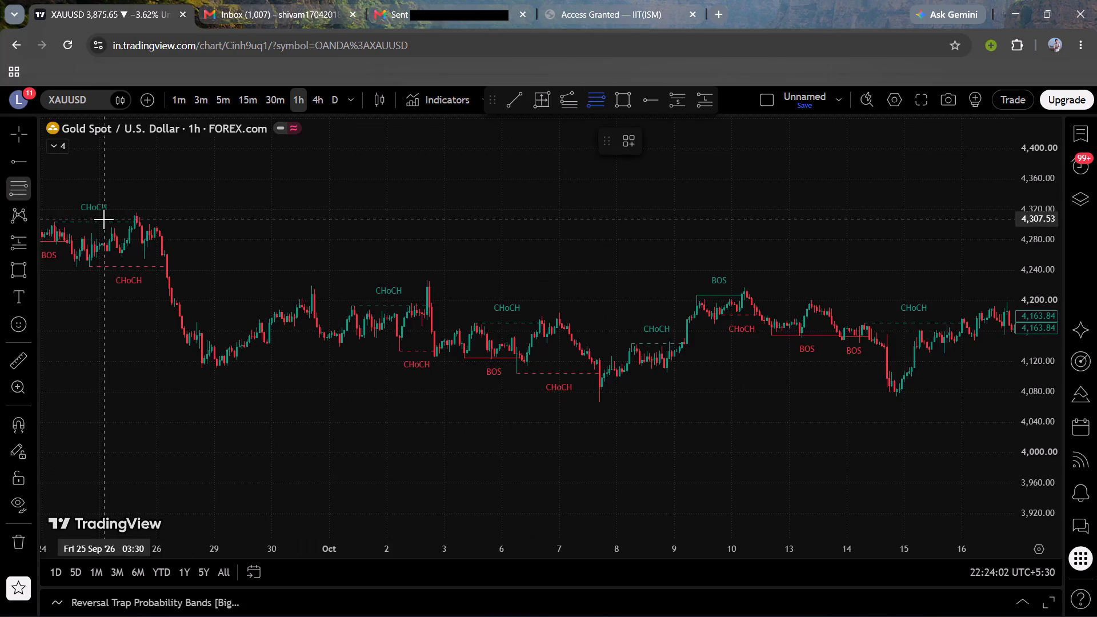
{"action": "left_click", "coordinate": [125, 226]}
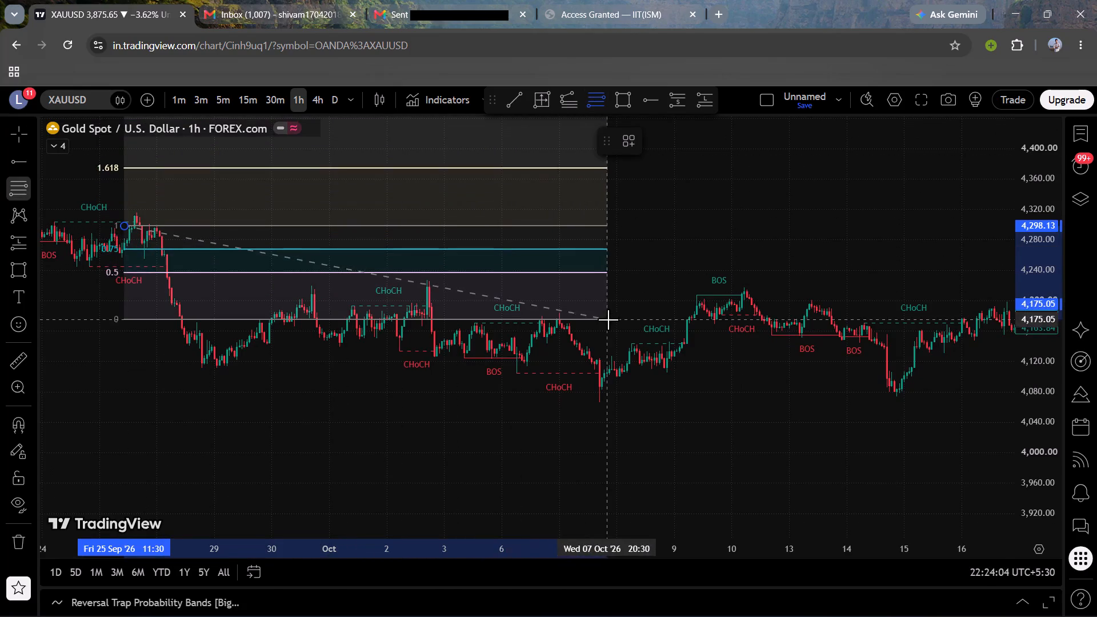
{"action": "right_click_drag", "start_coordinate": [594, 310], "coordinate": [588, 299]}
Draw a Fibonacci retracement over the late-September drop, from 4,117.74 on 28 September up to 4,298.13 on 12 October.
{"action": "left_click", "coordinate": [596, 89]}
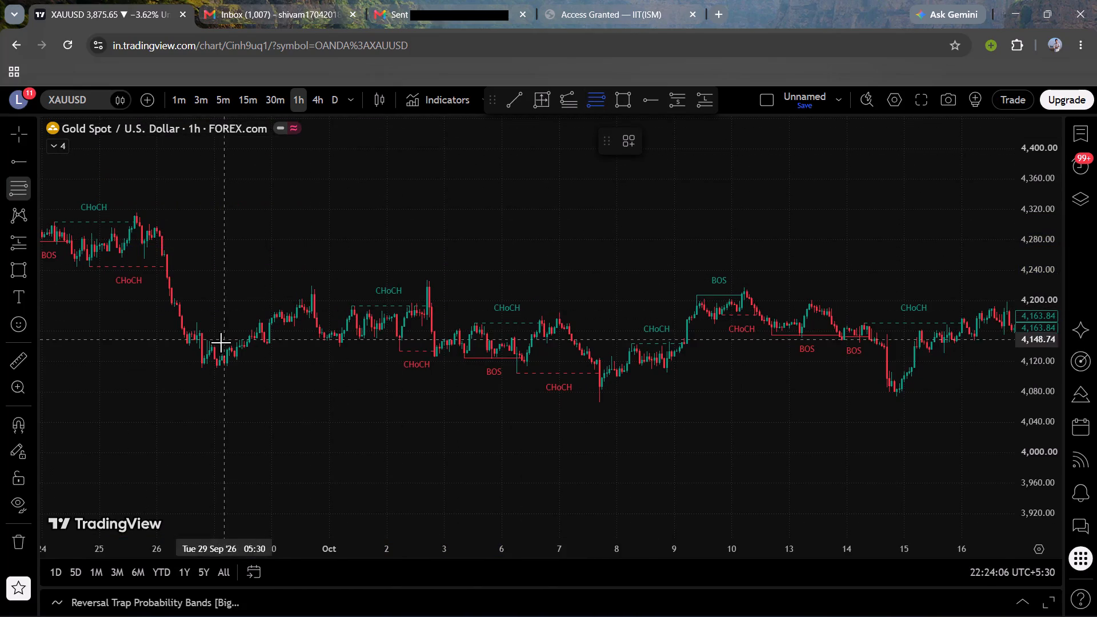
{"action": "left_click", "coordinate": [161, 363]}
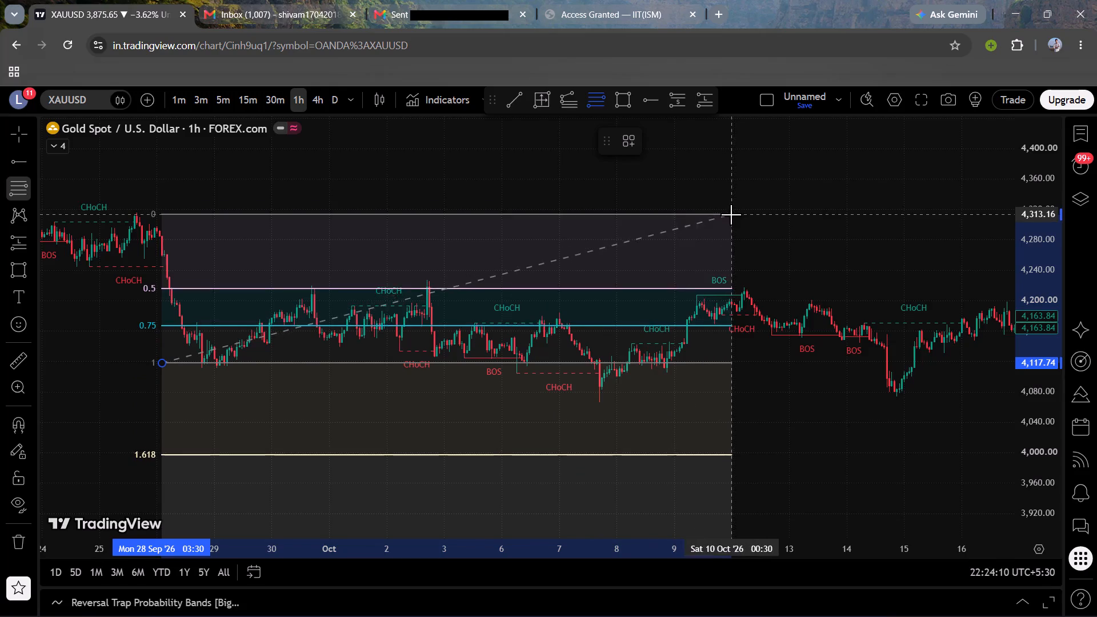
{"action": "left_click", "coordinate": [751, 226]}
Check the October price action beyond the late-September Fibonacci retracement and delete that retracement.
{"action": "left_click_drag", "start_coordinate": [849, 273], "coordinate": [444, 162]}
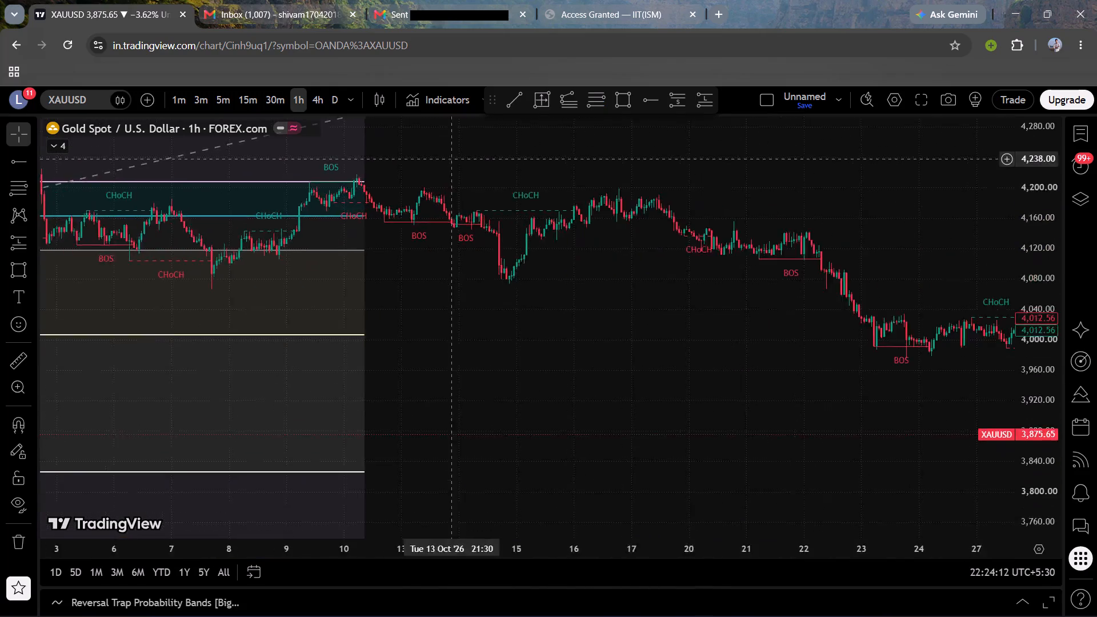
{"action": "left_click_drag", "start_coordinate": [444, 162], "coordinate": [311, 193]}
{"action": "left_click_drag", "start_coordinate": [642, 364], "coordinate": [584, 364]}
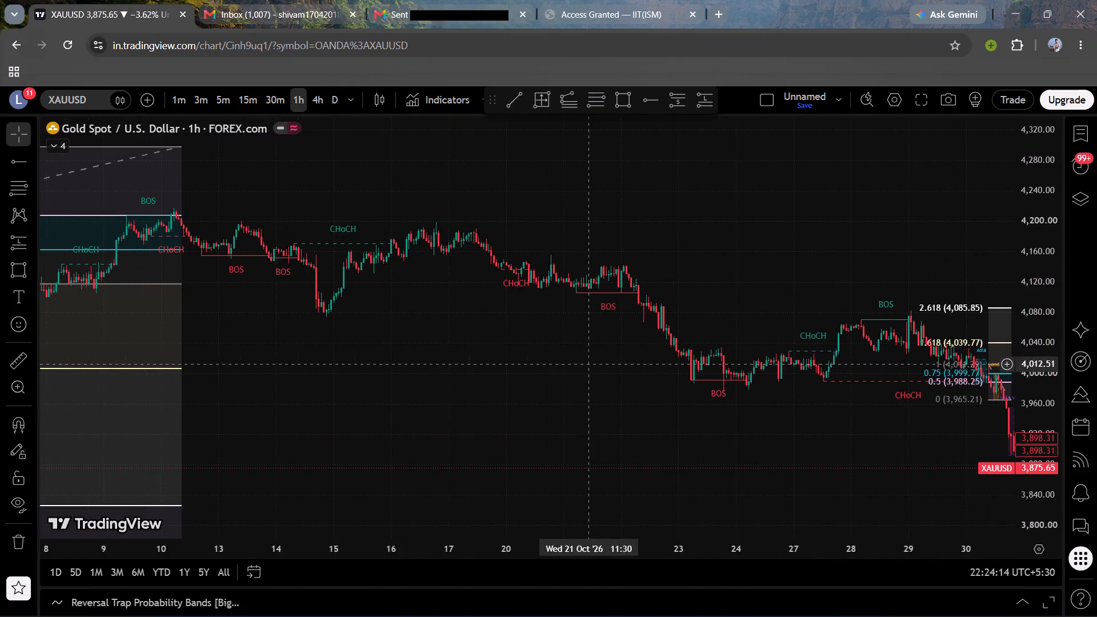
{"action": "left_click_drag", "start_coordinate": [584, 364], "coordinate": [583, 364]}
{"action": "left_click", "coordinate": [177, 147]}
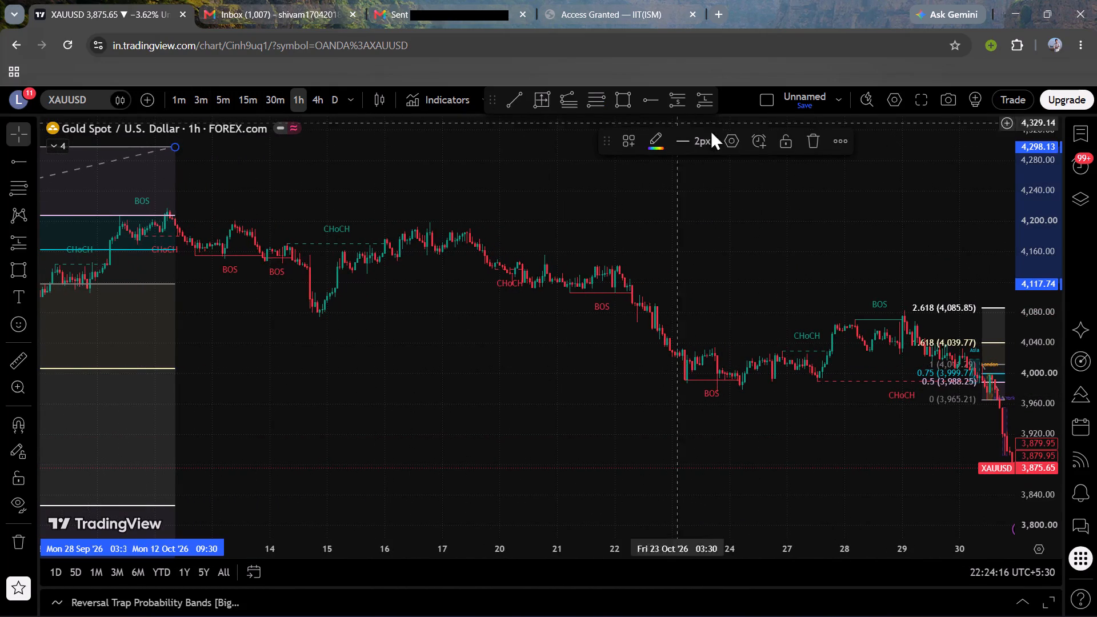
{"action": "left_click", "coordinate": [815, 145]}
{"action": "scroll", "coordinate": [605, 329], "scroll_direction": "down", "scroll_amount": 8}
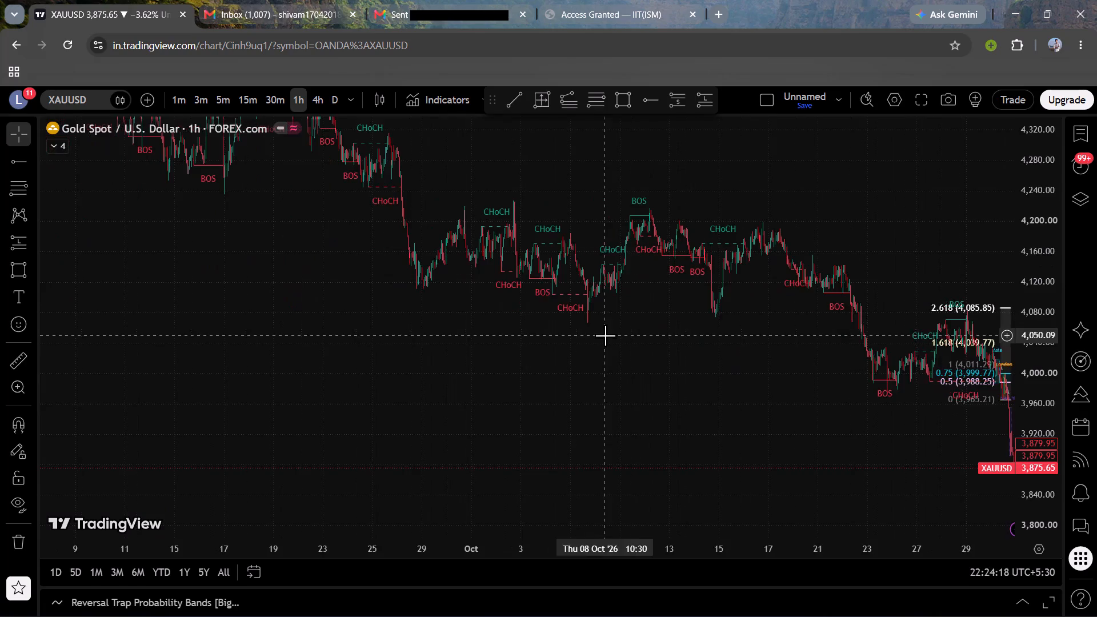
Examine the 1-hour swings and CHoCH and BOS marks from late September to late October.
{"action": "left_click_drag", "start_coordinate": [605, 350], "coordinate": [661, 519]}
{"action": "scroll", "coordinate": [632, 465], "scroll_direction": "up", "scroll_amount": 6}
{"action": "left_click_drag", "start_coordinate": [627, 463], "coordinate": [671, 334]}
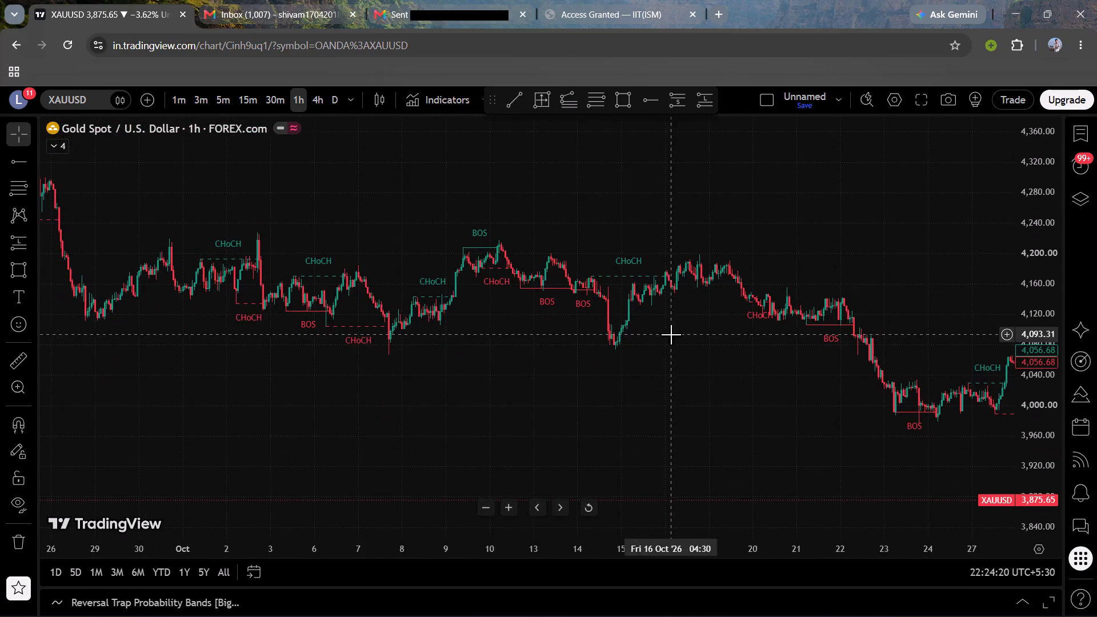
{"action": "left_click_drag", "start_coordinate": [1052, 434], "coordinate": [950, 260]}
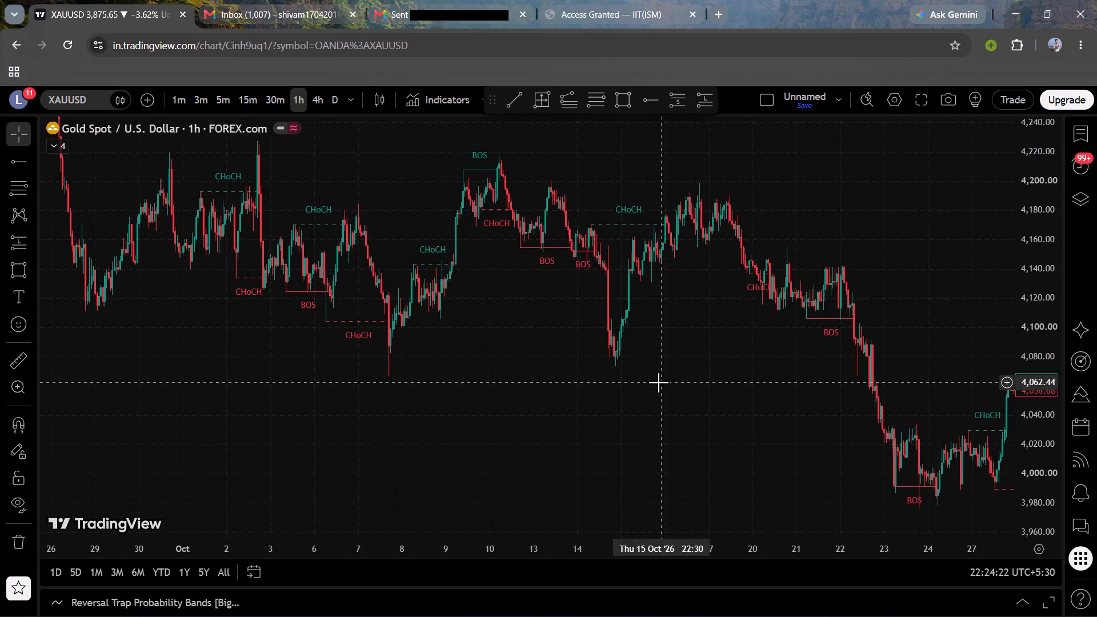
{"action": "left_click_drag", "start_coordinate": [655, 377], "coordinate": [781, 453]}
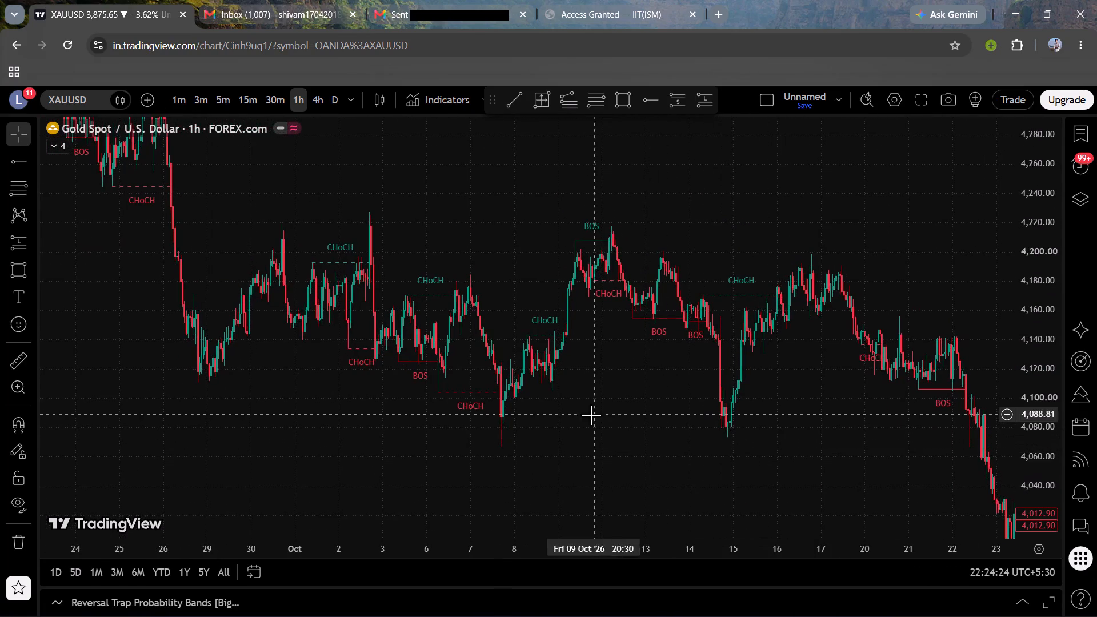
{"action": "left_click_drag", "start_coordinate": [610, 420], "coordinate": [828, 421]}
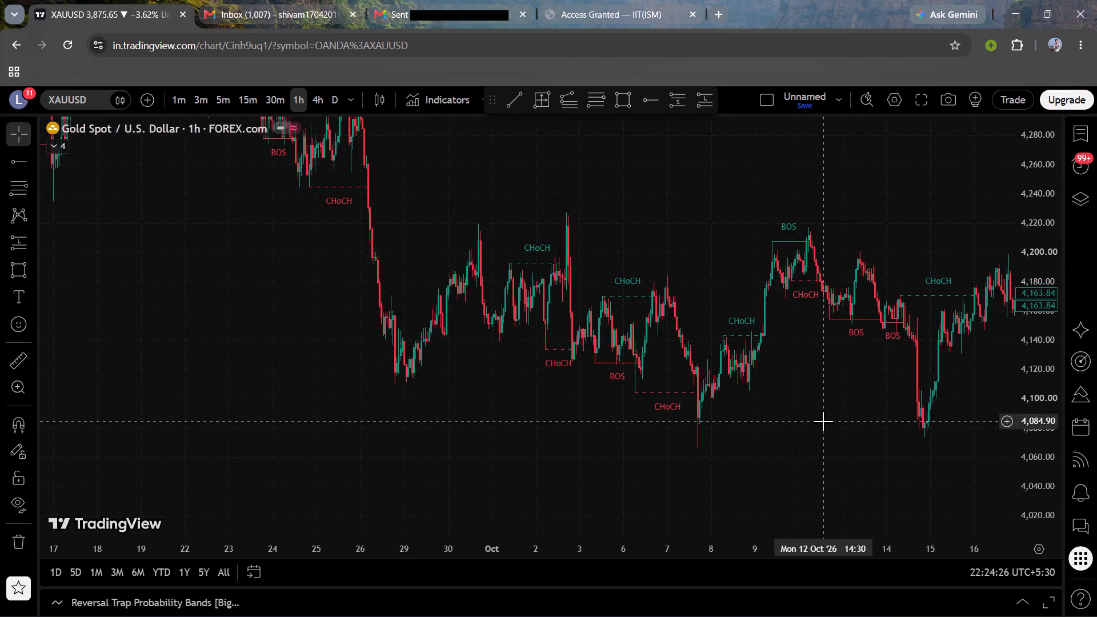
{"action": "left_click_drag", "start_coordinate": [790, 426], "coordinate": [739, 407]}
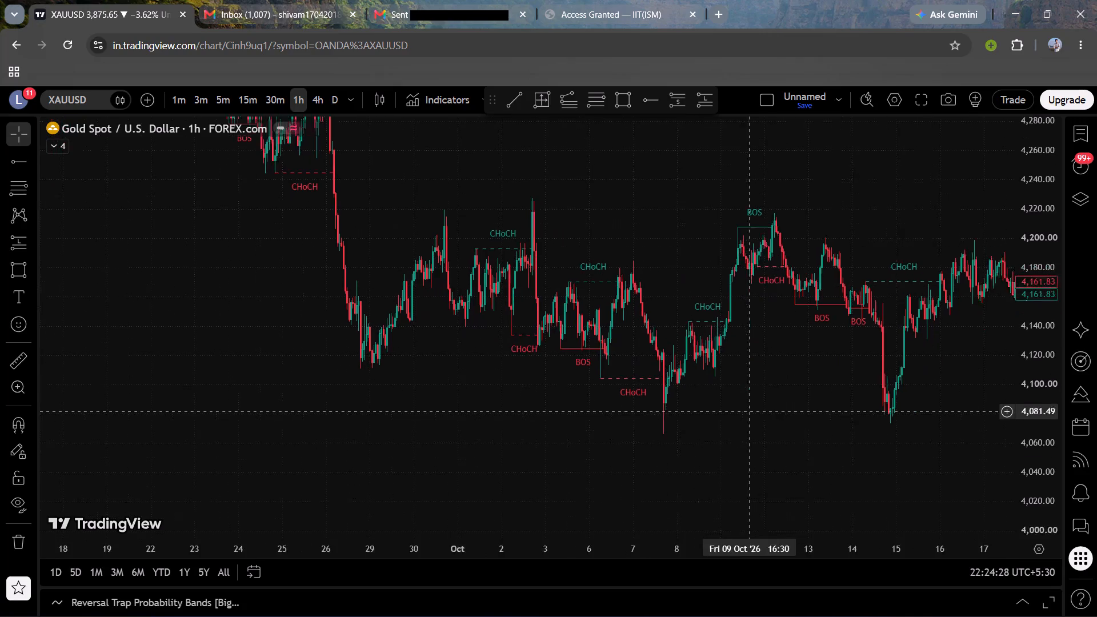
{"action": "left_click_drag", "start_coordinate": [739, 407], "coordinate": [708, 399]}
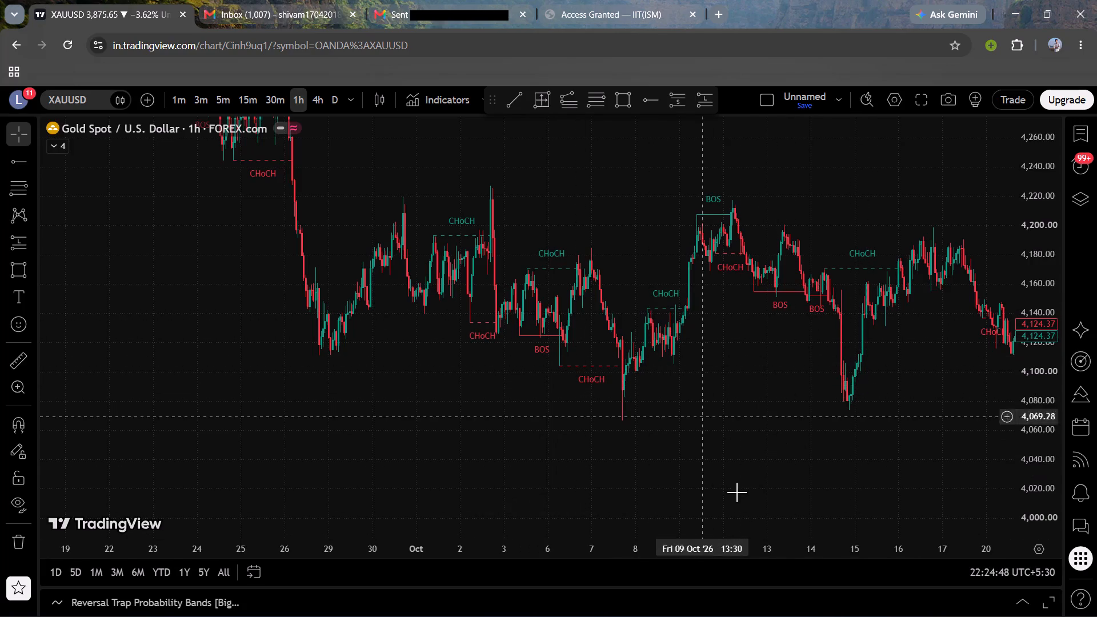
Delete the existing Fibonacci retracement over the 30 October drop, spanning 3,965.21 to 4,011.29.
{"action": "left_click_drag", "start_coordinate": [731, 460], "coordinate": [383, 361]}
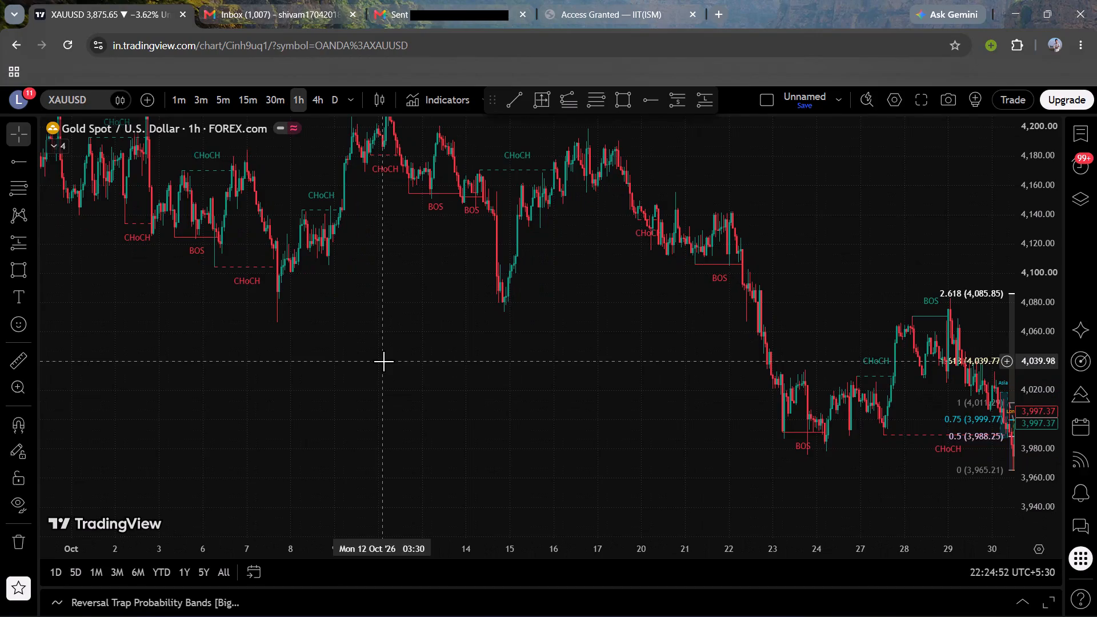
{"action": "scroll", "coordinate": [461, 380], "scroll_direction": "up", "scroll_amount": 1}
{"action": "left_click_drag", "start_coordinate": [549, 378], "coordinate": [370, 376]}
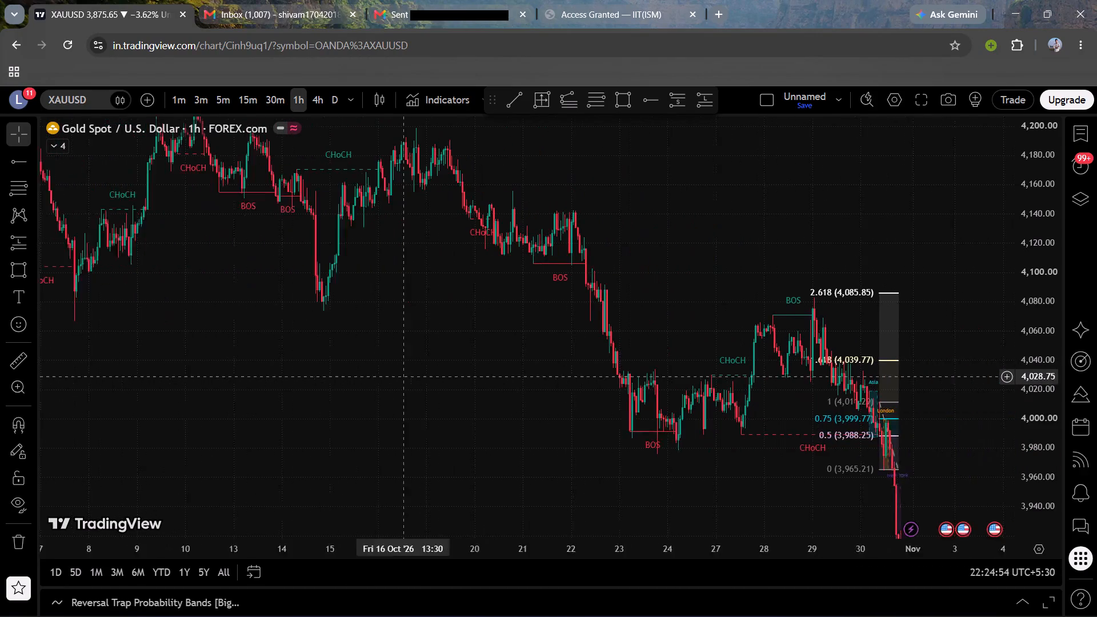
{"action": "left_click_drag", "start_coordinate": [370, 376], "coordinate": [333, 374]}
{"action": "left_click_drag", "start_coordinate": [517, 422], "coordinate": [346, 359]}
{"action": "left_click_drag", "start_coordinate": [497, 418], "coordinate": [483, 417]}
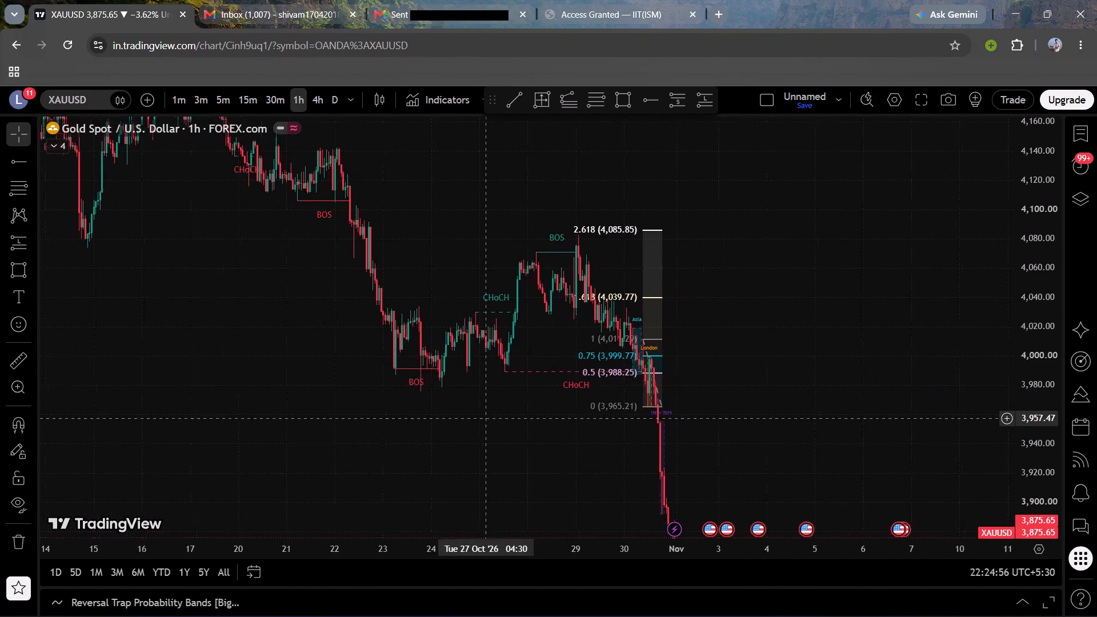
{"action": "left_click_drag", "start_coordinate": [483, 417], "coordinate": [409, 354]}
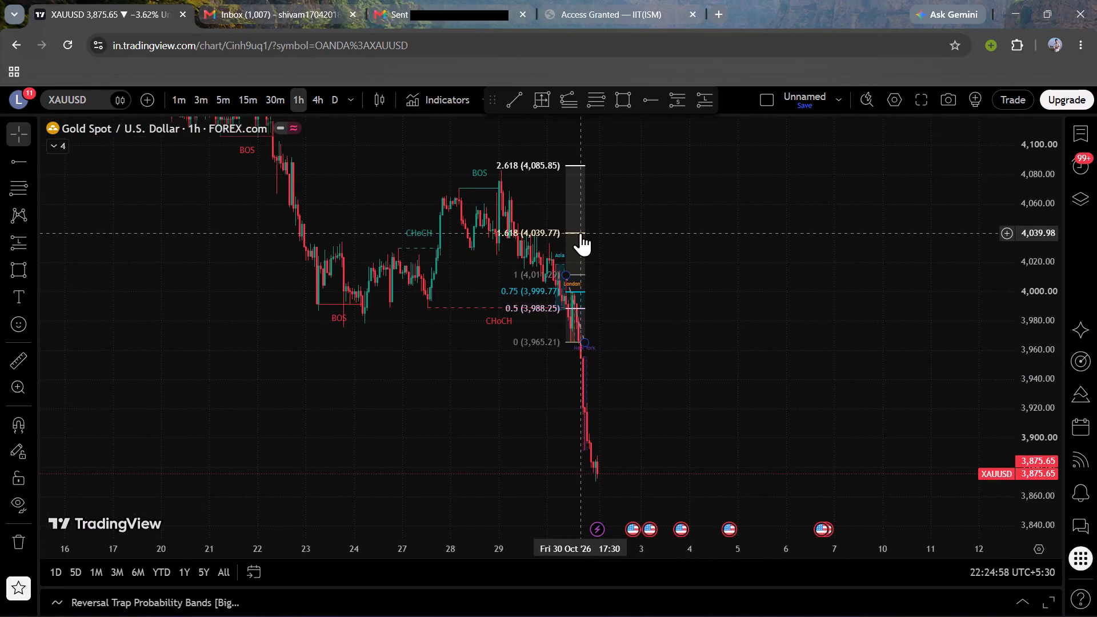
{"action": "left_click", "coordinate": [580, 233]}
{"action": "left_click", "coordinate": [815, 129]}
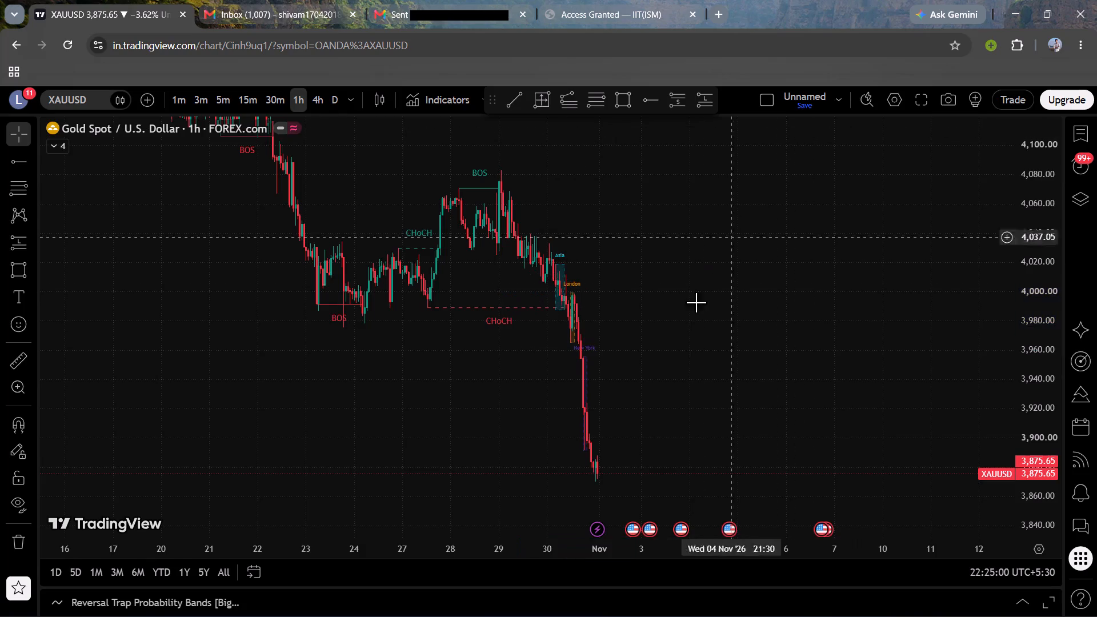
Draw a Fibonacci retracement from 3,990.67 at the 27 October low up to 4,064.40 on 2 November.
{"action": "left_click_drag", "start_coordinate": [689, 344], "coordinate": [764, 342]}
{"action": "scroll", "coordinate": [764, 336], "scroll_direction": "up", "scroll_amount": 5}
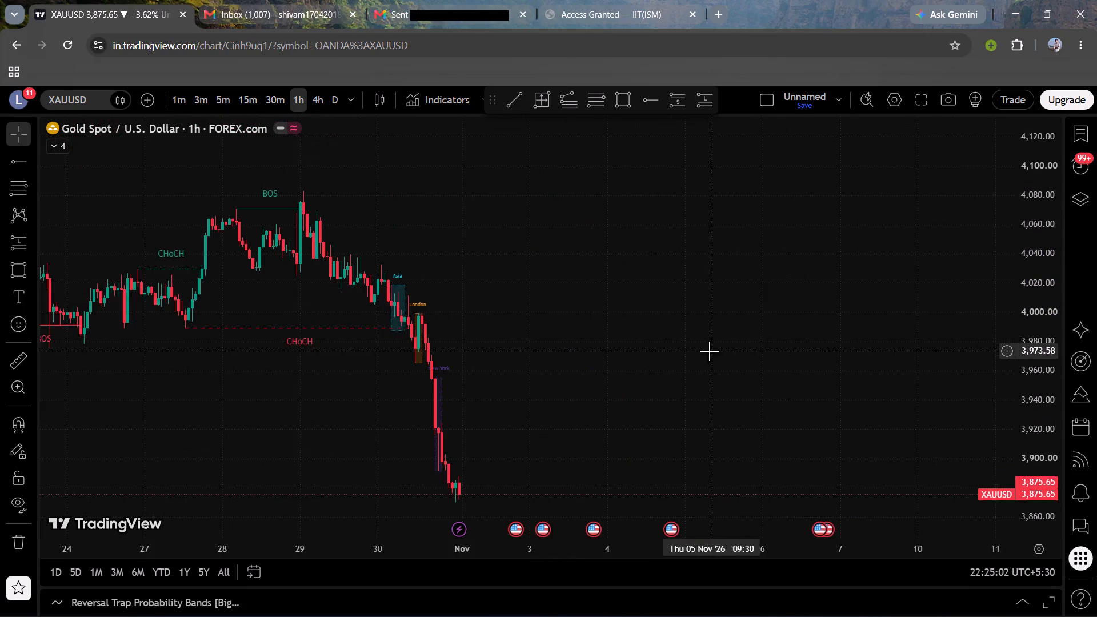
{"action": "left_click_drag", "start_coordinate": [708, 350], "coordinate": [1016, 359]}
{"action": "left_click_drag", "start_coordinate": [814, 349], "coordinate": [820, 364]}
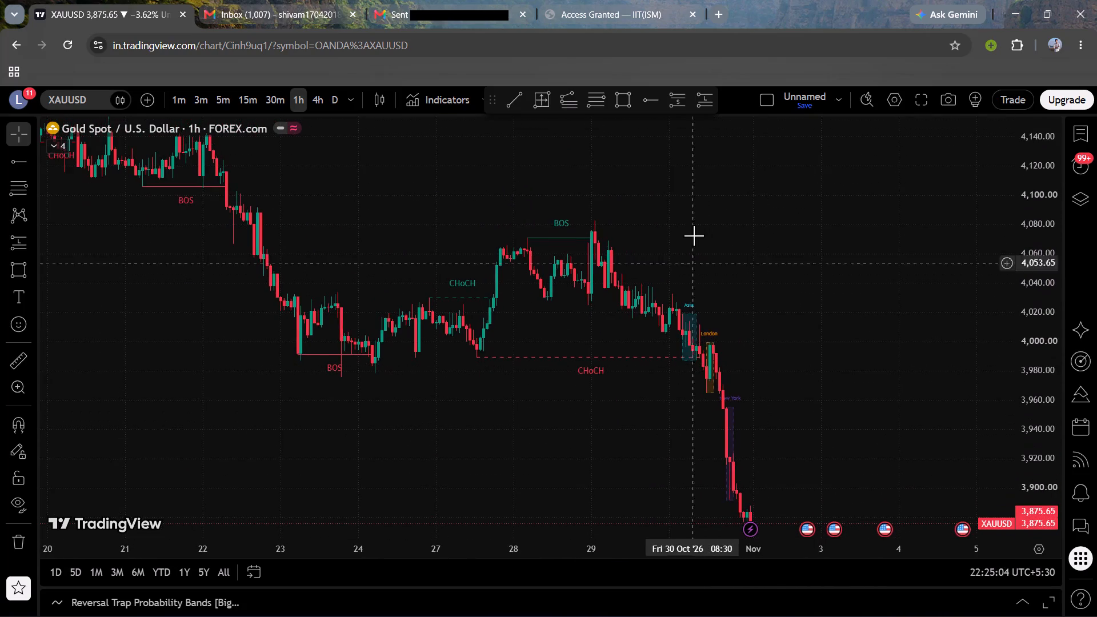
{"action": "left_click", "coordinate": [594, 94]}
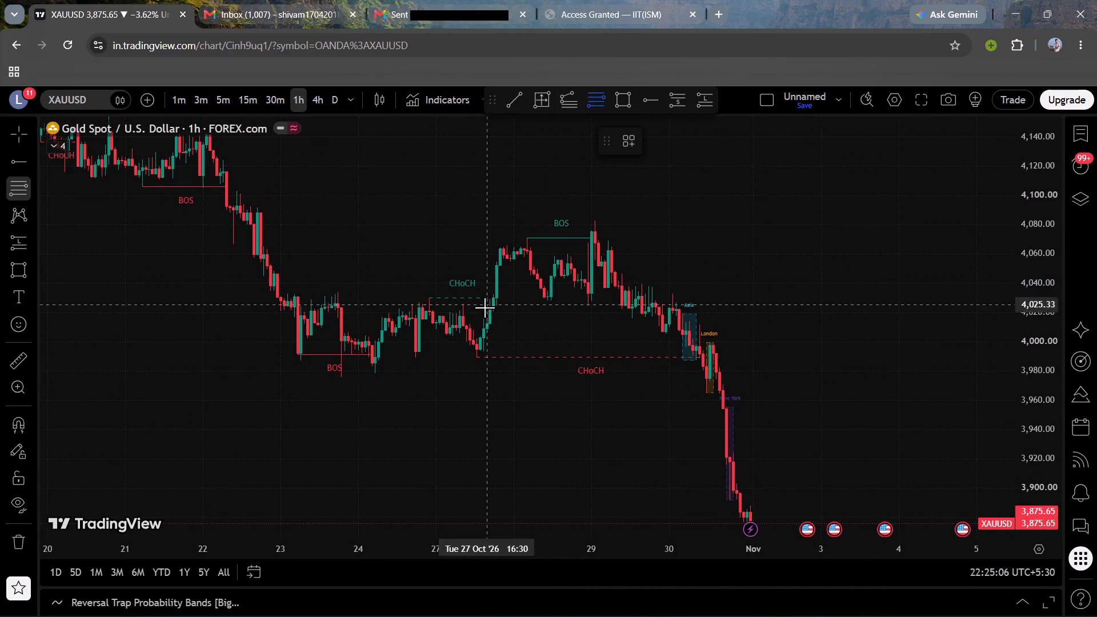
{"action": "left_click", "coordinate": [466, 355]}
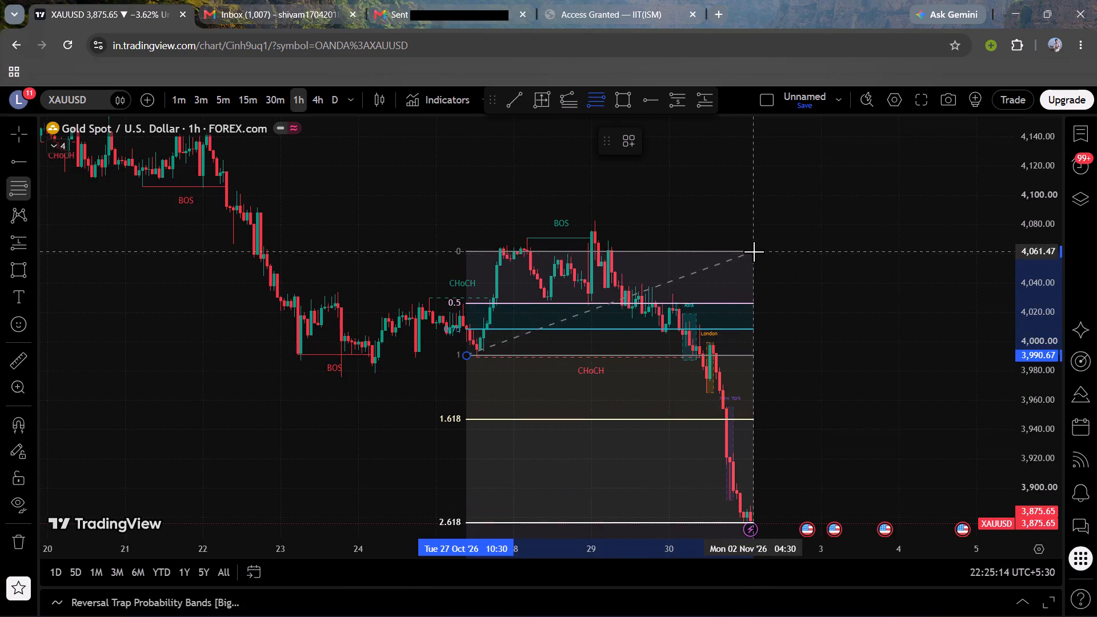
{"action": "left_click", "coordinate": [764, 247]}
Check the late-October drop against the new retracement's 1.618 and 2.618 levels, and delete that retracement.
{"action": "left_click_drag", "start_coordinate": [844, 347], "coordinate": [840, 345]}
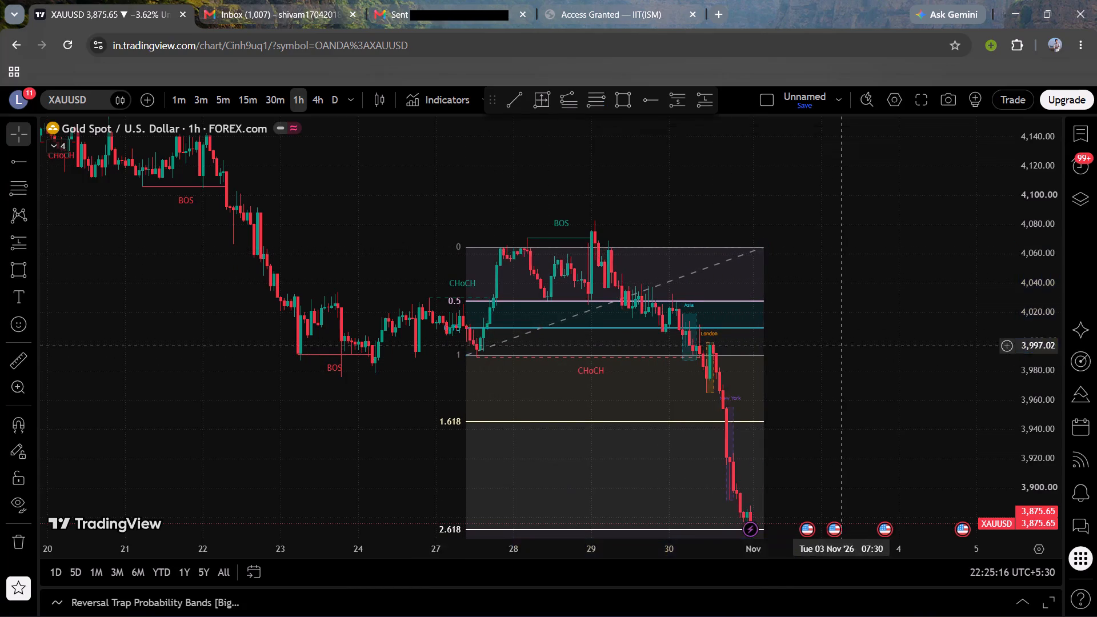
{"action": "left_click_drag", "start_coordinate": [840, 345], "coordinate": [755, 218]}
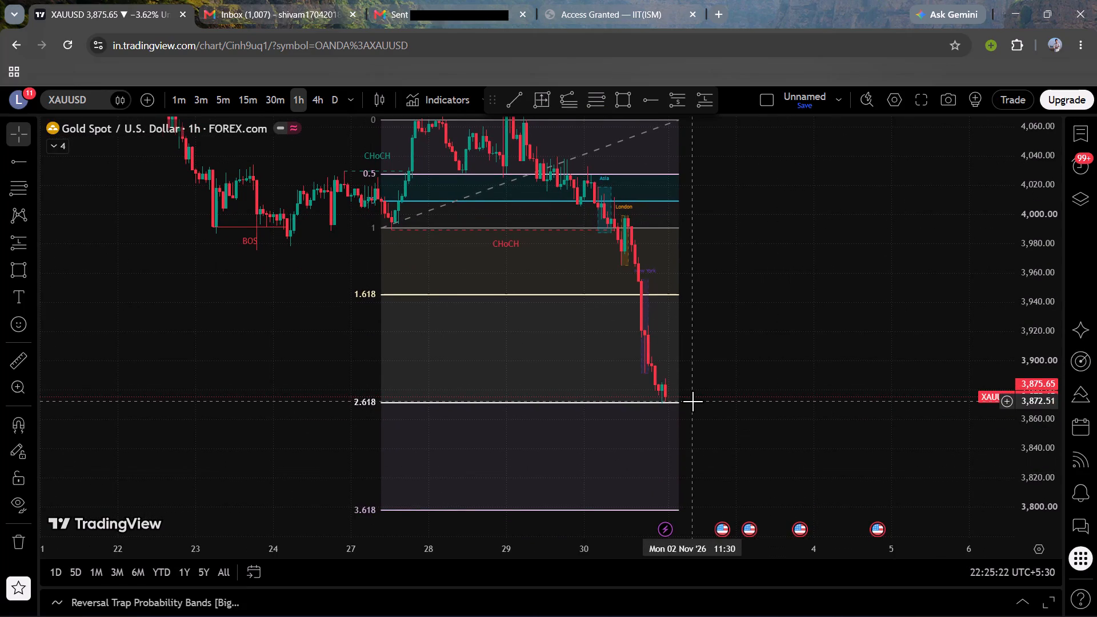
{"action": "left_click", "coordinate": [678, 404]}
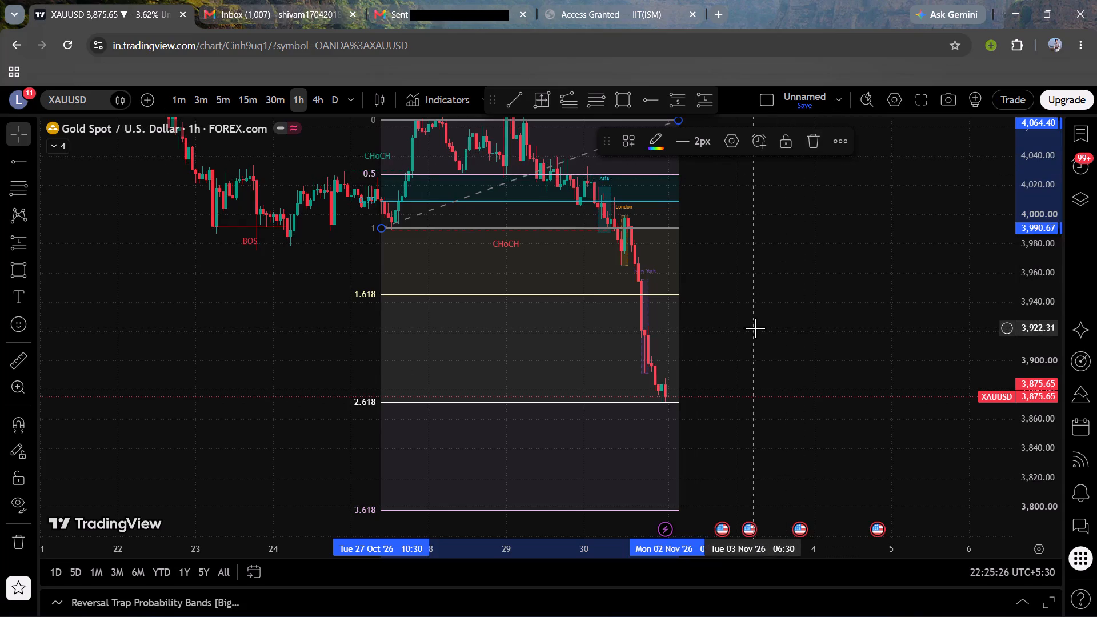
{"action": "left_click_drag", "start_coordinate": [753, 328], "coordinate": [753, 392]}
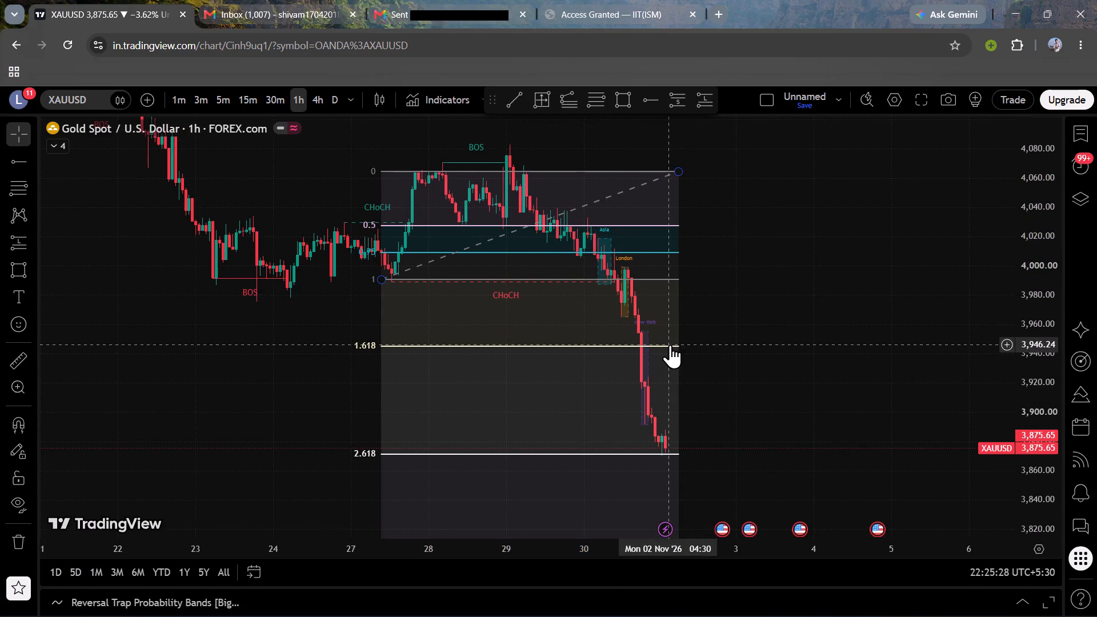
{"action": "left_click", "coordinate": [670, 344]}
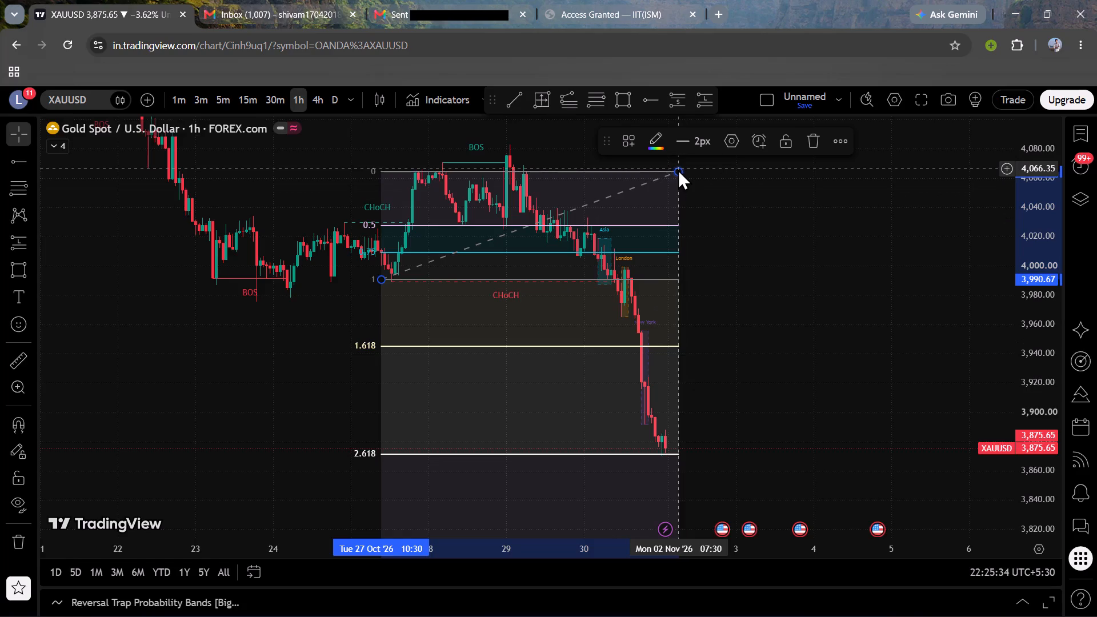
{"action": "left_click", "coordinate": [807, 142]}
Draw a rectangle zone at the 27 October low, from 3,995.02 down to 3,988.04, extending to 3 November.
{"action": "left_click_drag", "start_coordinate": [718, 235], "coordinate": [824, 305]}
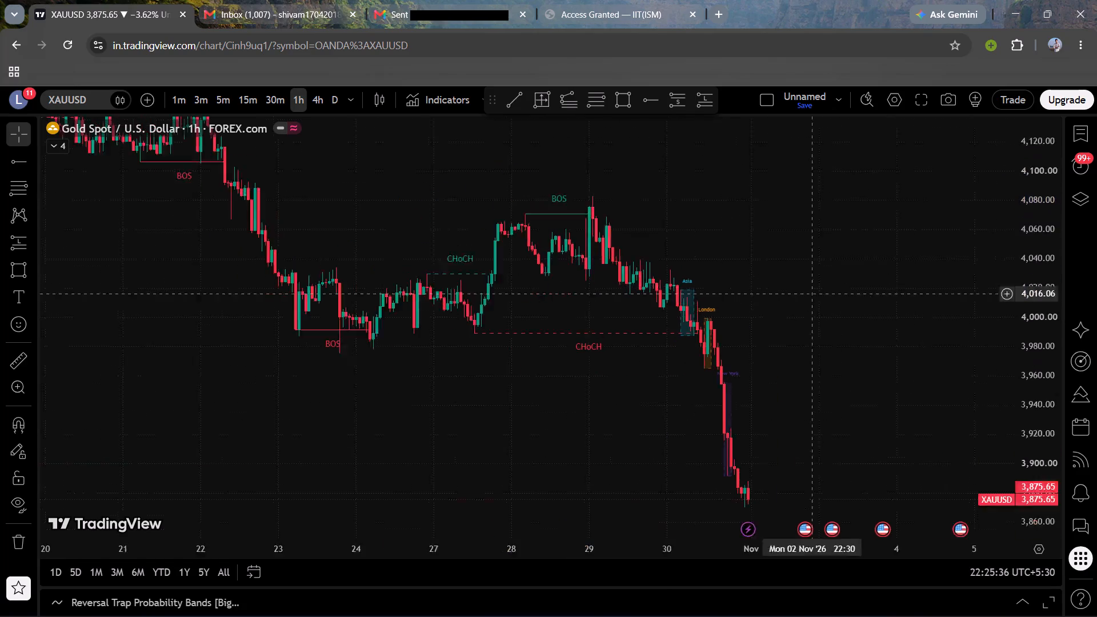
{"action": "left_click_drag", "start_coordinate": [824, 305], "coordinate": [886, 440]}
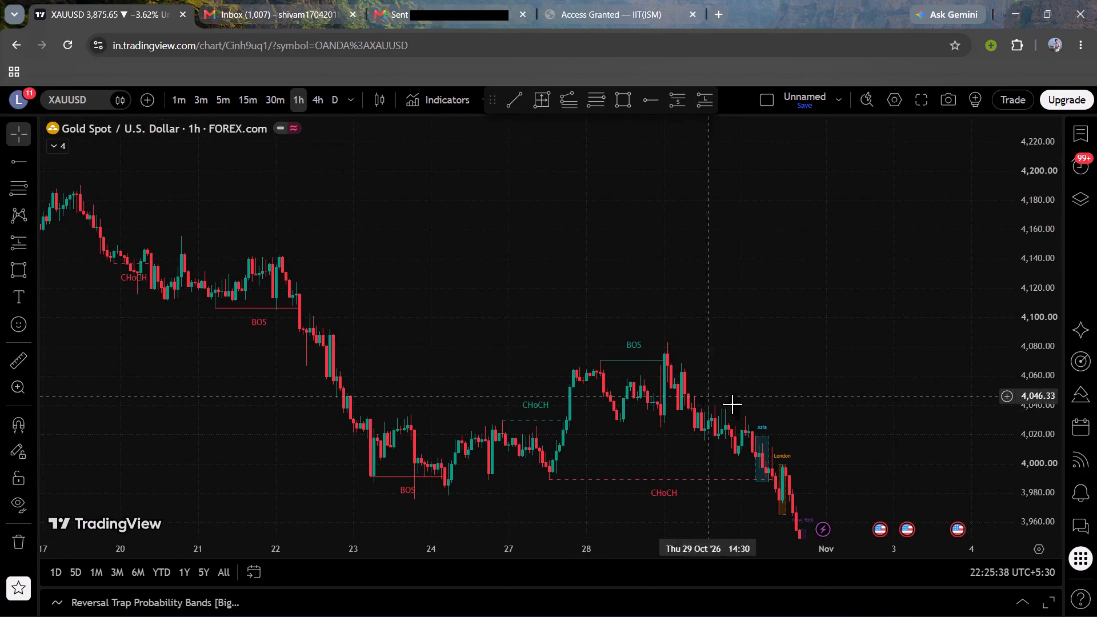
{"action": "left_click_drag", "start_coordinate": [773, 407], "coordinate": [717, 289]}
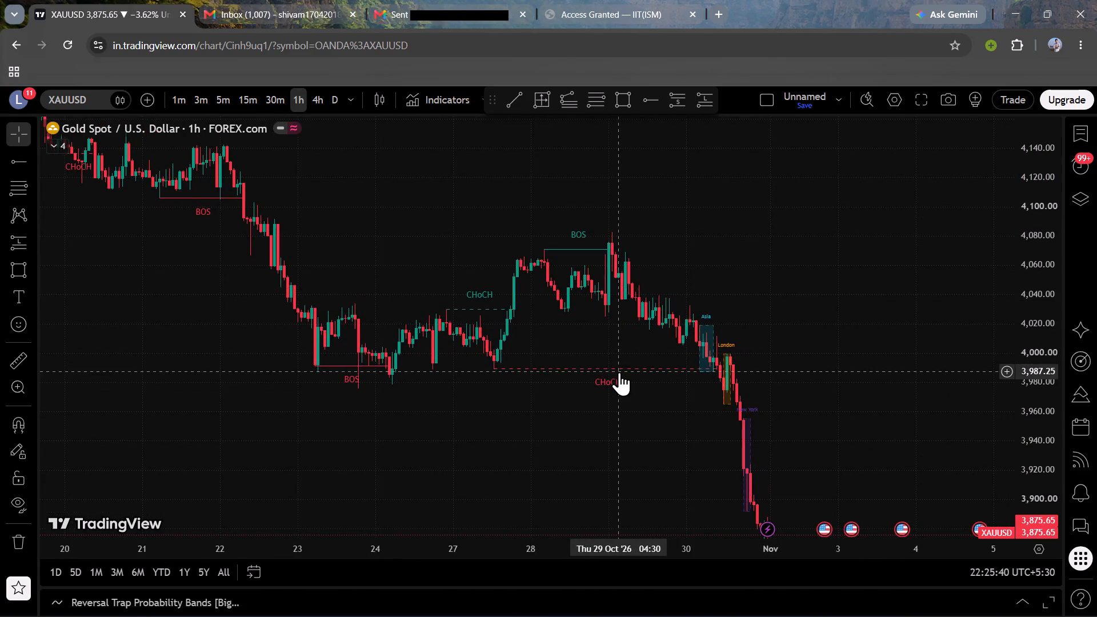
{"action": "left_click_drag", "start_coordinate": [626, 346], "coordinate": [547, 285]}
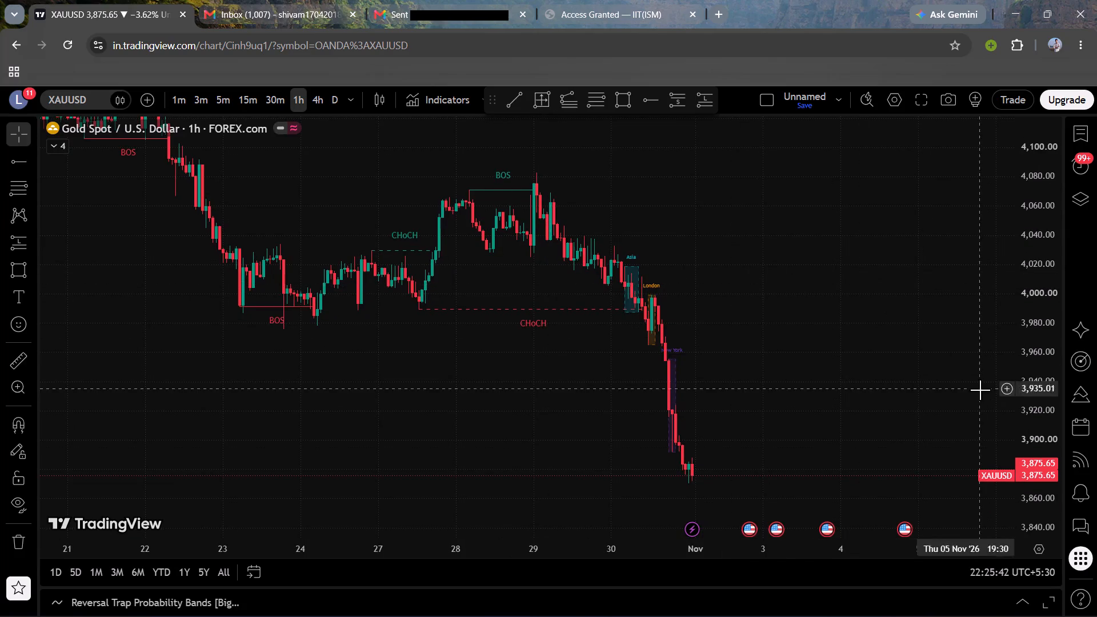
{"action": "left_click_drag", "start_coordinate": [1044, 398], "coordinate": [983, 261]}
{"action": "left_click_drag", "start_coordinate": [830, 347], "coordinate": [830, 376]}
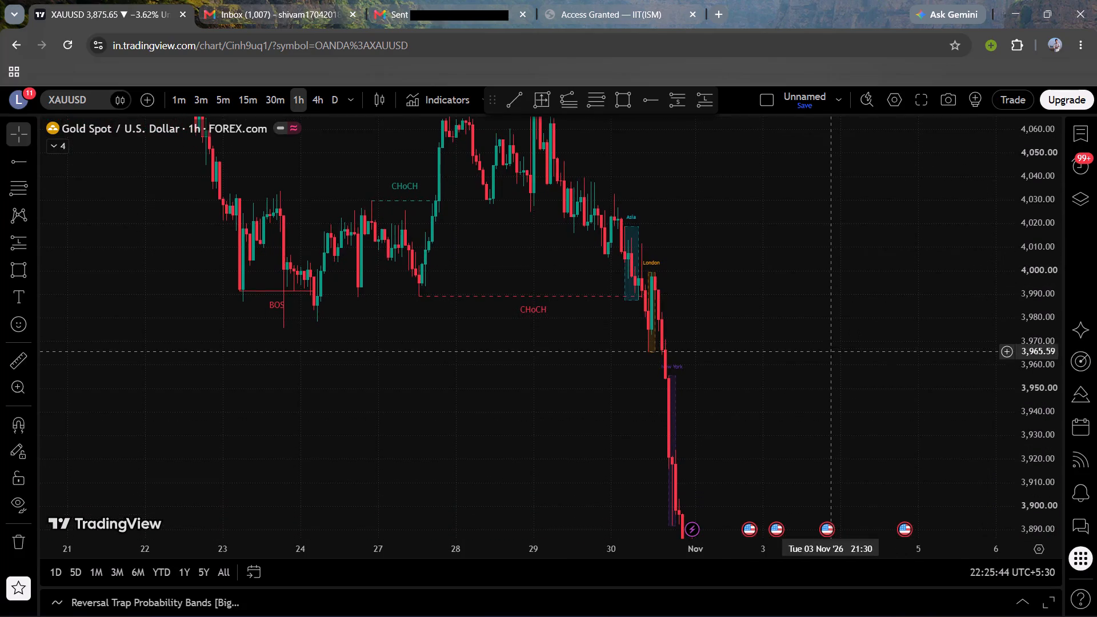
{"action": "left_click_drag", "start_coordinate": [830, 376], "coordinate": [832, 434]}
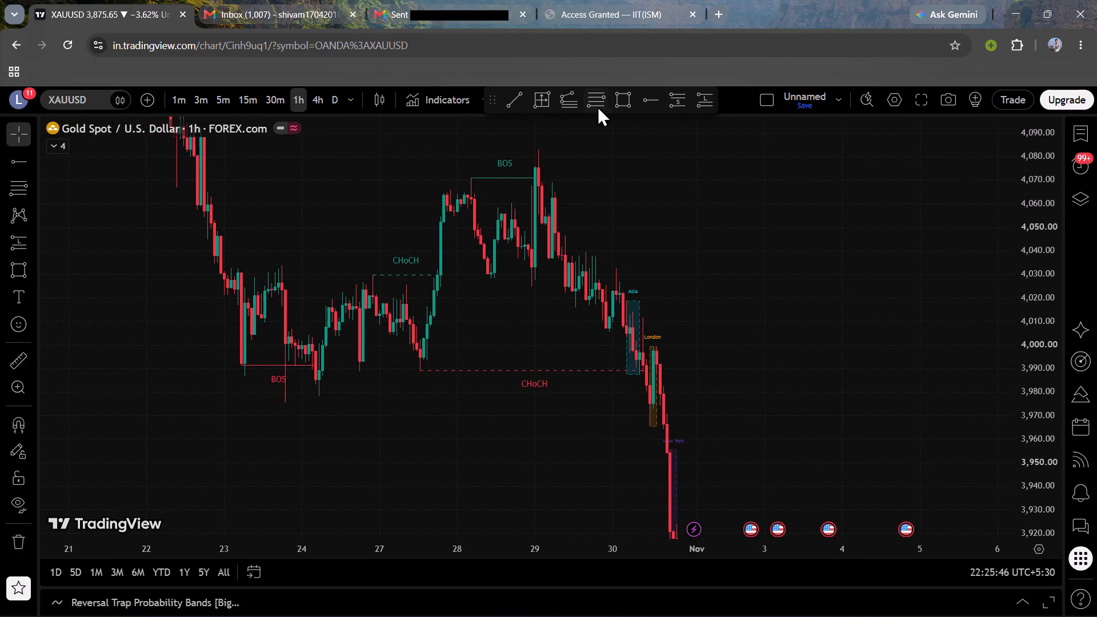
{"action": "left_click", "coordinate": [623, 106]}
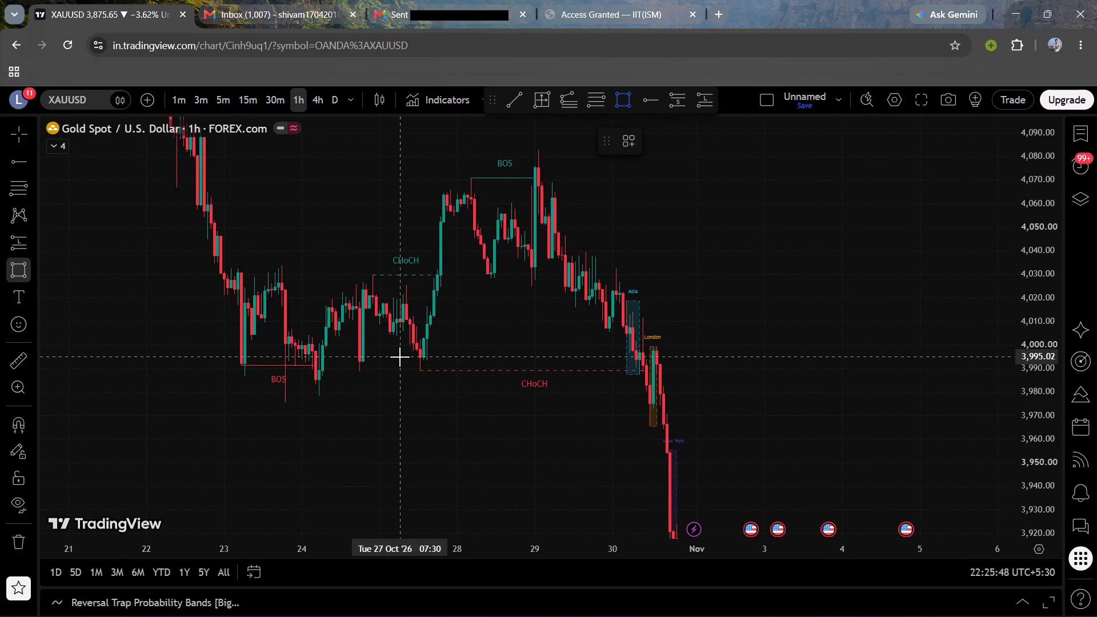
{"action": "left_click", "coordinate": [399, 356]}
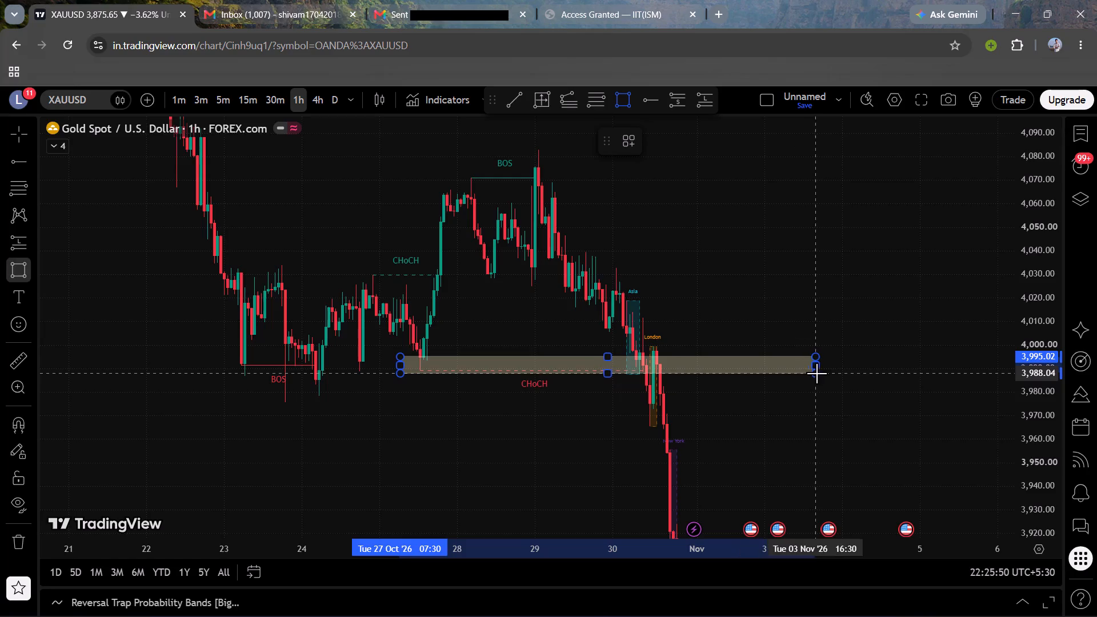
{"action": "left_click", "coordinate": [818, 373]}
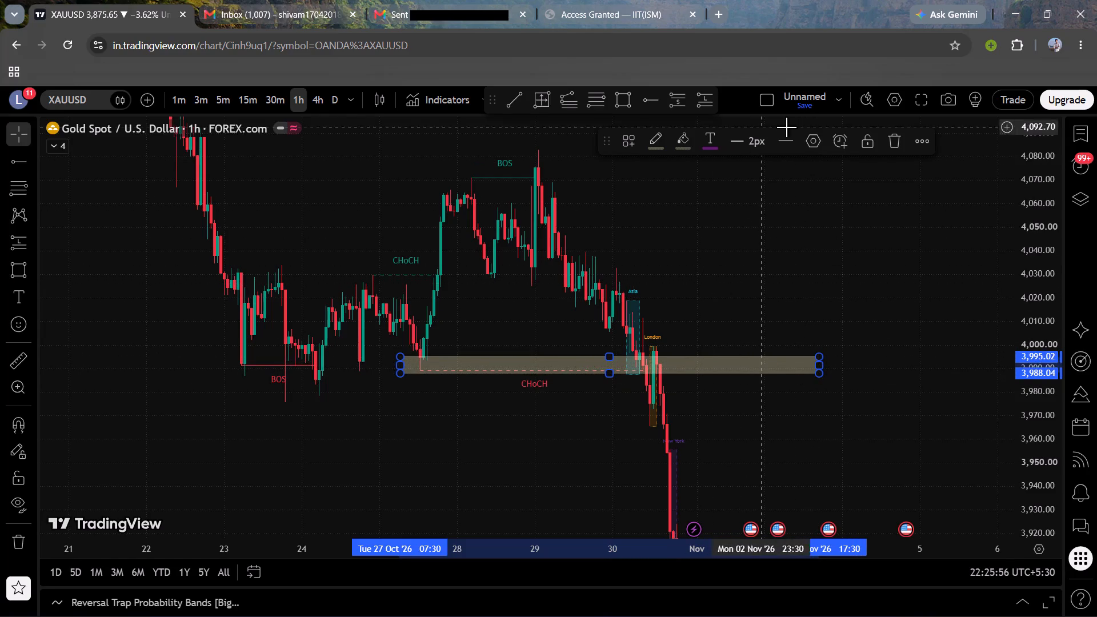
Draw a second rectangle zone at the late-October highs, from 4,064.18 up to 4,071.16, starting on 27 October.
{"action": "left_click", "coordinate": [626, 103]}
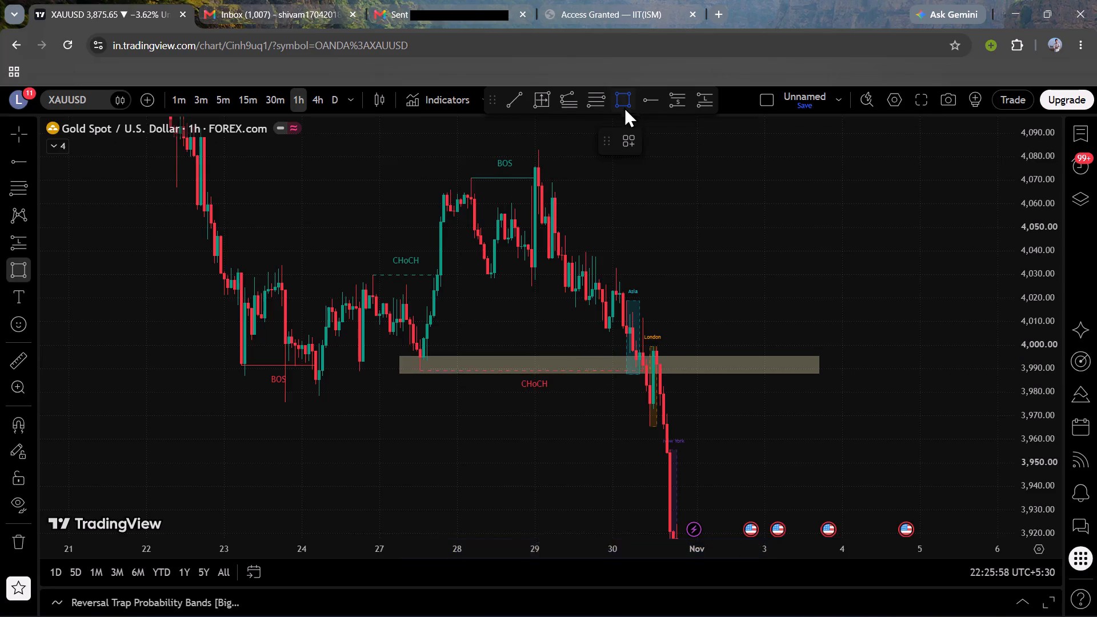
{"action": "left_click", "coordinate": [437, 194]}
{"action": "left_click", "coordinate": [936, 178]}
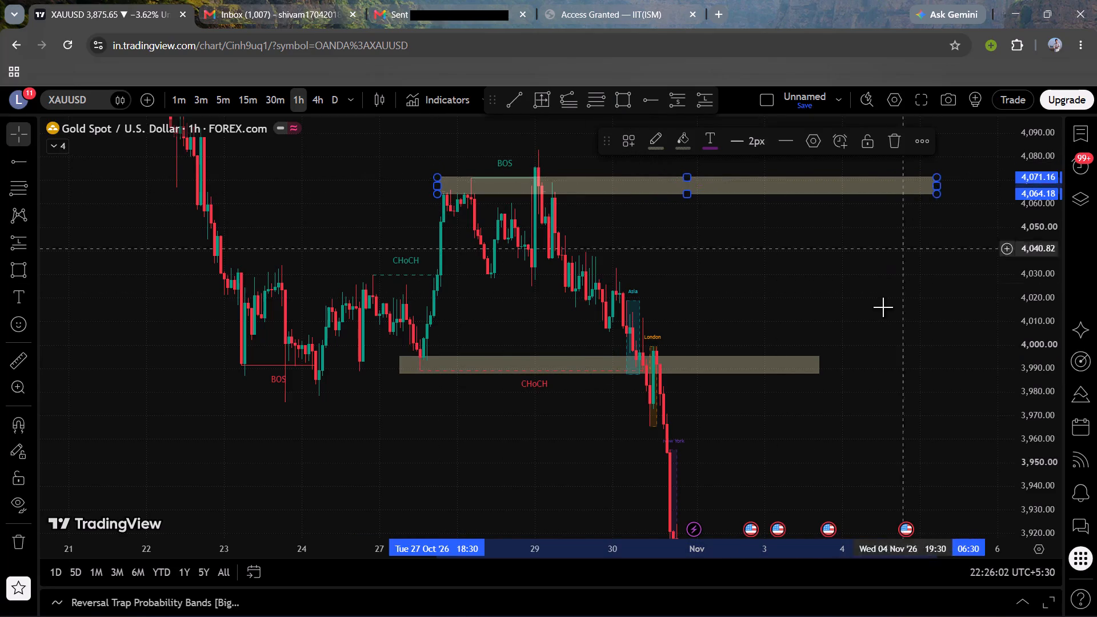
Examine the October price swings before and around the two rectangle zones.
{"action": "left_click_drag", "start_coordinate": [880, 314], "coordinate": [920, 99]}
{"action": "left_click_drag", "start_coordinate": [1037, 220], "coordinate": [1056, 285]}
{"action": "left_click_drag", "start_coordinate": [914, 278], "coordinate": [935, 360]}
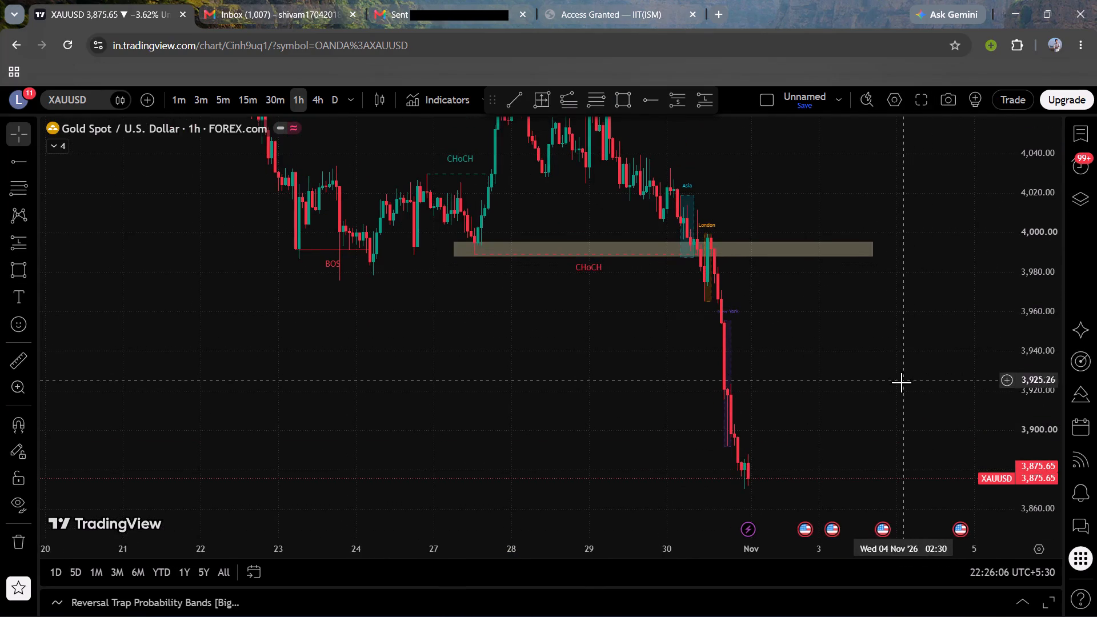
{"action": "left_click_drag", "start_coordinate": [895, 384], "coordinate": [895, 464]}
{"action": "left_click_drag", "start_coordinate": [711, 237], "coordinate": [865, 419]}
{"action": "left_click_drag", "start_coordinate": [568, 268], "coordinate": [678, 315]}
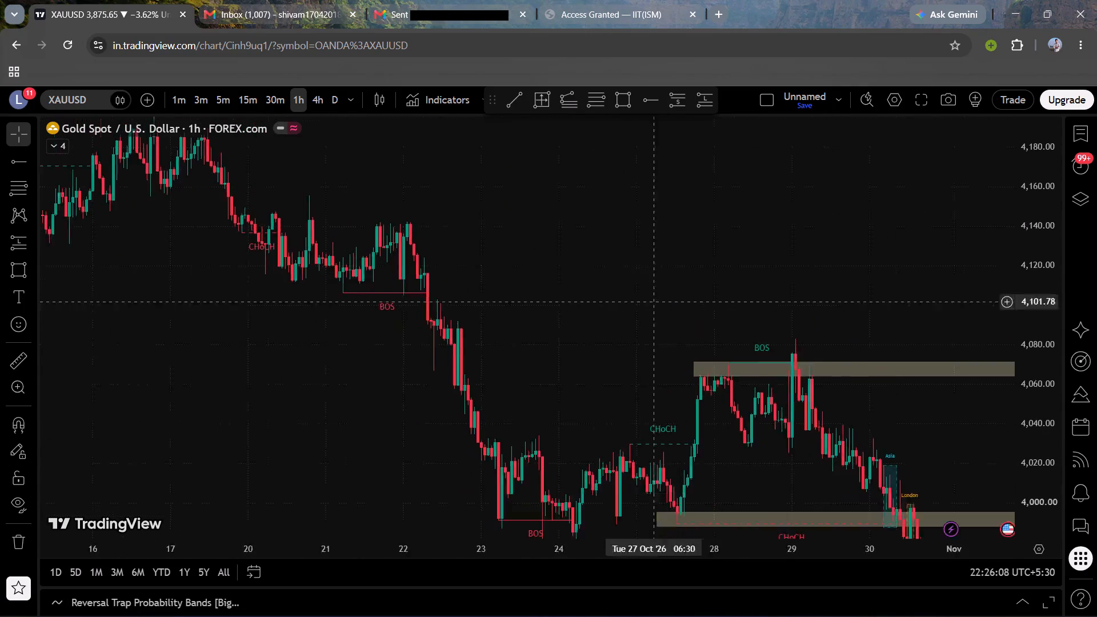
{"action": "left_click_drag", "start_coordinate": [678, 315], "coordinate": [739, 354]}
{"action": "left_click_drag", "start_coordinate": [583, 303], "coordinate": [838, 394]}
{"action": "scroll", "coordinate": [749, 416], "scroll_direction": "down", "scroll_amount": 1}
{"action": "left_click_drag", "start_coordinate": [510, 422], "coordinate": [598, 388]}
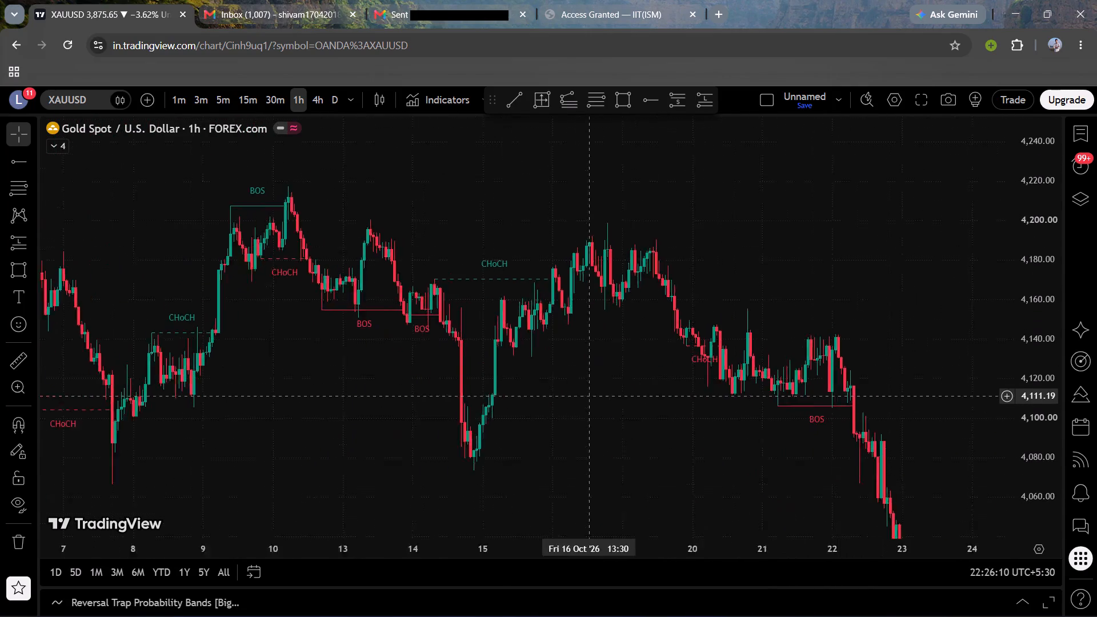
{"action": "left_click_drag", "start_coordinate": [598, 388], "coordinate": [617, 364]}
{"action": "left_click_drag", "start_coordinate": [664, 407], "coordinate": [404, 275]}
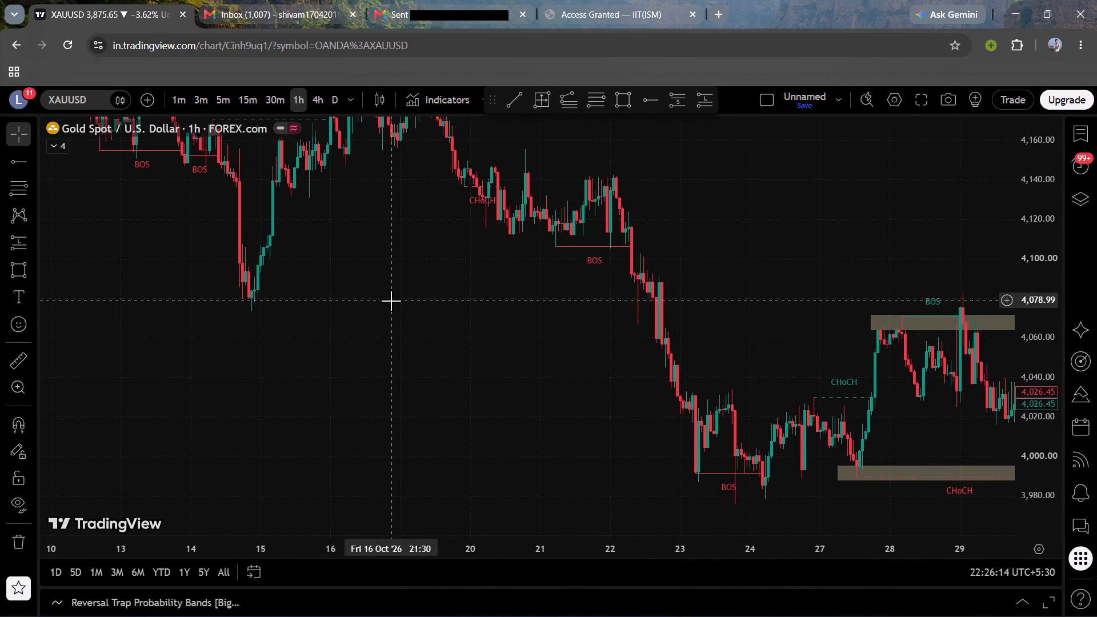
Draw a rectangle zone at the 14 October low, from 4,080.44 down to 4,073.21, ending on 29 October.
{"action": "left_click_drag", "start_coordinate": [391, 301], "coordinate": [390, 439]}
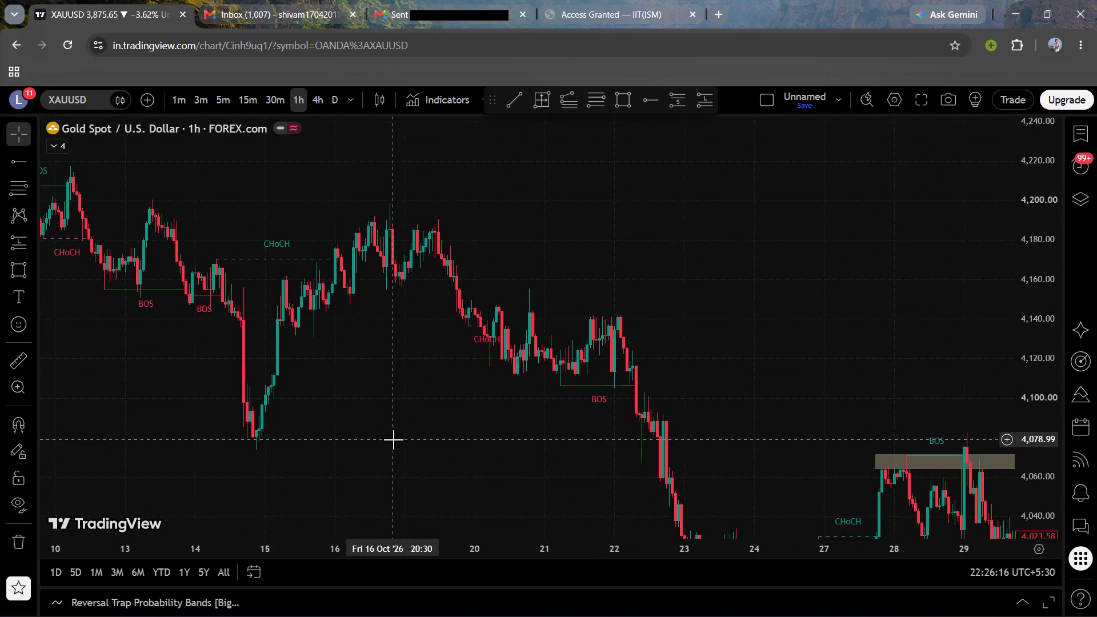
{"action": "scroll", "coordinate": [393, 439], "scroll_direction": "down", "scroll_amount": 4}
{"action": "left_click_drag", "start_coordinate": [612, 414], "coordinate": [487, 287]}
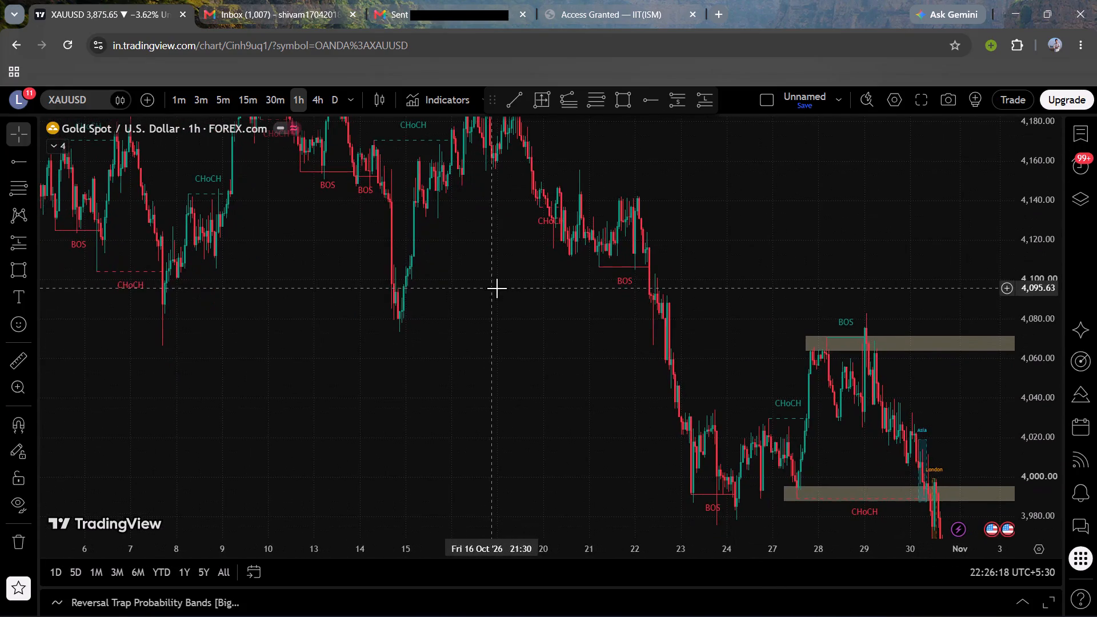
{"action": "left_click_drag", "start_coordinate": [521, 330], "coordinate": [584, 378]}
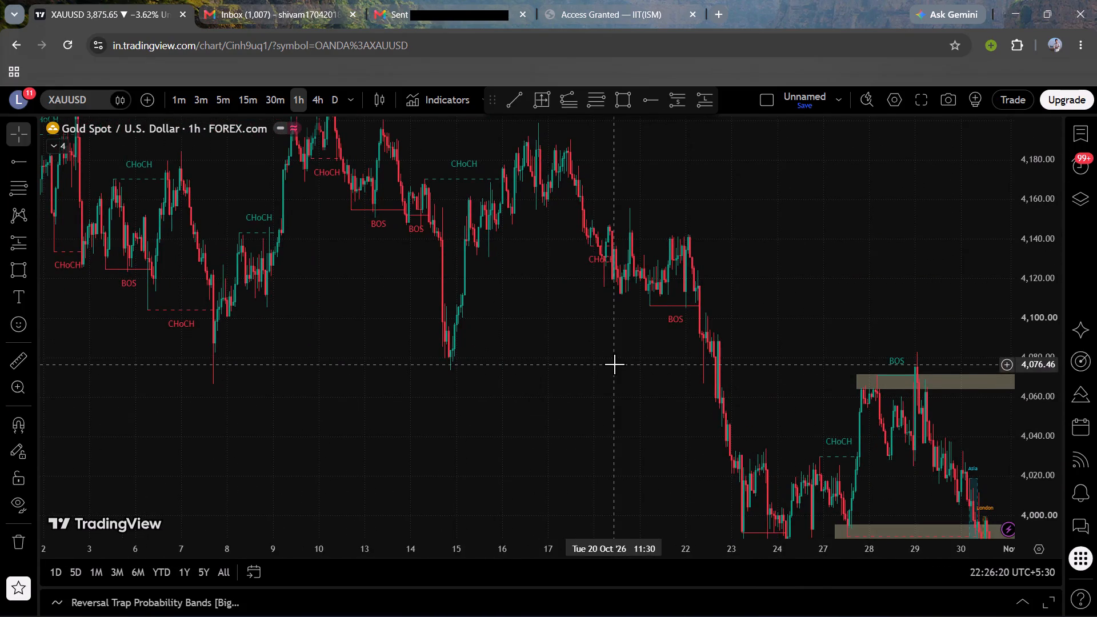
{"action": "left_click_drag", "start_coordinate": [757, 328], "coordinate": [666, 273]}
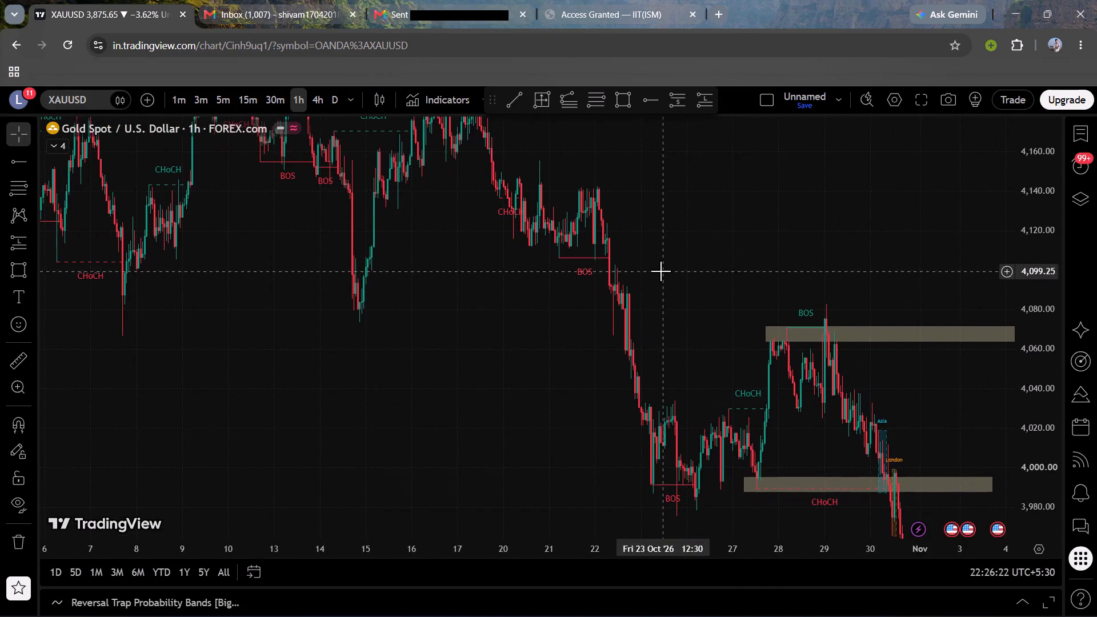
{"action": "left_click", "coordinate": [630, 110]}
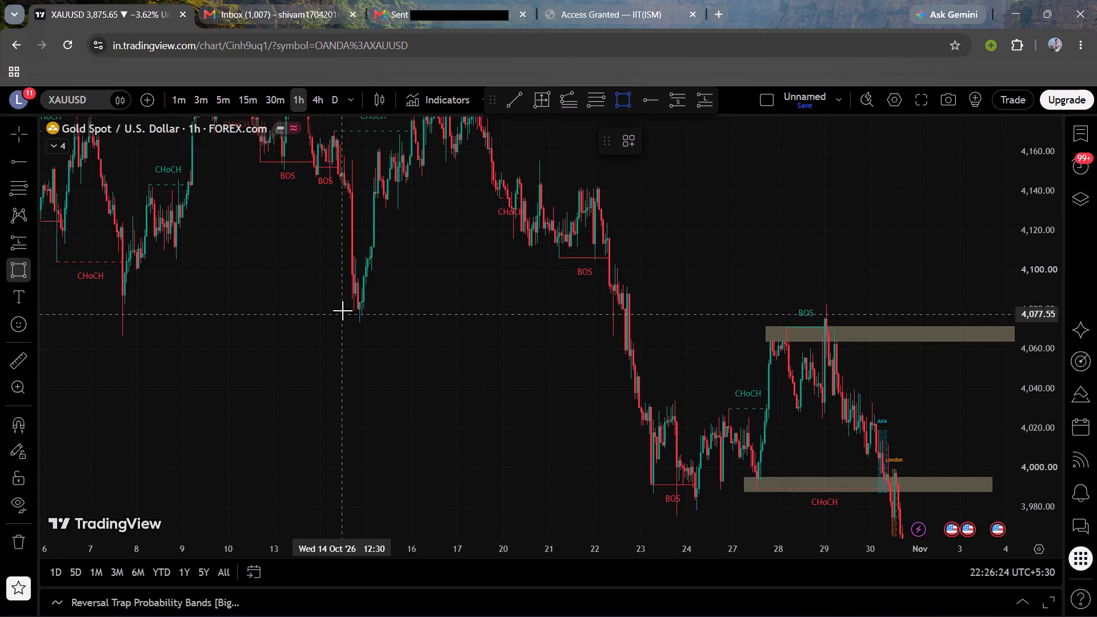
{"action": "left_click", "coordinate": [342, 309]}
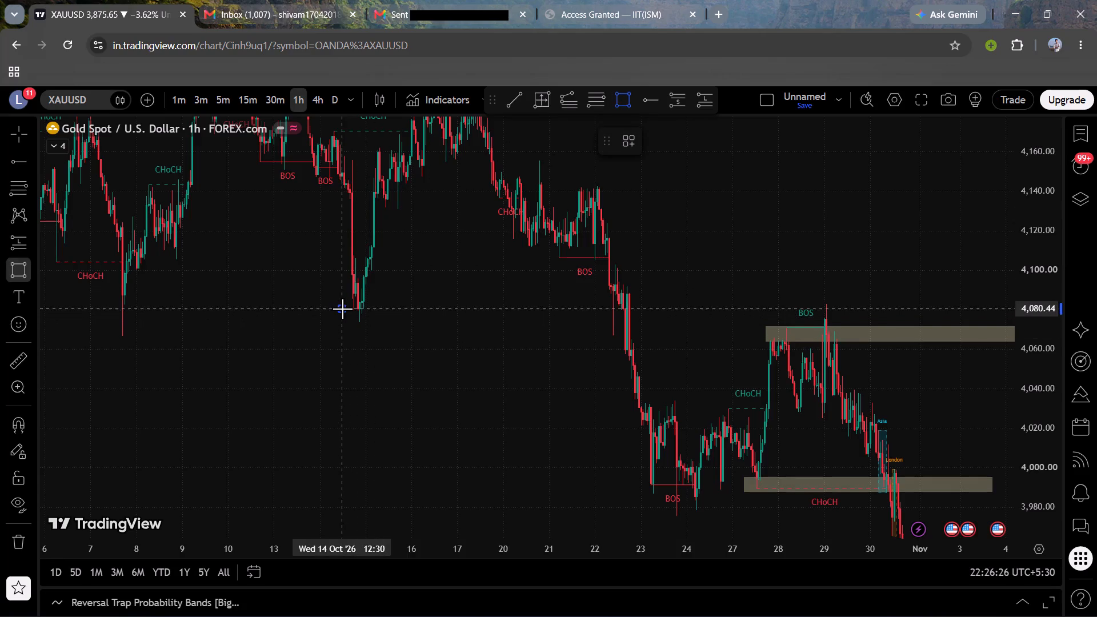
{"action": "left_click", "coordinate": [847, 323]}
{"action": "left_click_drag", "start_coordinate": [806, 271], "coordinate": [620, 265]}
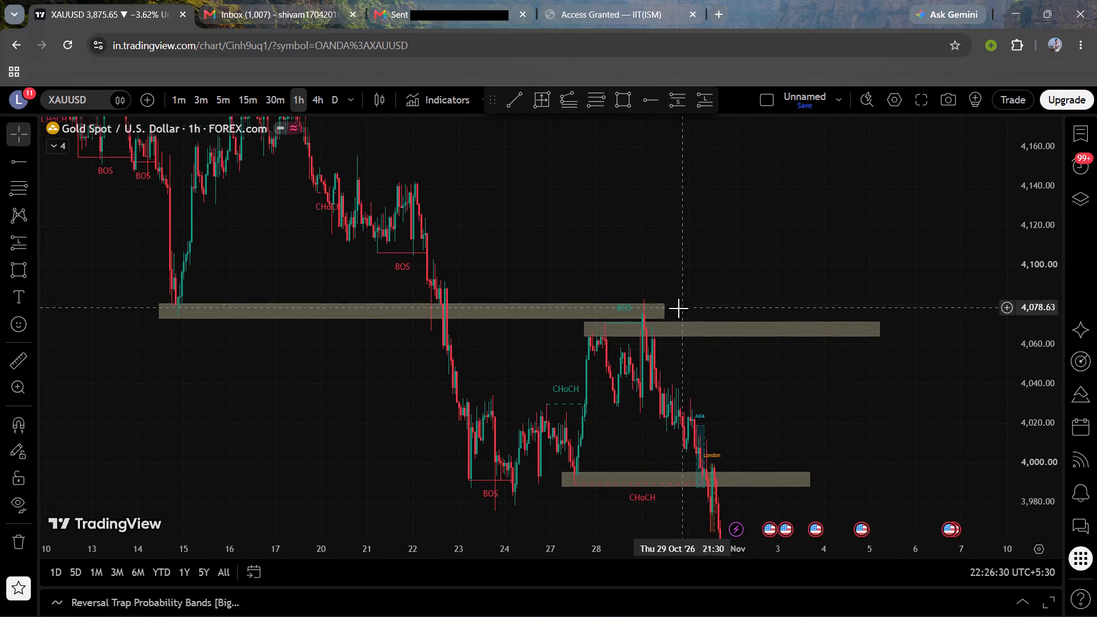
{"action": "left_click_drag", "start_coordinate": [667, 311], "coordinate": [655, 311]}
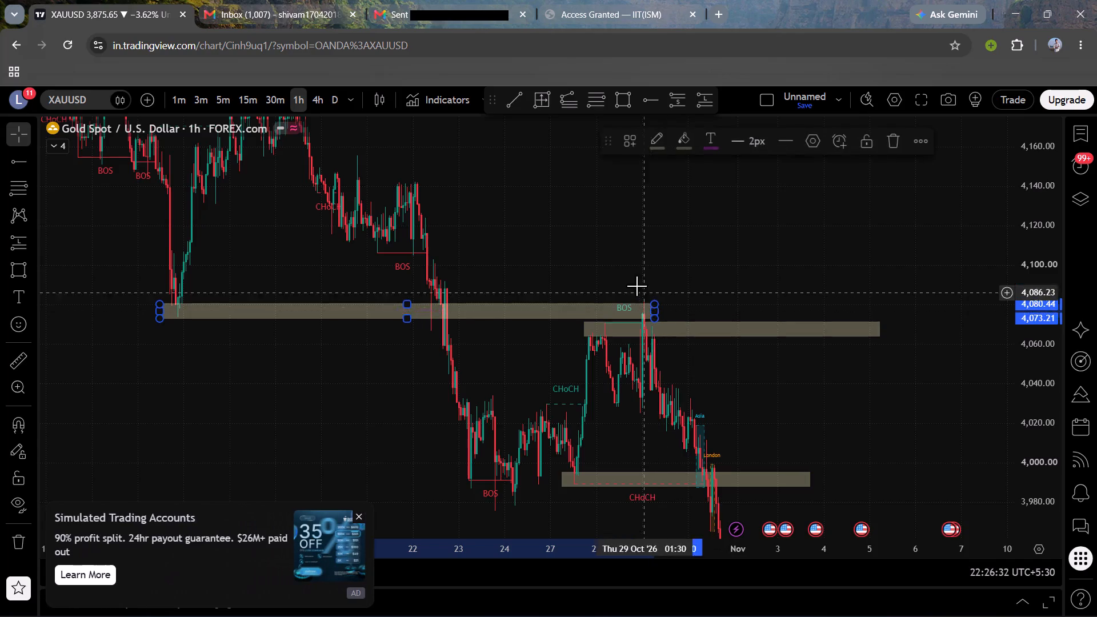
Draw a rectangle zone at the 24 September lows, from 4,253.71 down to 4,244.66, extending to 7 October.
{"action": "left_click_drag", "start_coordinate": [567, 252], "coordinate": [945, 455]}
{"action": "left_click_drag", "start_coordinate": [437, 438], "coordinate": [525, 359]}
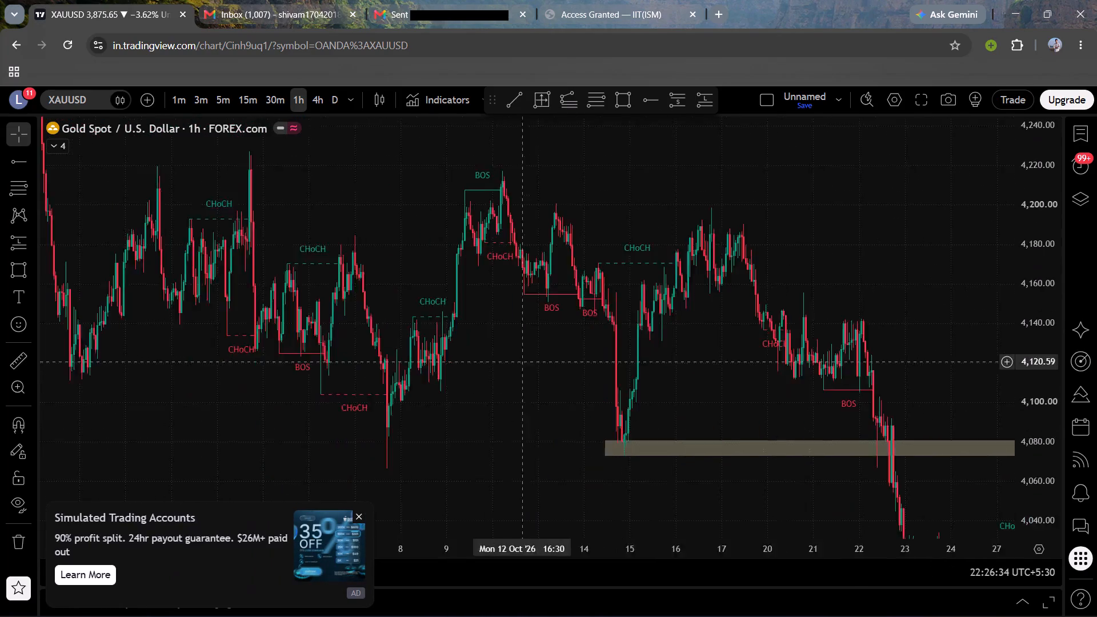
{"action": "left_click_drag", "start_coordinate": [525, 359], "coordinate": [838, 485]}
{"action": "left_click_drag", "start_coordinate": [493, 241], "coordinate": [755, 354]}
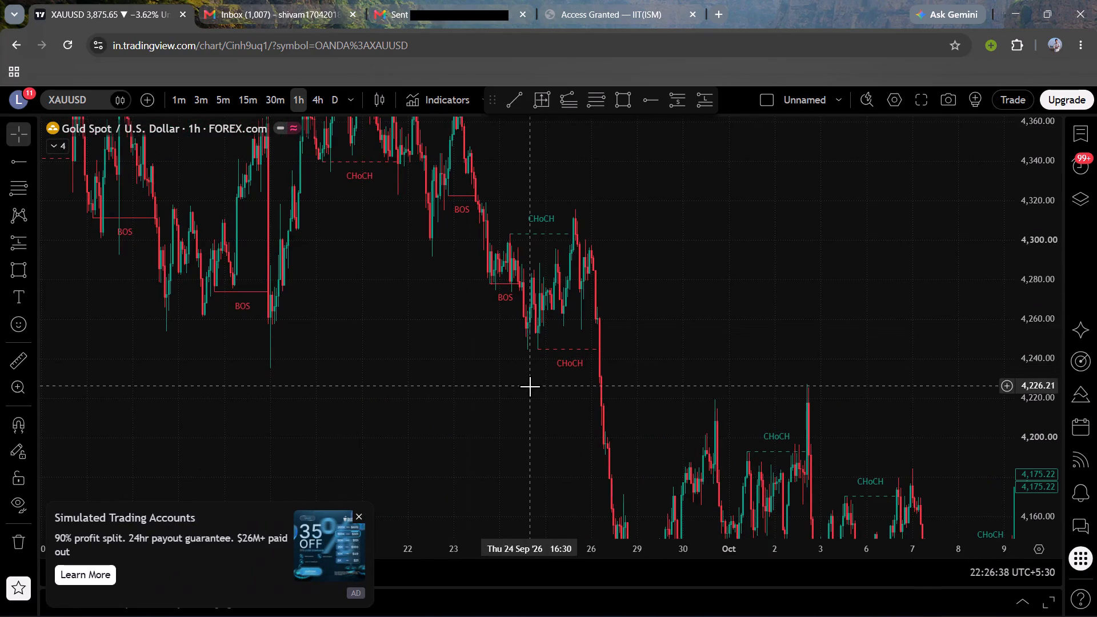
{"action": "scroll", "coordinate": [659, 336], "scroll_direction": "up", "scroll_amount": 4}
{"action": "left_click_drag", "start_coordinate": [659, 336], "coordinate": [640, 328]}
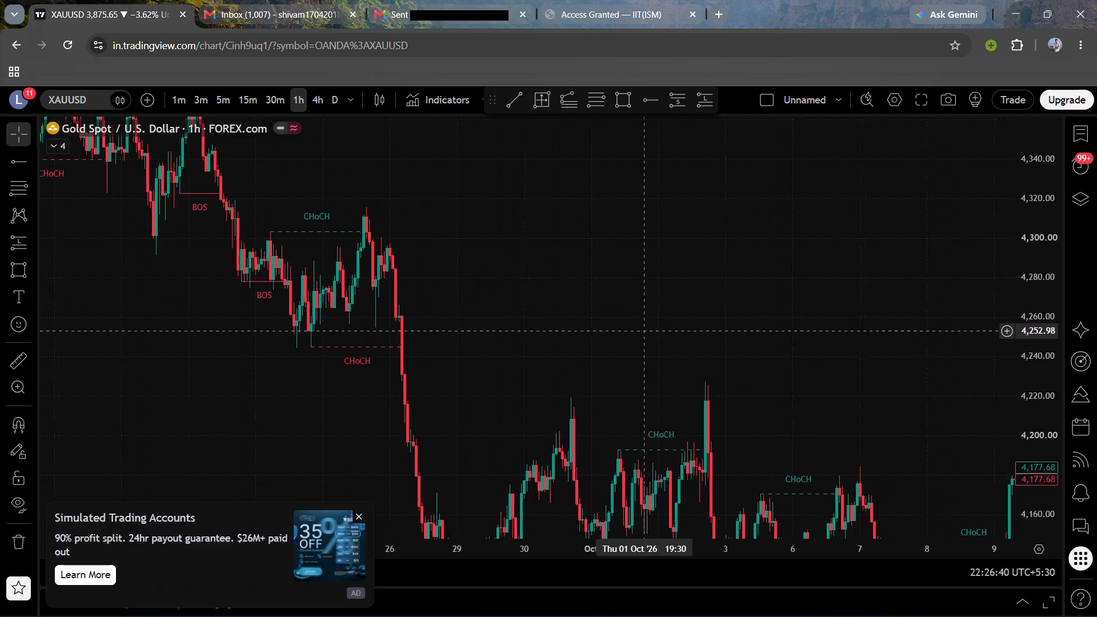
{"action": "left_click_drag", "start_coordinate": [640, 328], "coordinate": [606, 311]}
{"action": "left_click", "coordinate": [618, 97]}
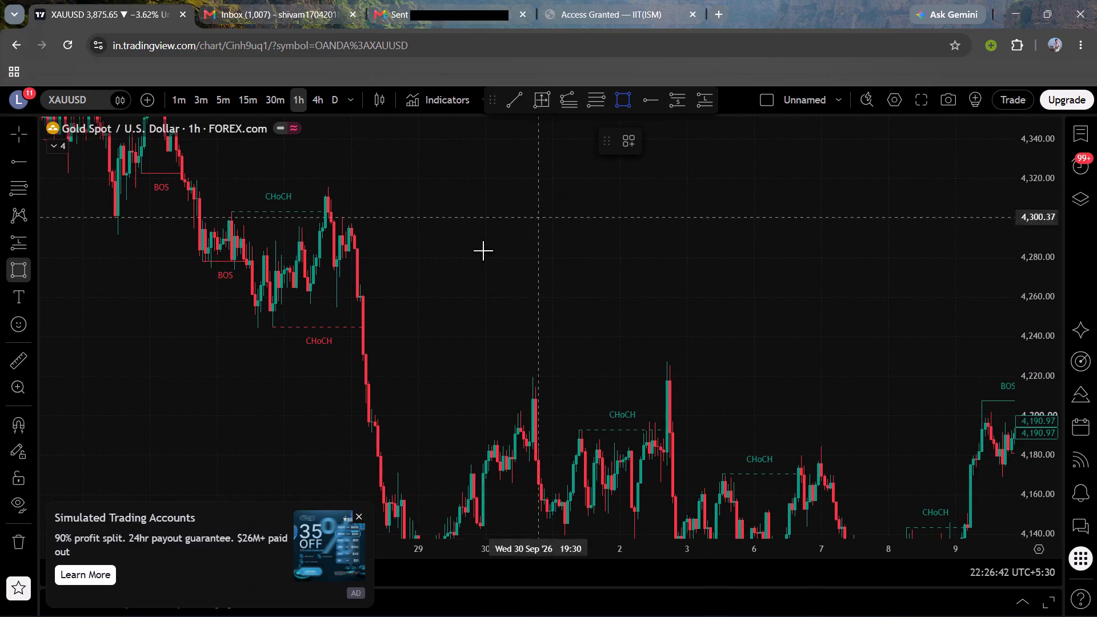
{"action": "left_click", "coordinate": [247, 310]}
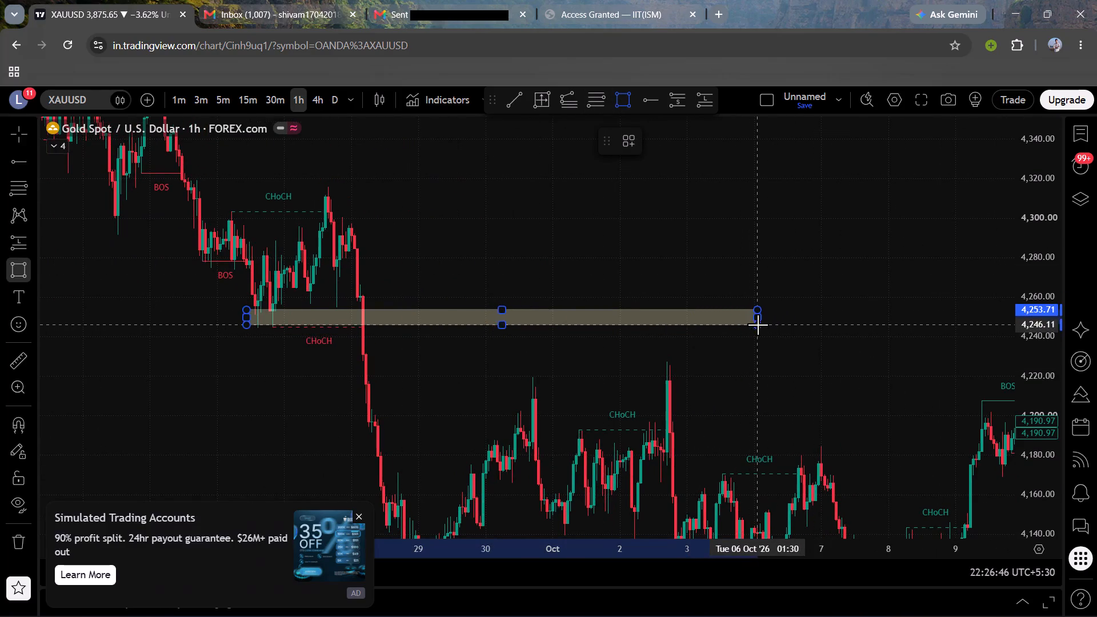
{"action": "left_click", "coordinate": [876, 327]}
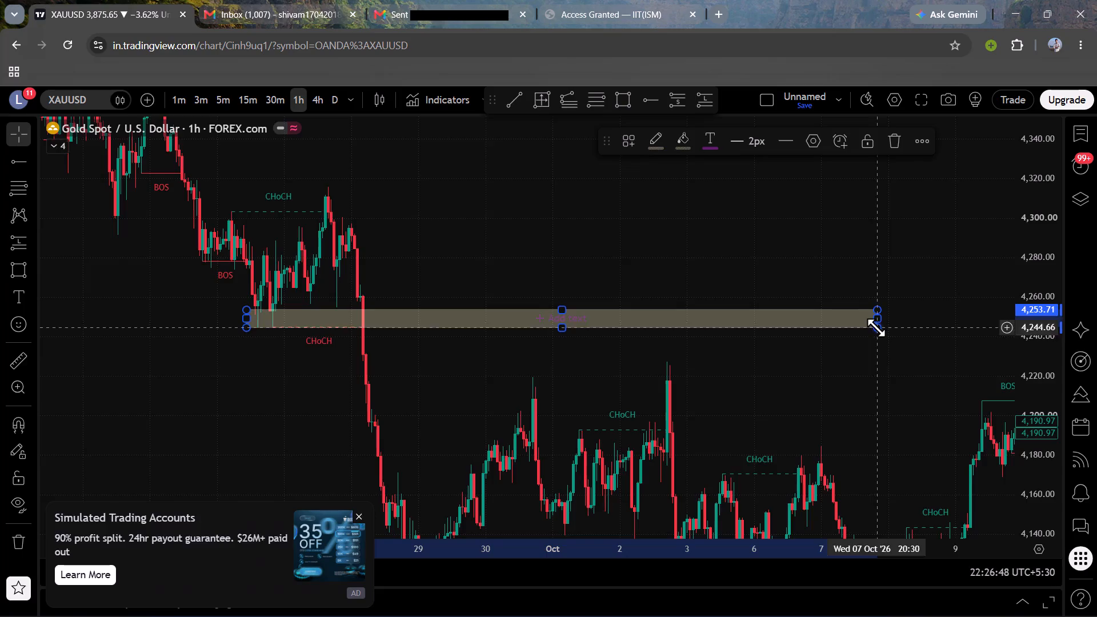
Draw a rectangle zone over the swing highs around 24 September, from 4,298.20 up to 4,303.26, extending to 8 October.
{"action": "left_click_drag", "start_coordinate": [895, 371], "coordinate": [859, 465]}
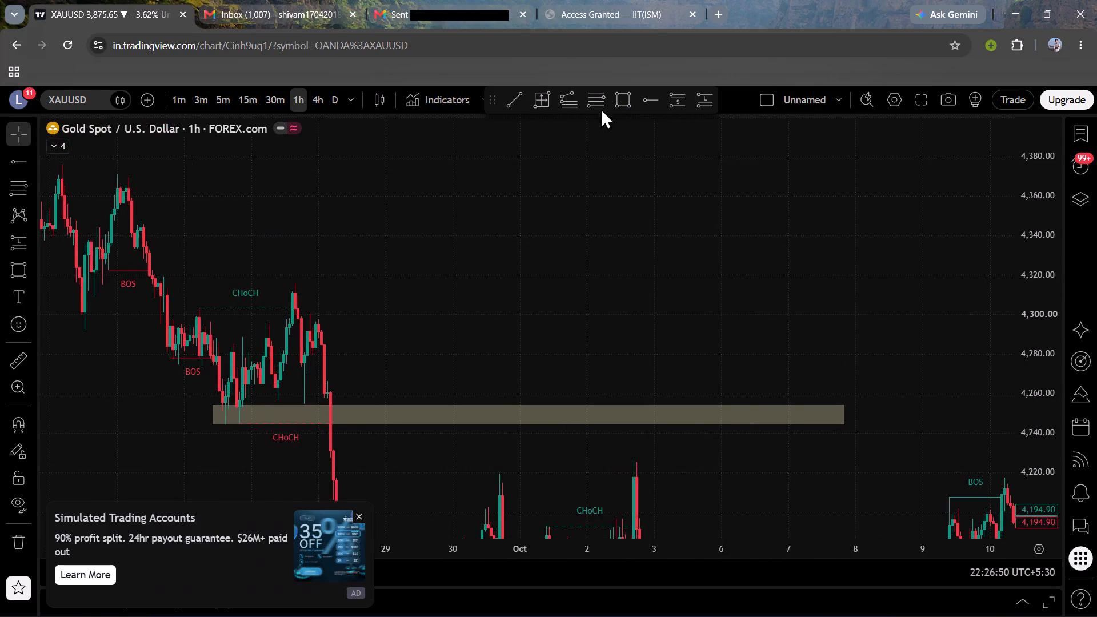
{"action": "left_click", "coordinate": [616, 100]}
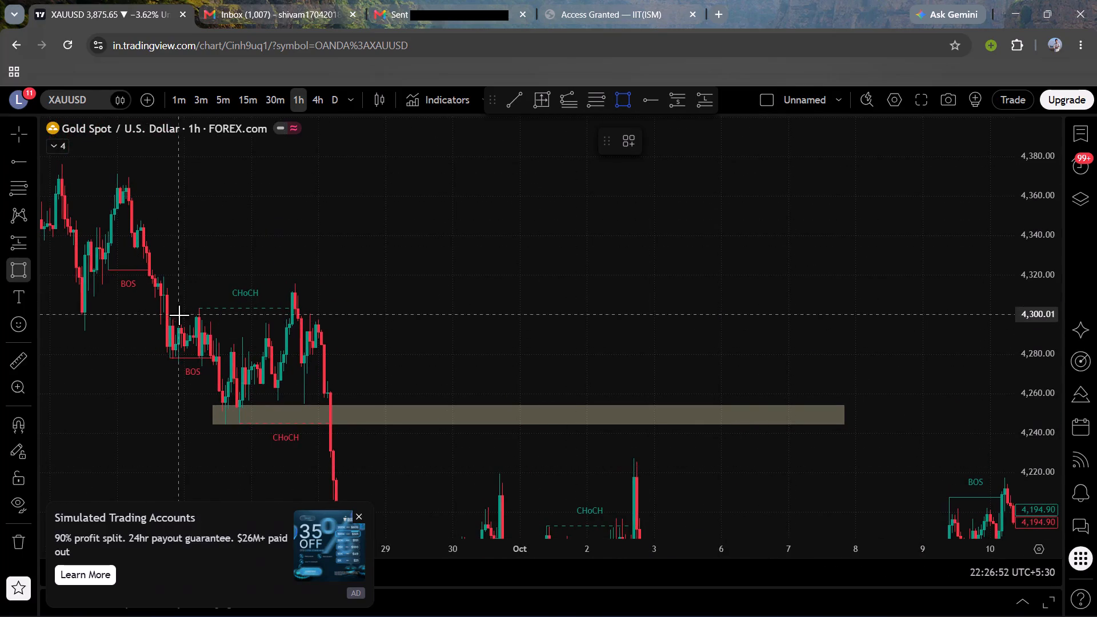
{"action": "left_click", "coordinate": [180, 318]}
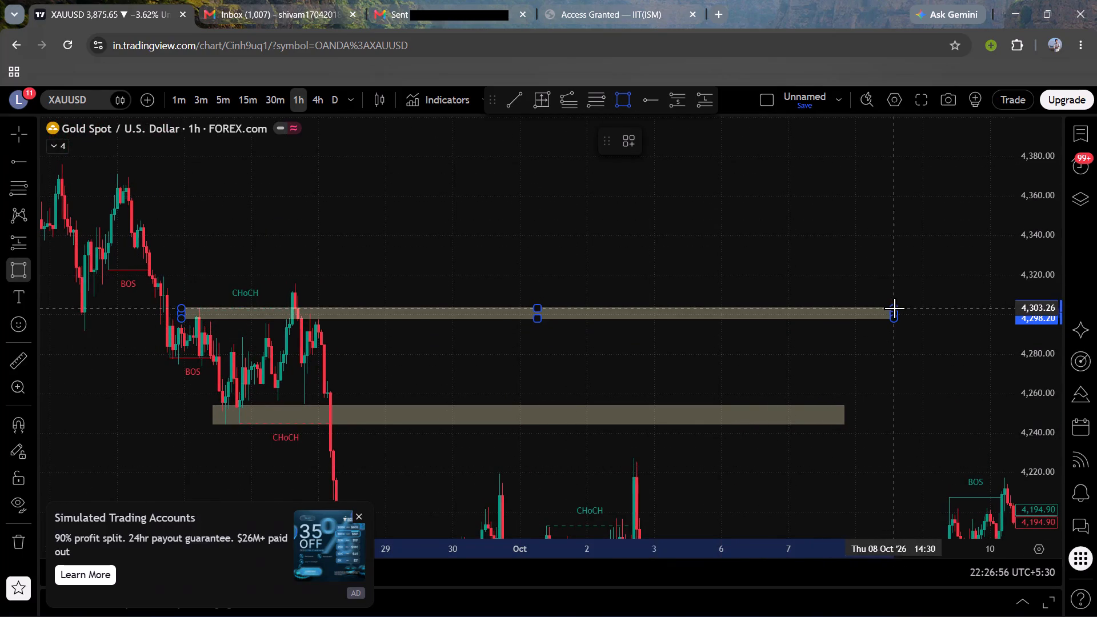
{"action": "left_click", "coordinate": [894, 308]}
Draw a rectangle zone at the 23 September high, from 4,364.75 up to 4,370.90, spanning 22 September to 2 October.
{"action": "left_click_drag", "start_coordinate": [883, 368], "coordinate": [1023, 506]}
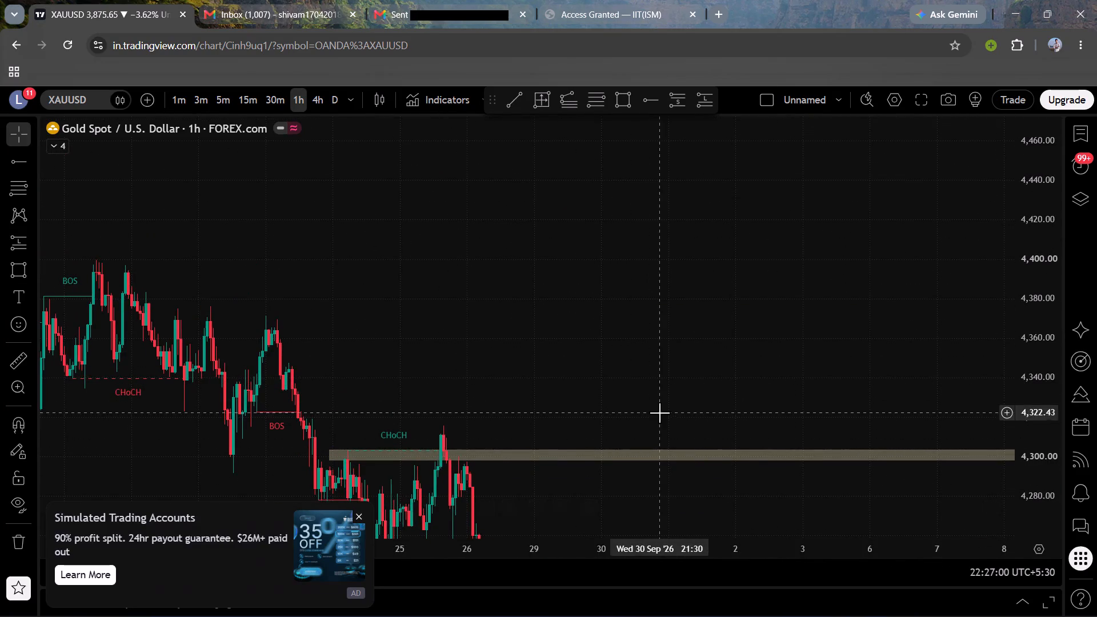
{"action": "scroll", "coordinate": [508, 344], "scroll_direction": "down", "scroll_amount": 1}
{"action": "left_click_drag", "start_coordinate": [525, 341], "coordinate": [1007, 287]}
{"action": "scroll", "coordinate": [684, 404], "scroll_direction": "up", "scroll_amount": 3}
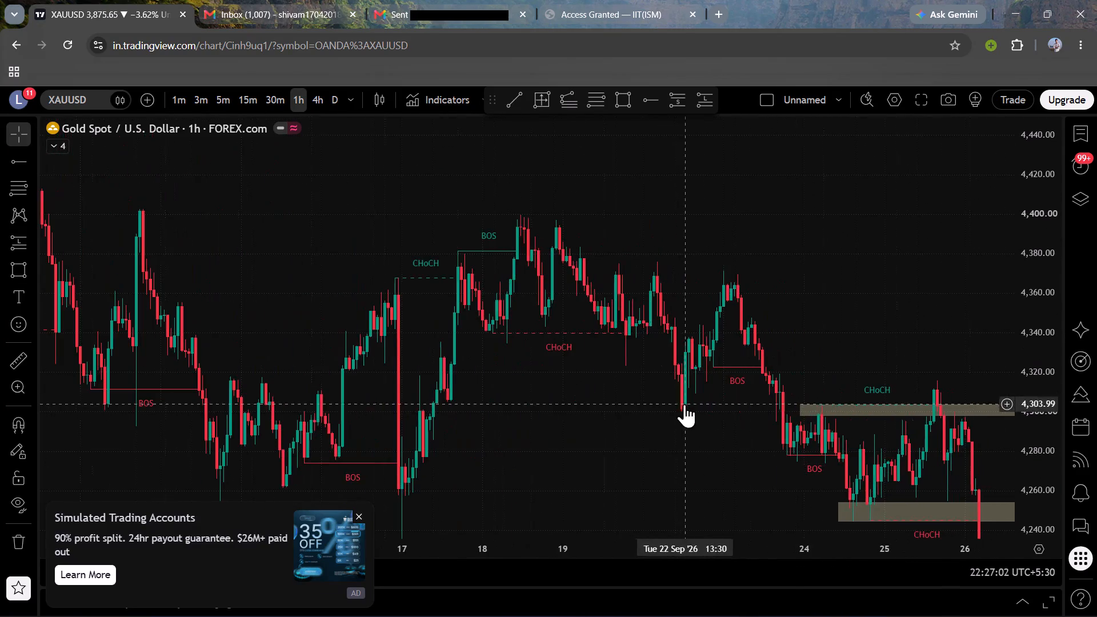
{"action": "left_click_drag", "start_coordinate": [612, 420], "coordinate": [220, 256]}
{"action": "left_click_drag", "start_coordinate": [726, 318], "coordinate": [840, 536]}
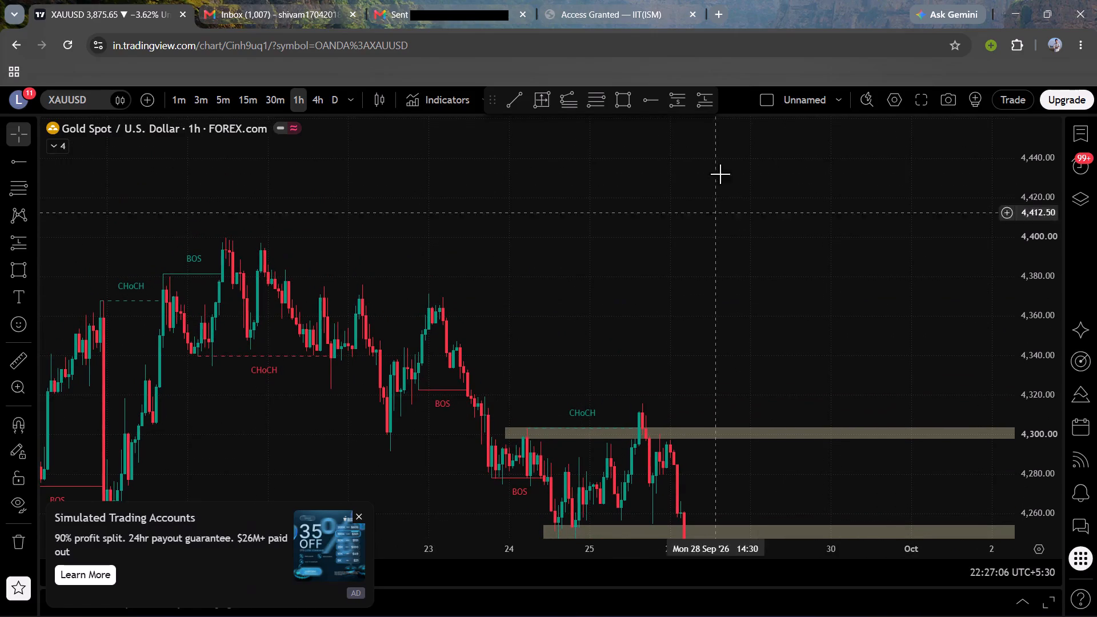
{"action": "left_click", "coordinate": [622, 99]}
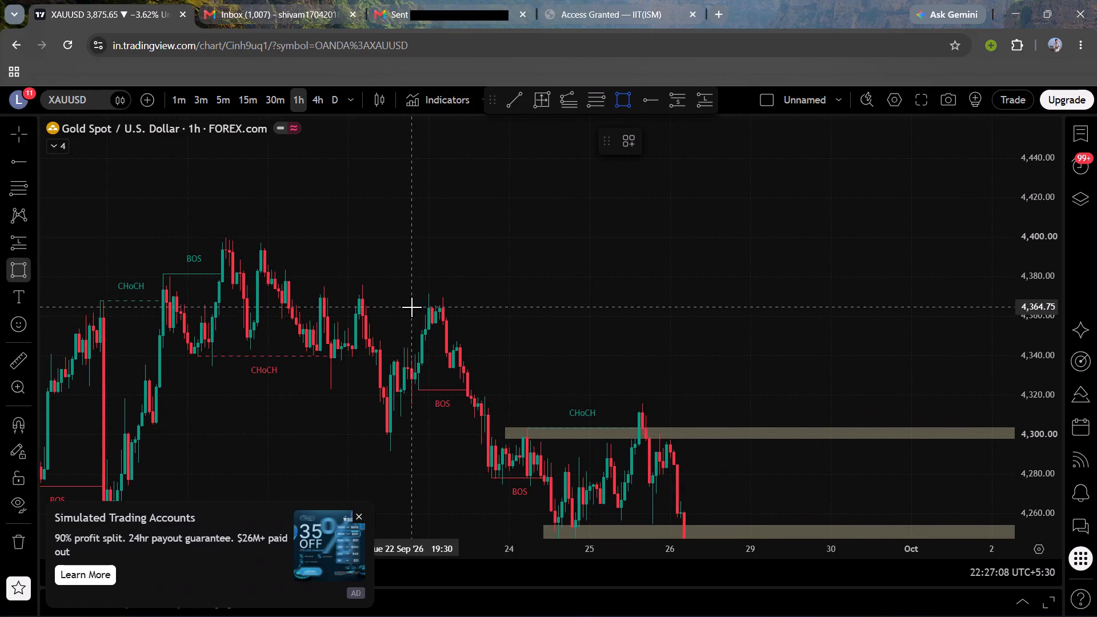
{"action": "left_click", "coordinate": [406, 307]}
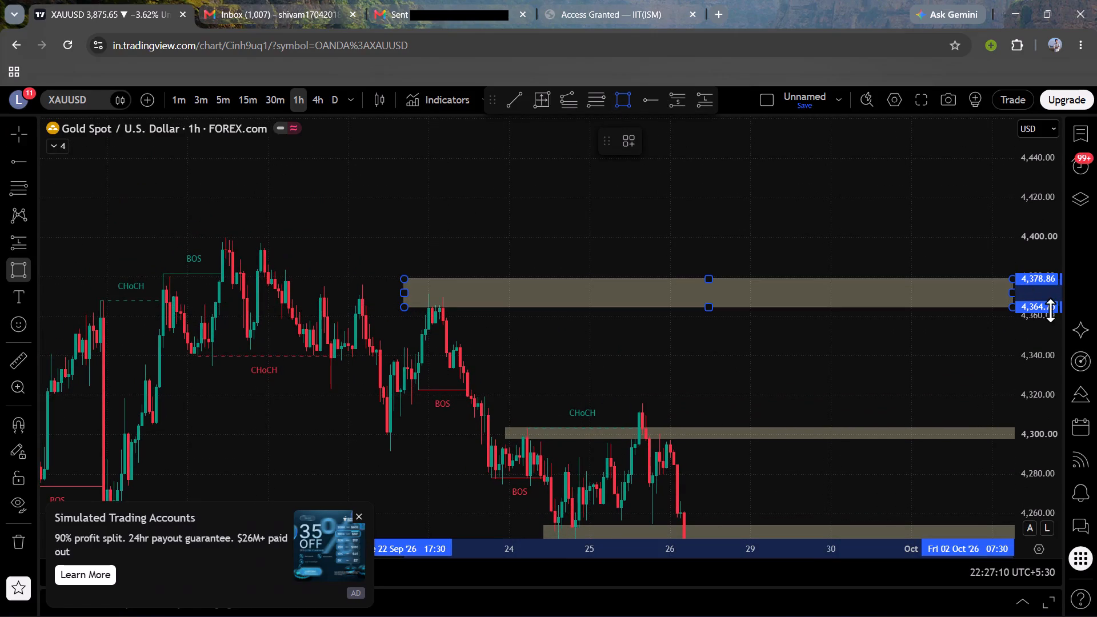
{"action": "left_click", "coordinate": [1003, 294]}
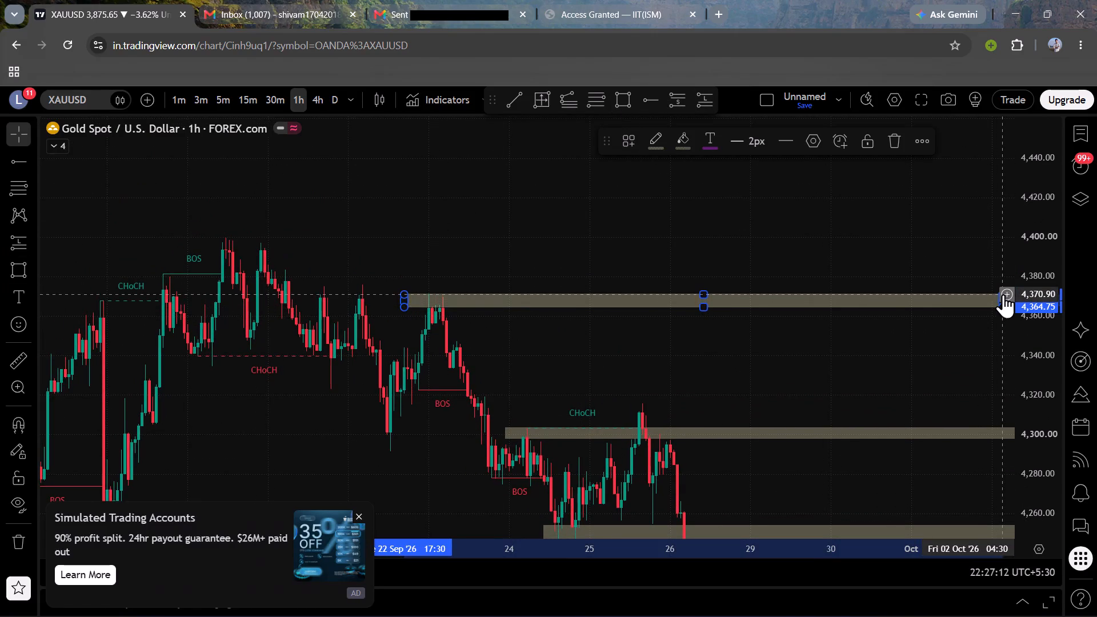
Examine the mid-to-late September price swings before and around the three September zones.
{"action": "left_click_drag", "start_coordinate": [881, 351], "coordinate": [1044, 308]}
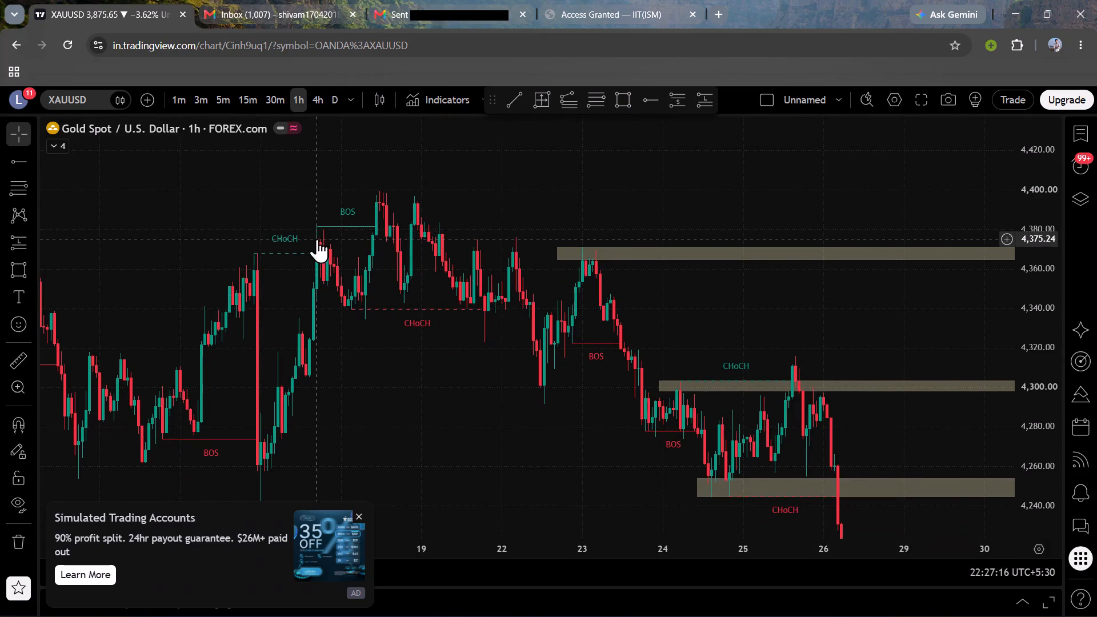
{"action": "scroll", "coordinate": [715, 341], "scroll_direction": "up", "scroll_amount": 1}
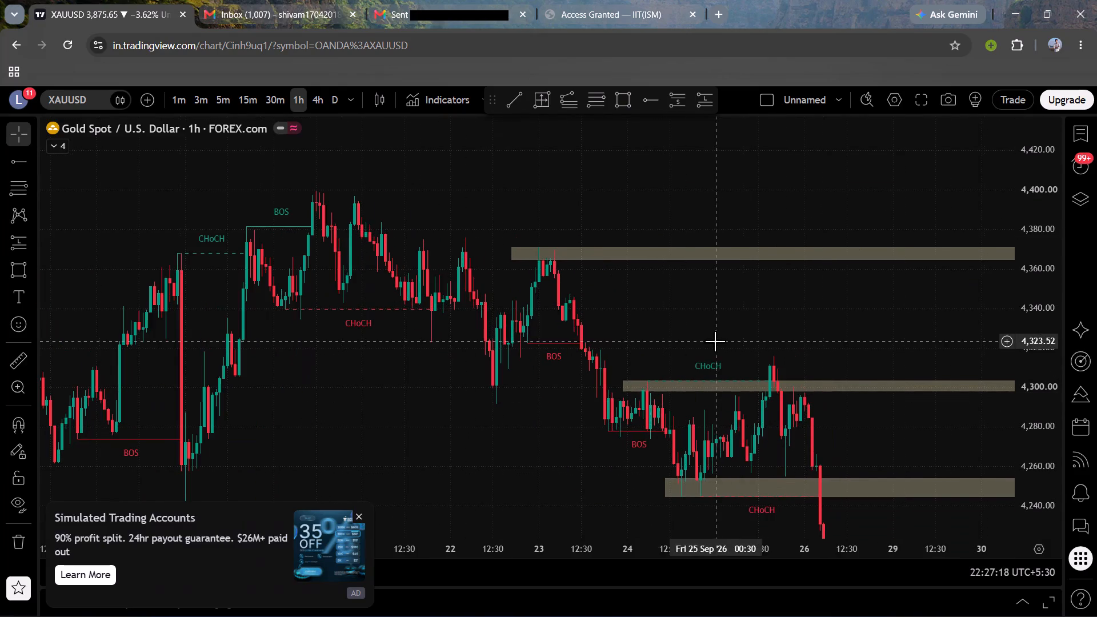
{"action": "left_click_drag", "start_coordinate": [700, 326], "coordinate": [744, 438]}
{"action": "scroll", "coordinate": [463, 430], "scroll_direction": "down", "scroll_amount": 2}
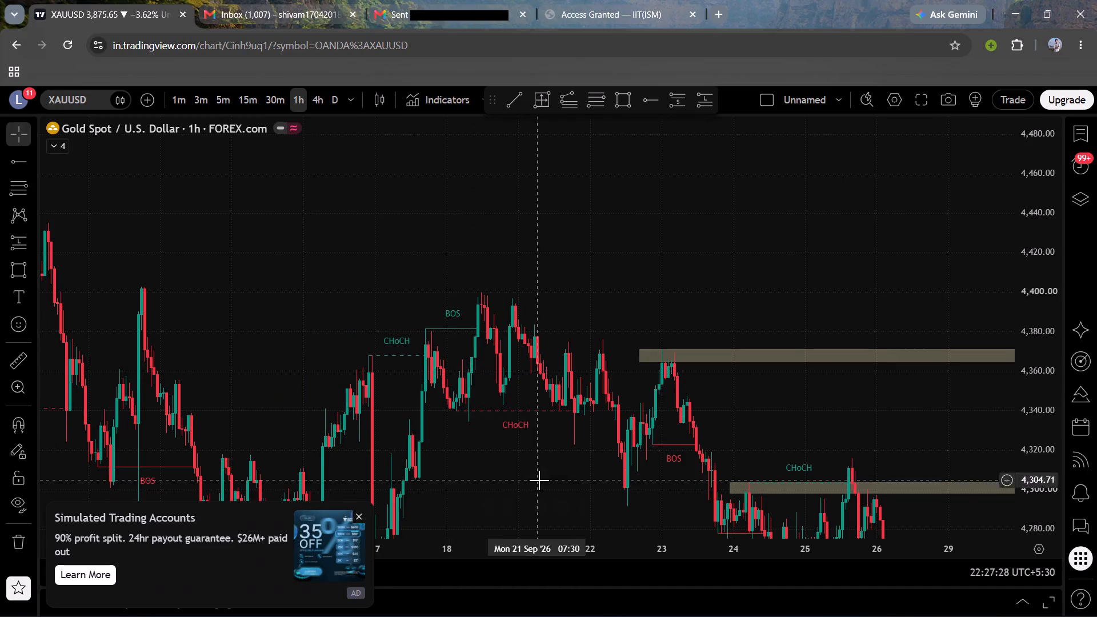
{"action": "left_click_drag", "start_coordinate": [533, 465], "coordinate": [496, 327]}
{"action": "scroll", "coordinate": [544, 383], "scroll_direction": "up", "scroll_amount": 2}
{"action": "left_click_drag", "start_coordinate": [444, 386], "coordinate": [406, 393]}
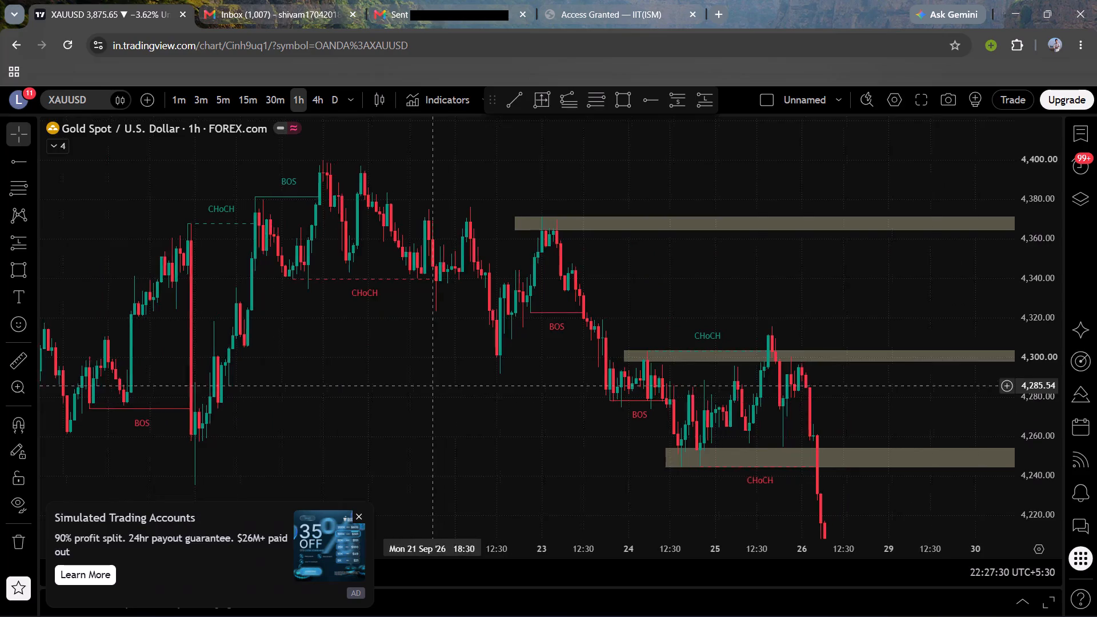
Extend the three September zones forward in time, the highest to 2 November and the other two to 3 November.
{"action": "left_click_drag", "start_coordinate": [406, 393], "coordinate": [0, 325]}
{"action": "left_click_drag", "start_coordinate": [854, 235], "coordinate": [346, 243]}
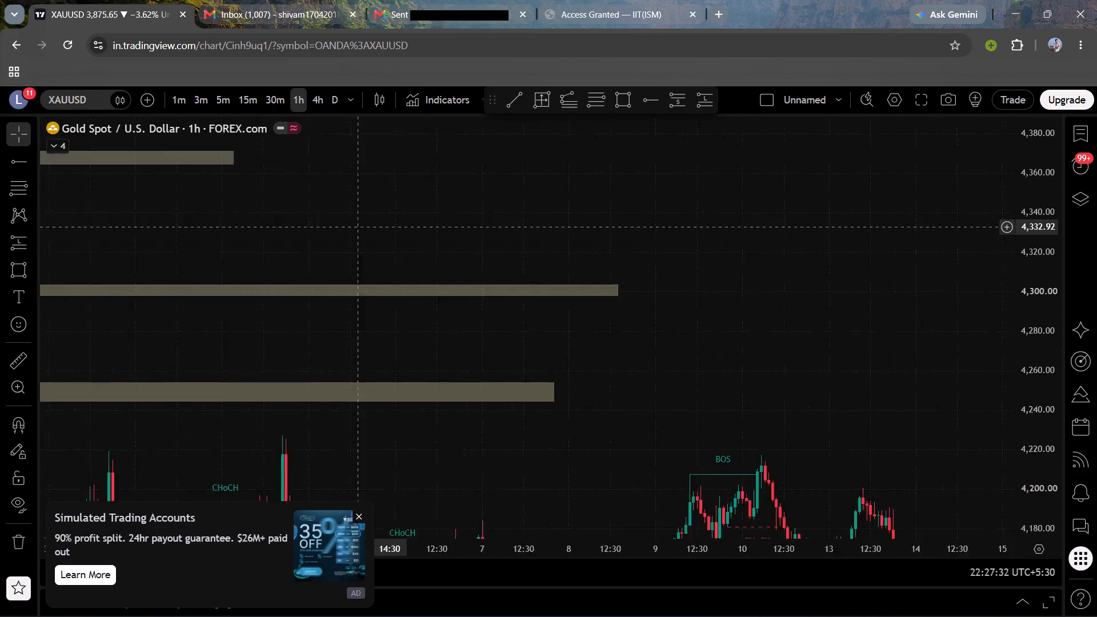
{"action": "scroll", "coordinate": [391, 282], "scroll_direction": "down", "scroll_amount": 9}
{"action": "left_click_drag", "start_coordinate": [842, 278], "coordinate": [401, 326]}
{"action": "left_click_drag", "start_coordinate": [280, 225], "coordinate": [967, 263]}
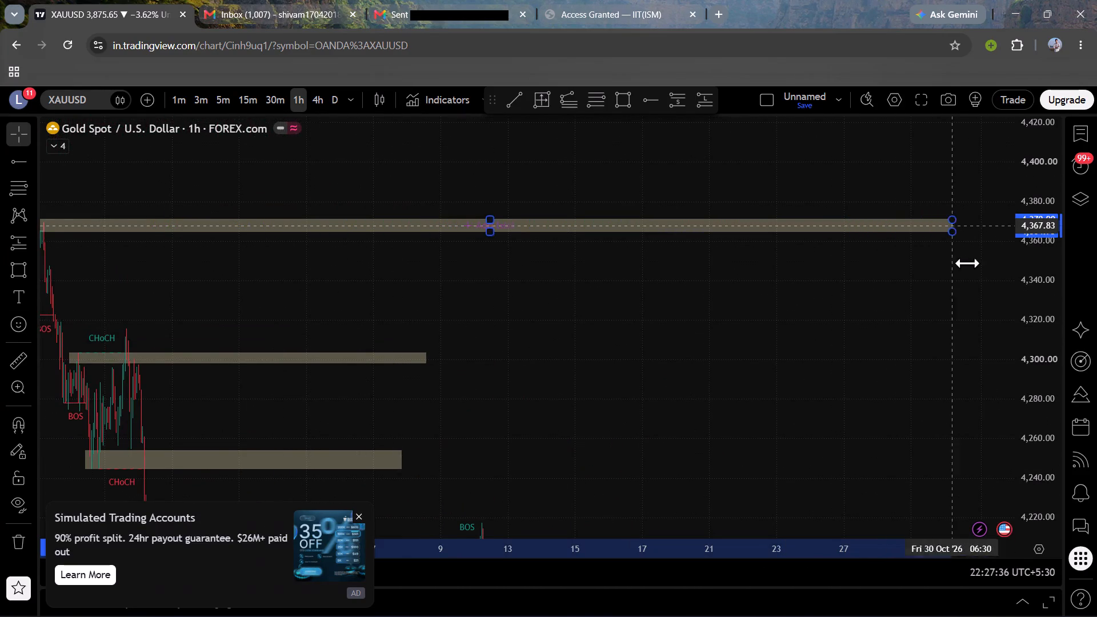
{"action": "left_click_drag", "start_coordinate": [967, 263], "coordinate": [1008, 276]}
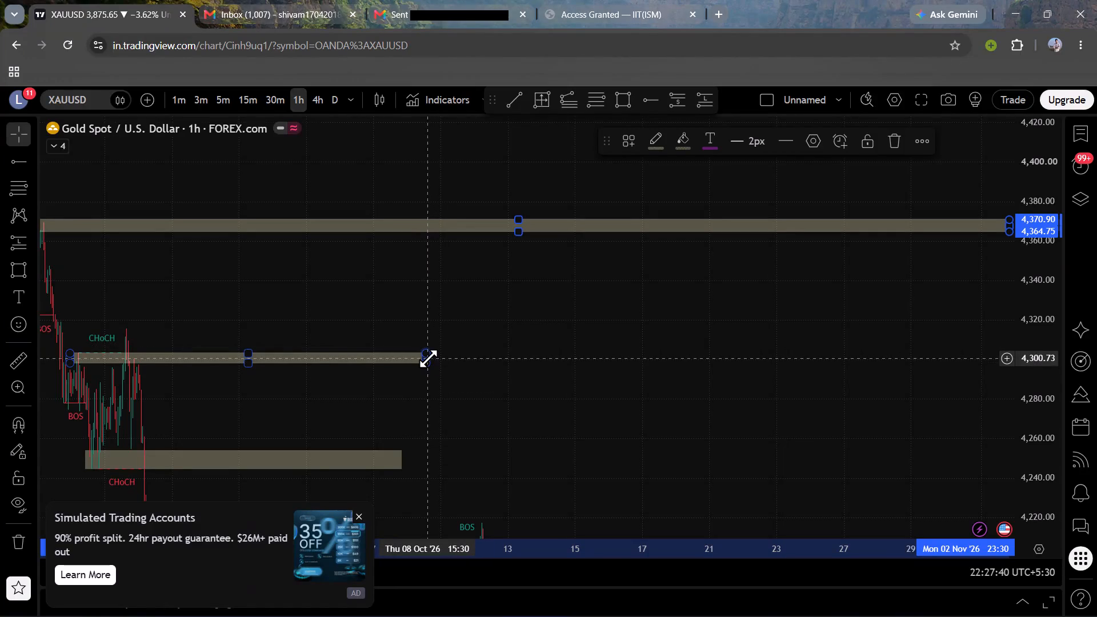
{"action": "left_click_drag", "start_coordinate": [430, 358], "coordinate": [1042, 375]}
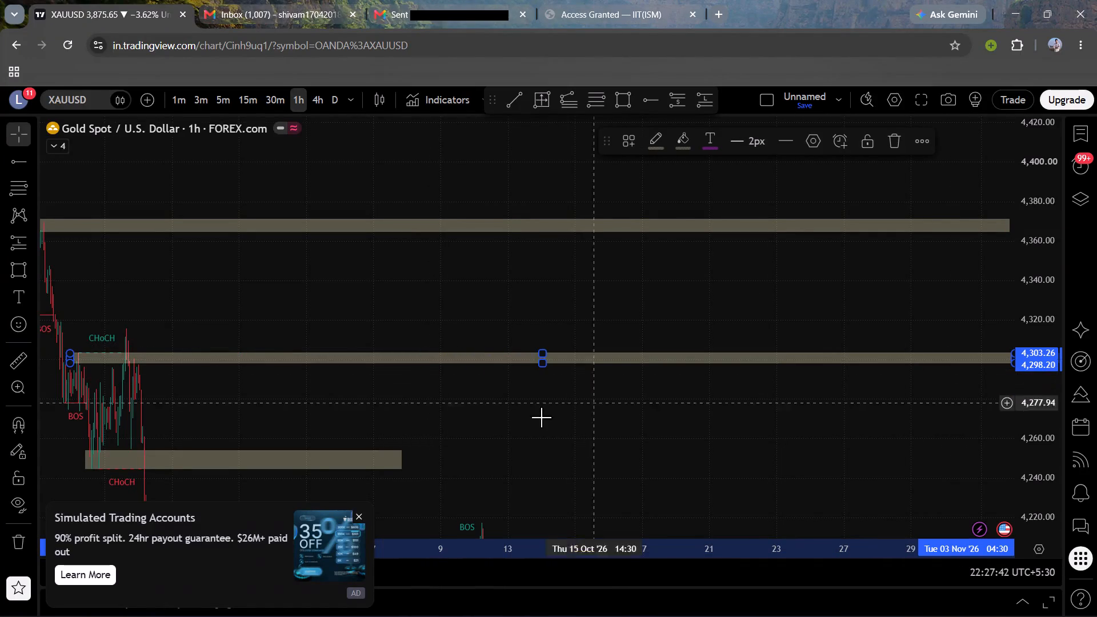
{"action": "left_click_drag", "start_coordinate": [401, 459], "coordinate": [1067, 512]}
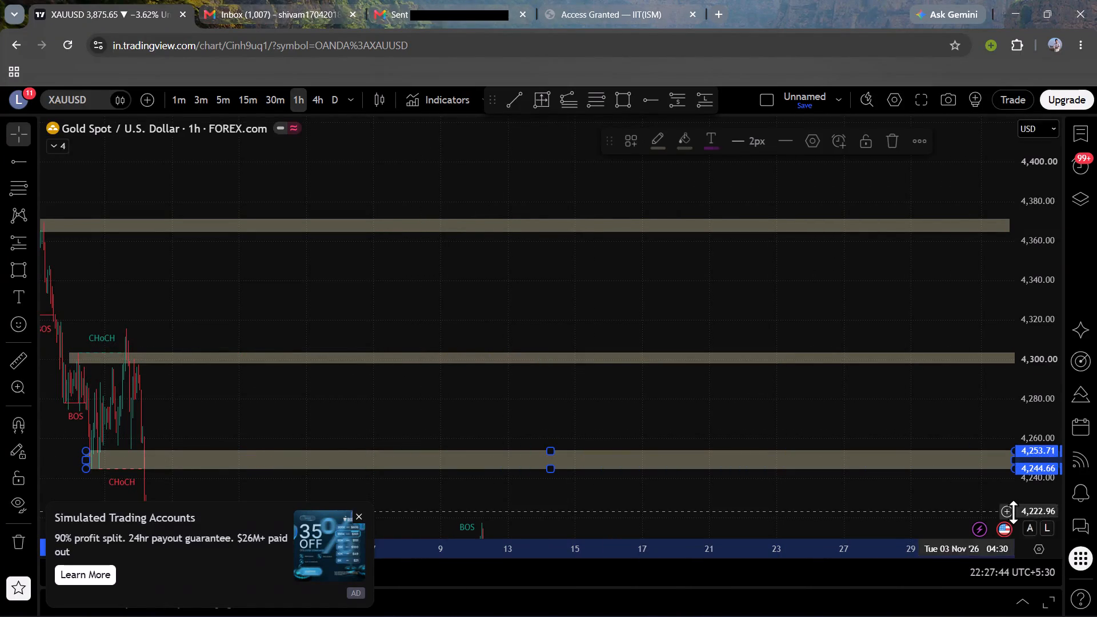
Examine the September price swings around the three extended zones.
{"action": "left_click_drag", "start_coordinate": [527, 411], "coordinate": [985, 322]}
{"action": "scroll", "coordinate": [739, 340], "scroll_direction": "up", "scroll_amount": 1}
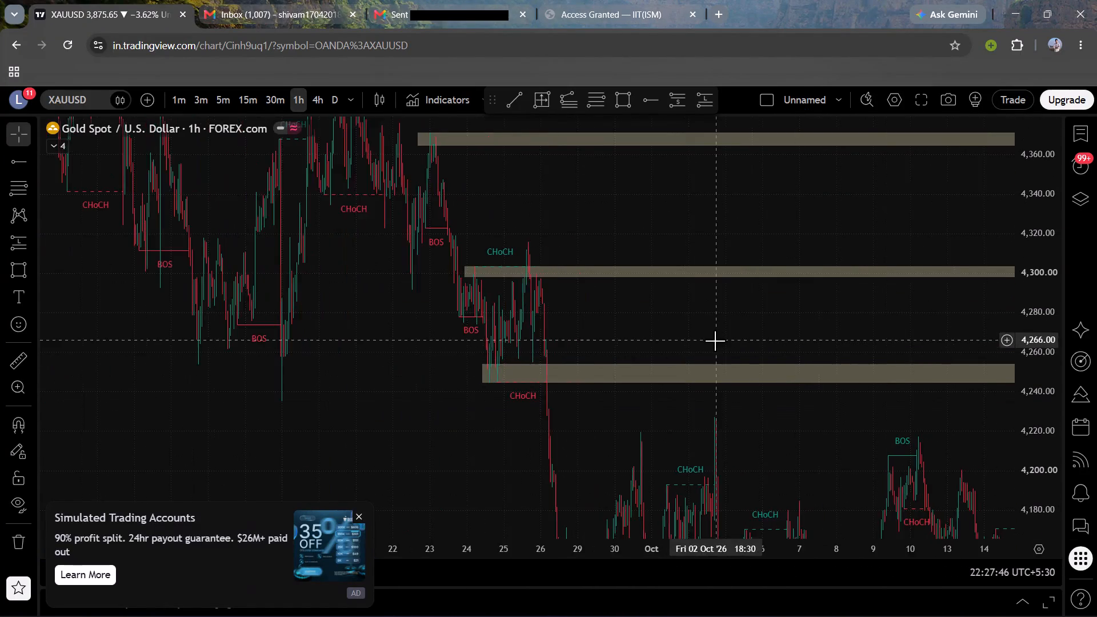
{"action": "scroll", "coordinate": [715, 340], "scroll_direction": "up", "scroll_amount": 6}
{"action": "left_click_drag", "start_coordinate": [620, 322], "coordinate": [1096, 339]}
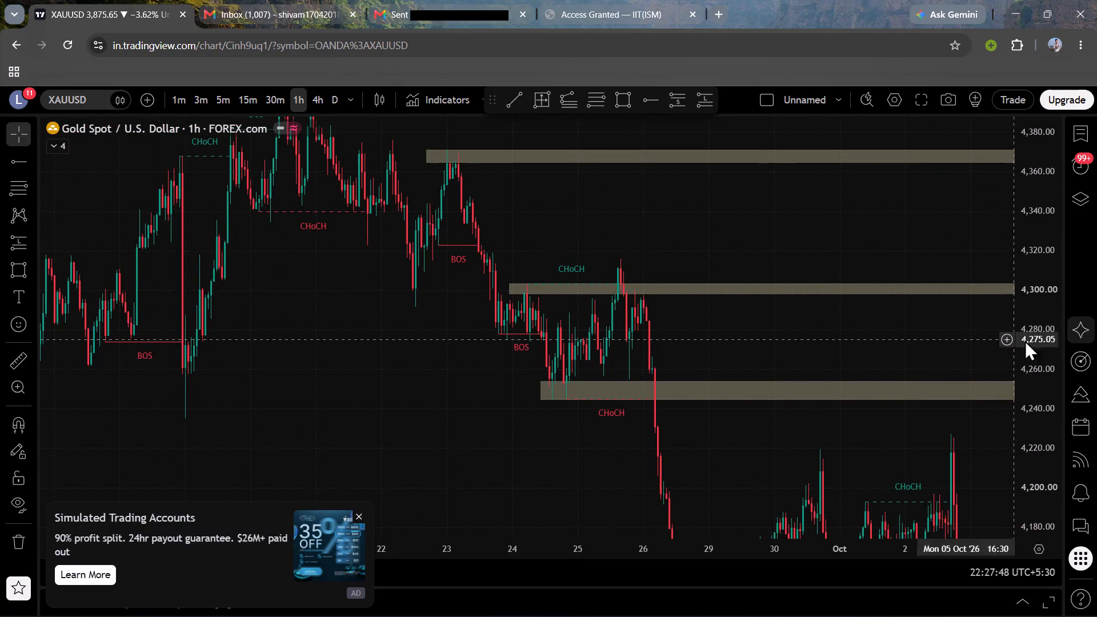
{"action": "scroll", "coordinate": [424, 349], "scroll_direction": "up", "scroll_amount": 1}
{"action": "left_click_drag", "start_coordinate": [758, 339], "coordinate": [615, 350]}
{"action": "scroll", "coordinate": [608, 355], "scroll_direction": "up", "scroll_amount": 1}
{"action": "left_click_drag", "start_coordinate": [521, 272], "coordinate": [672, 407]}
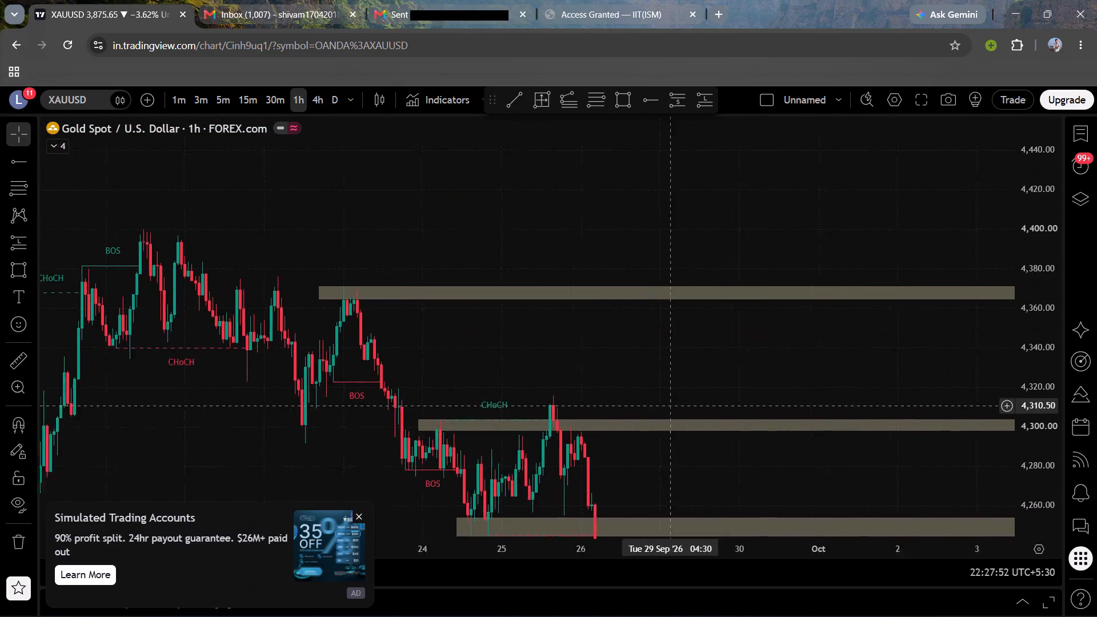
Examine the price swings back from late September to the late-August highs and the sell-off after them.
{"action": "left_click_drag", "start_coordinate": [672, 407], "coordinate": [1094, 354]}
{"action": "left_click_drag", "start_coordinate": [615, 384], "coordinate": [621, 384]}
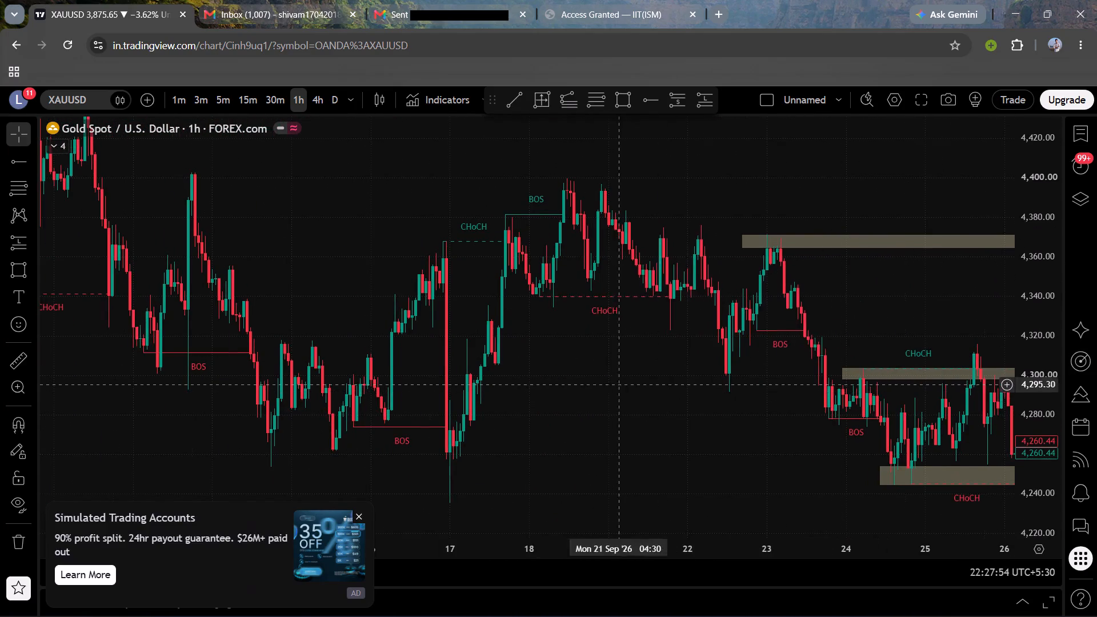
{"action": "left_click_drag", "start_coordinate": [621, 384], "coordinate": [968, 527]}
{"action": "left_click_drag", "start_coordinate": [725, 368], "coordinate": [795, 347]}
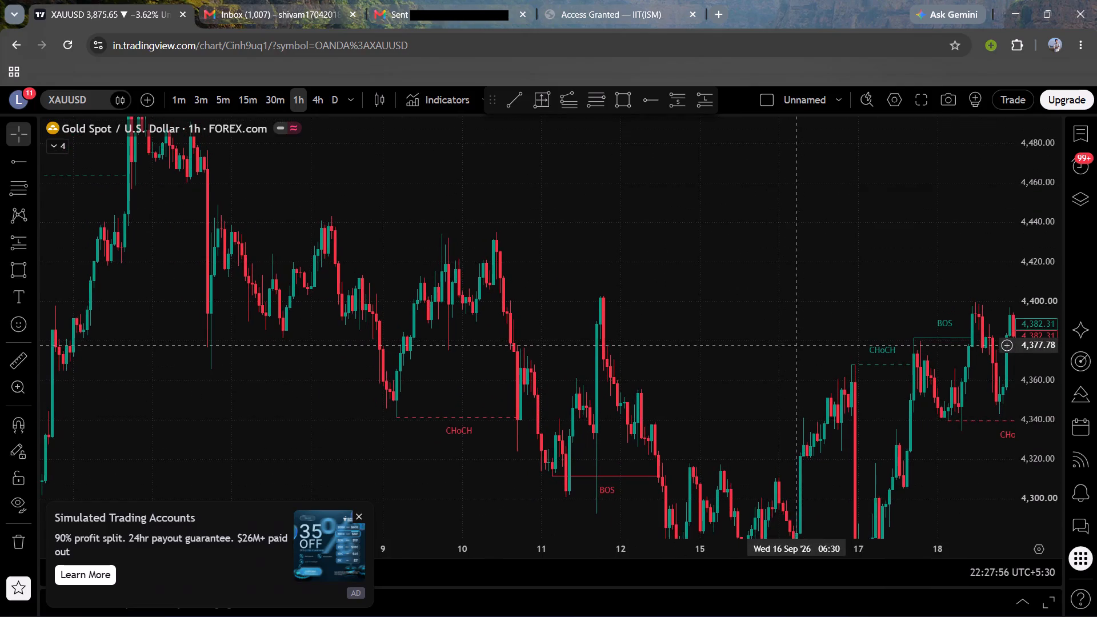
{"action": "left_click_drag", "start_coordinate": [795, 347], "coordinate": [795, 348]}
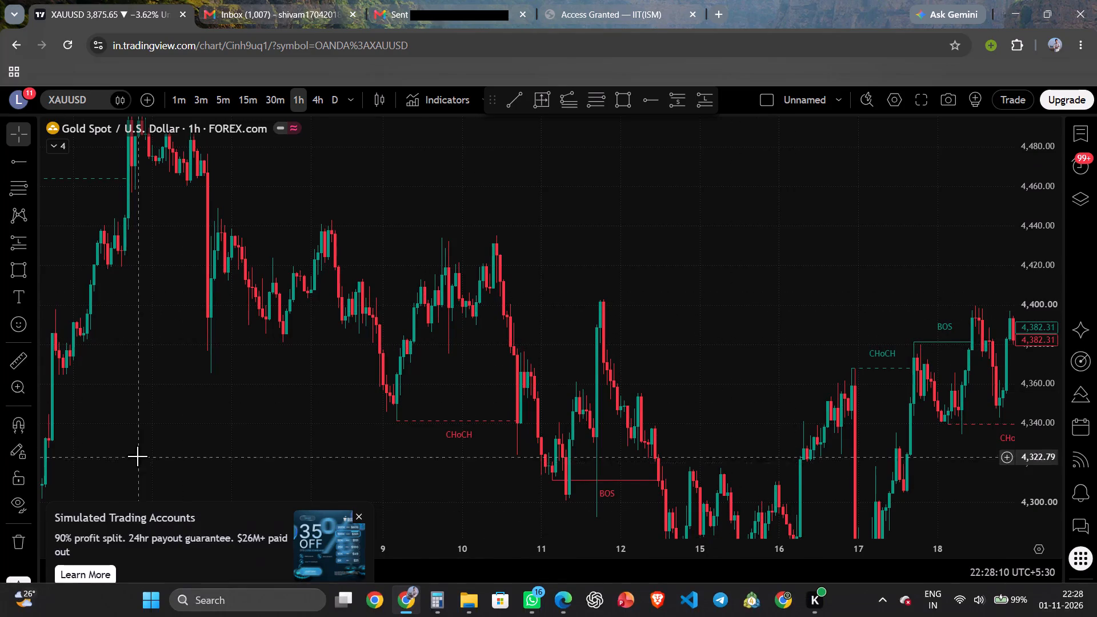
{"action": "left_click_drag", "start_coordinate": [135, 407], "coordinate": [618, 563]}
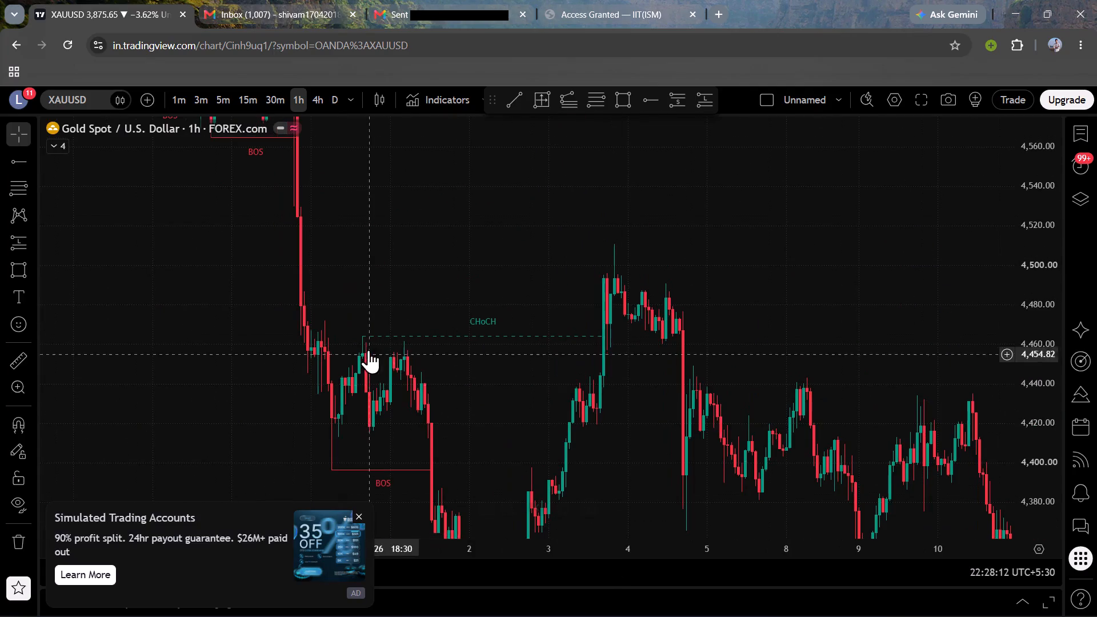
{"action": "left_click_drag", "start_coordinate": [429, 253], "coordinate": [810, 569]}
{"action": "left_click_drag", "start_coordinate": [441, 446], "coordinate": [748, 418]}
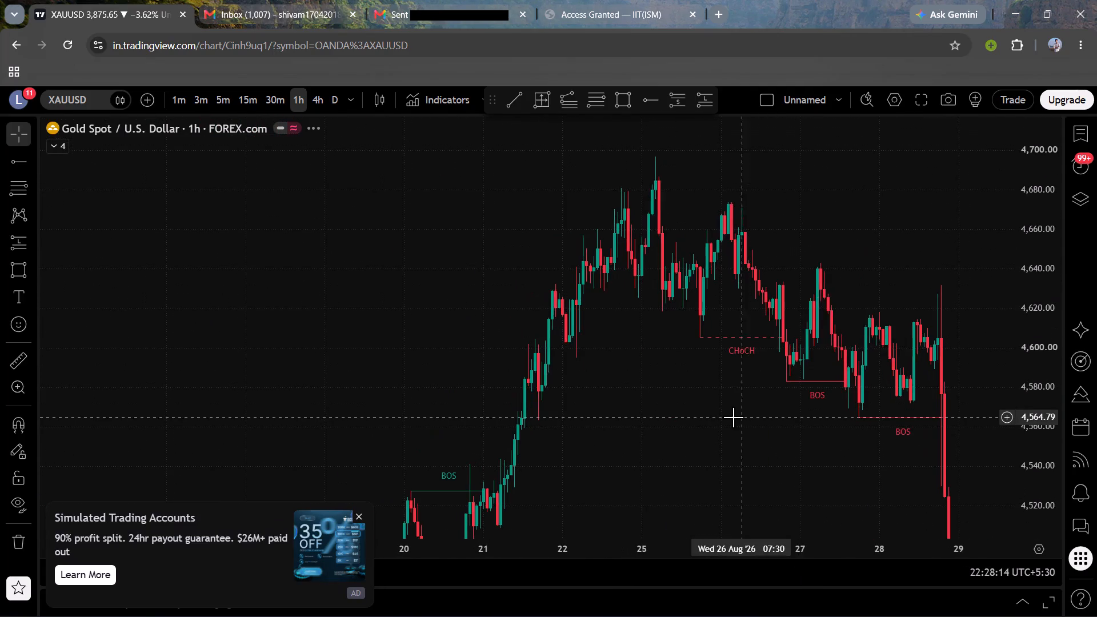
{"action": "scroll", "coordinate": [733, 417], "scroll_direction": "up", "scroll_amount": 2}
{"action": "left_click_drag", "start_coordinate": [625, 417], "coordinate": [362, 395]}
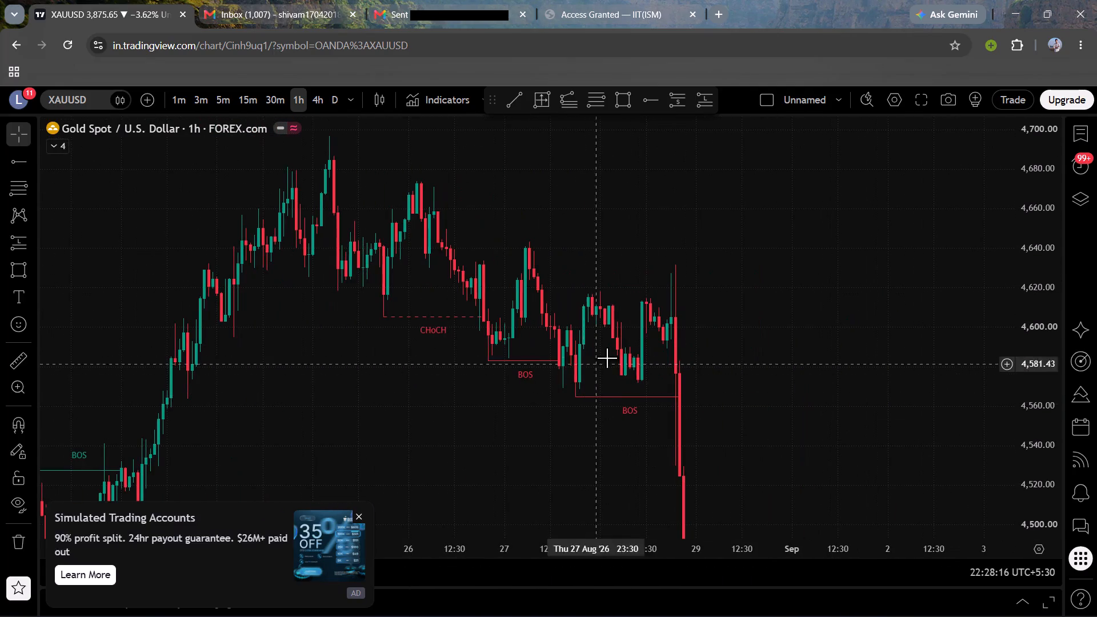
{"action": "left_click_drag", "start_coordinate": [772, 312], "coordinate": [822, 418]}
{"action": "left_click_drag", "start_coordinate": [810, 383], "coordinate": [748, 304]}
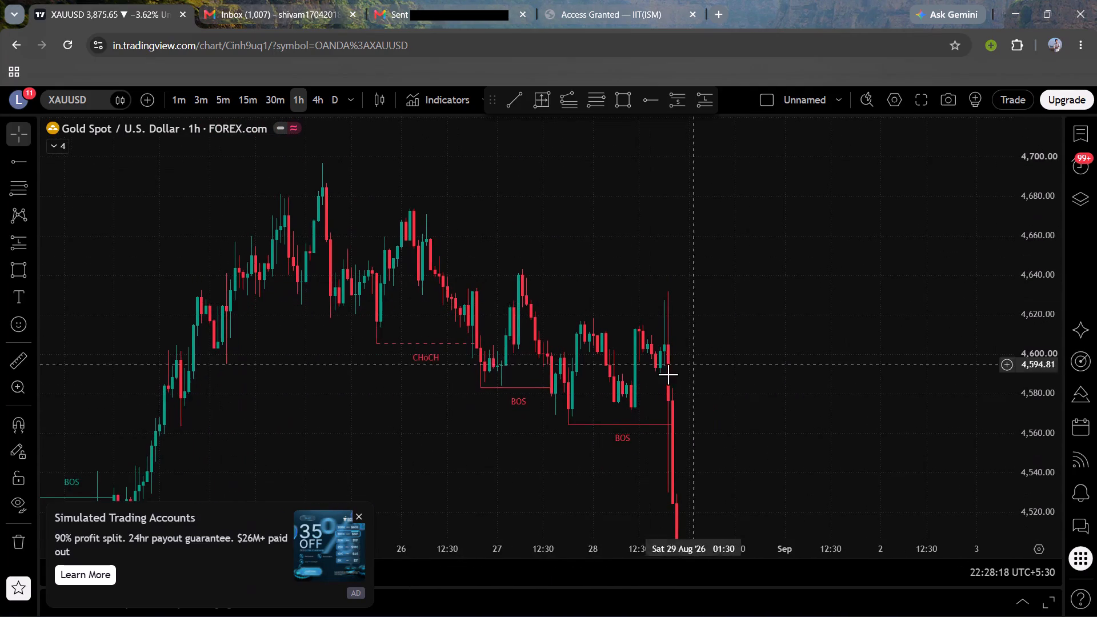
{"action": "left_click_drag", "start_coordinate": [387, 384], "coordinate": [560, 391]}
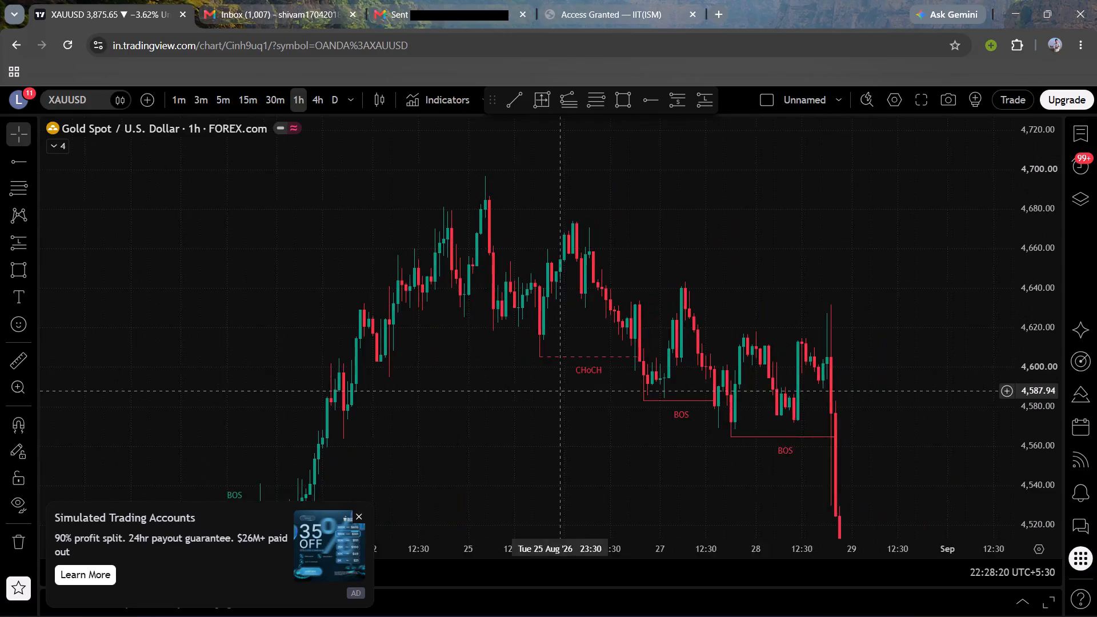
{"action": "left_click_drag", "start_coordinate": [560, 391], "coordinate": [523, 384]}
Dismiss the simulated trading accounts advertisement covering the chart.
{"action": "left_click", "coordinate": [357, 516]}
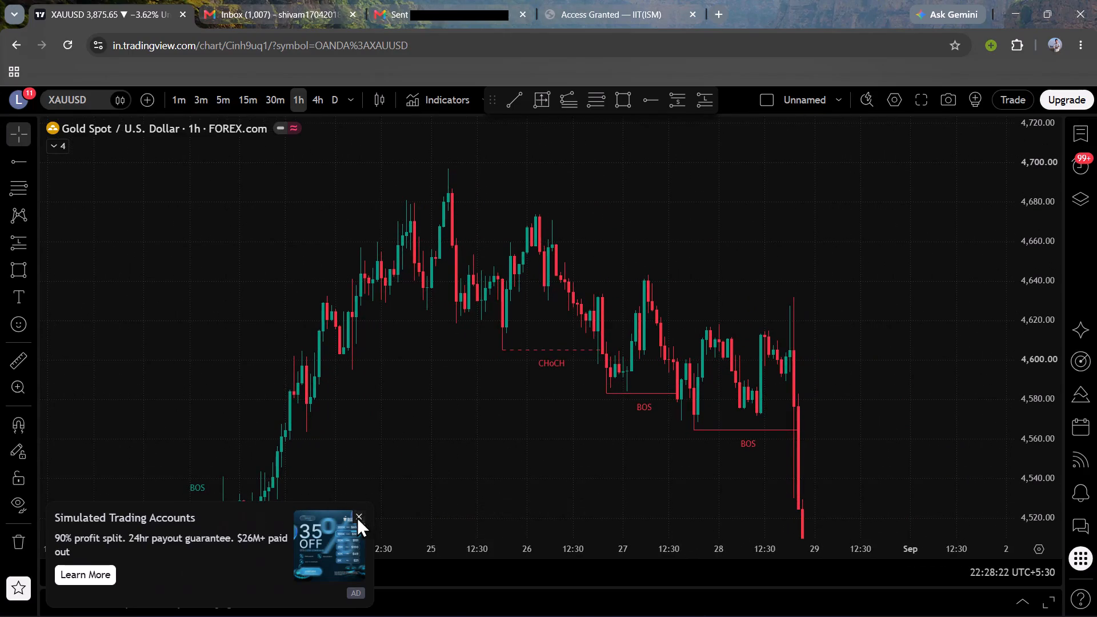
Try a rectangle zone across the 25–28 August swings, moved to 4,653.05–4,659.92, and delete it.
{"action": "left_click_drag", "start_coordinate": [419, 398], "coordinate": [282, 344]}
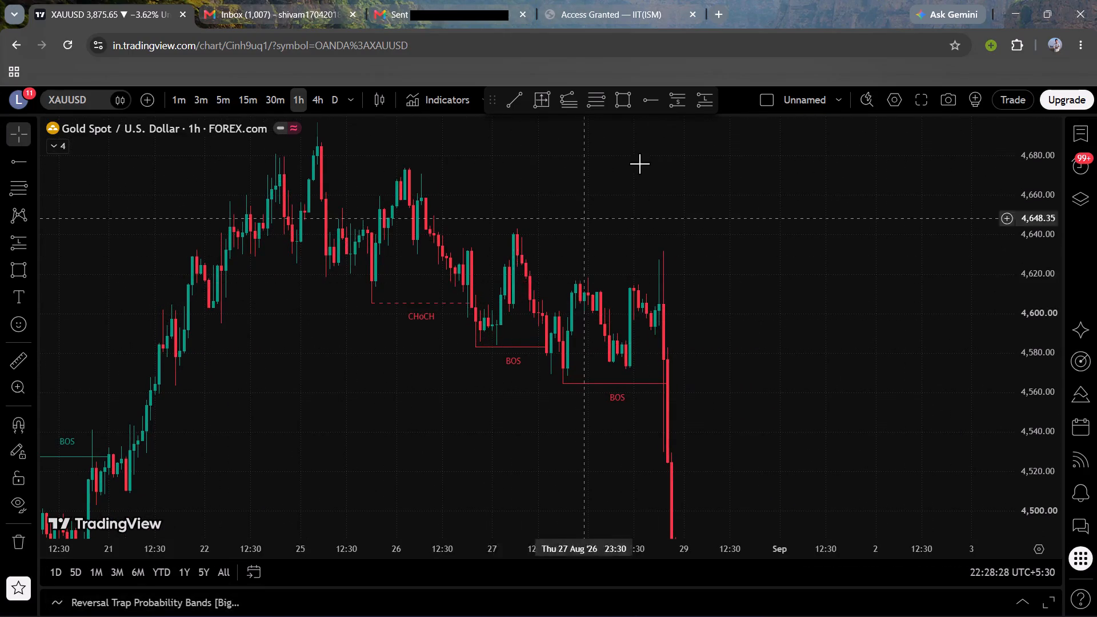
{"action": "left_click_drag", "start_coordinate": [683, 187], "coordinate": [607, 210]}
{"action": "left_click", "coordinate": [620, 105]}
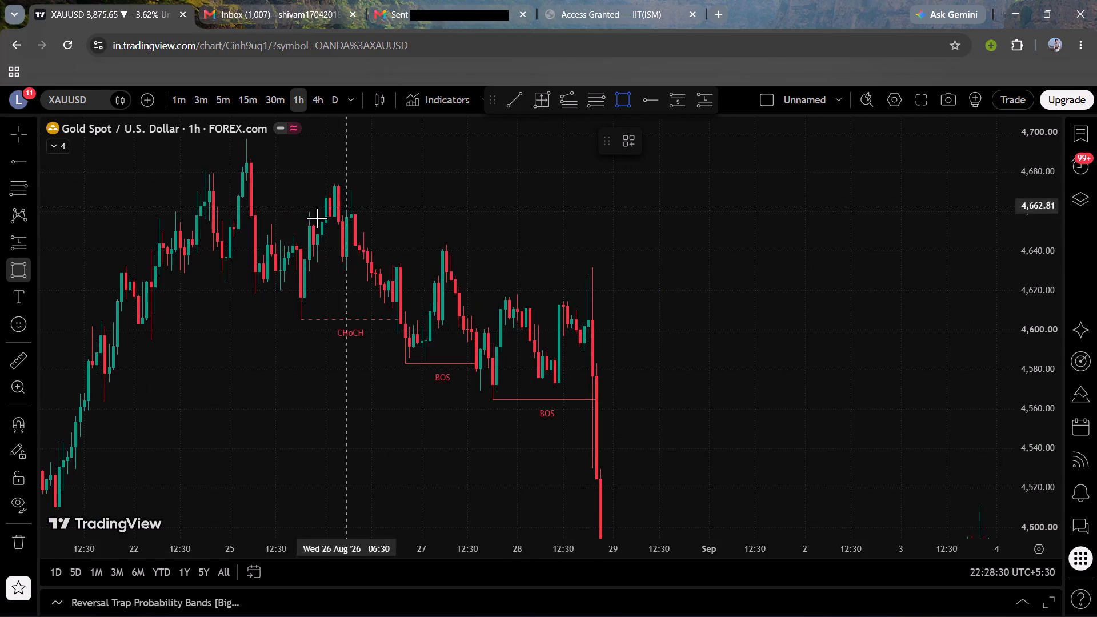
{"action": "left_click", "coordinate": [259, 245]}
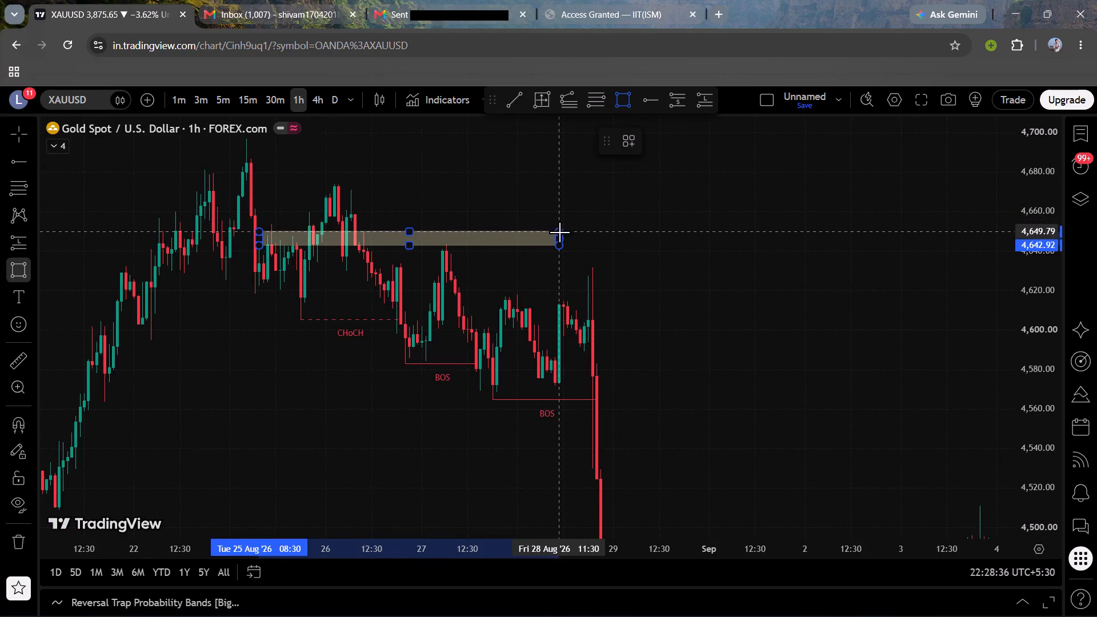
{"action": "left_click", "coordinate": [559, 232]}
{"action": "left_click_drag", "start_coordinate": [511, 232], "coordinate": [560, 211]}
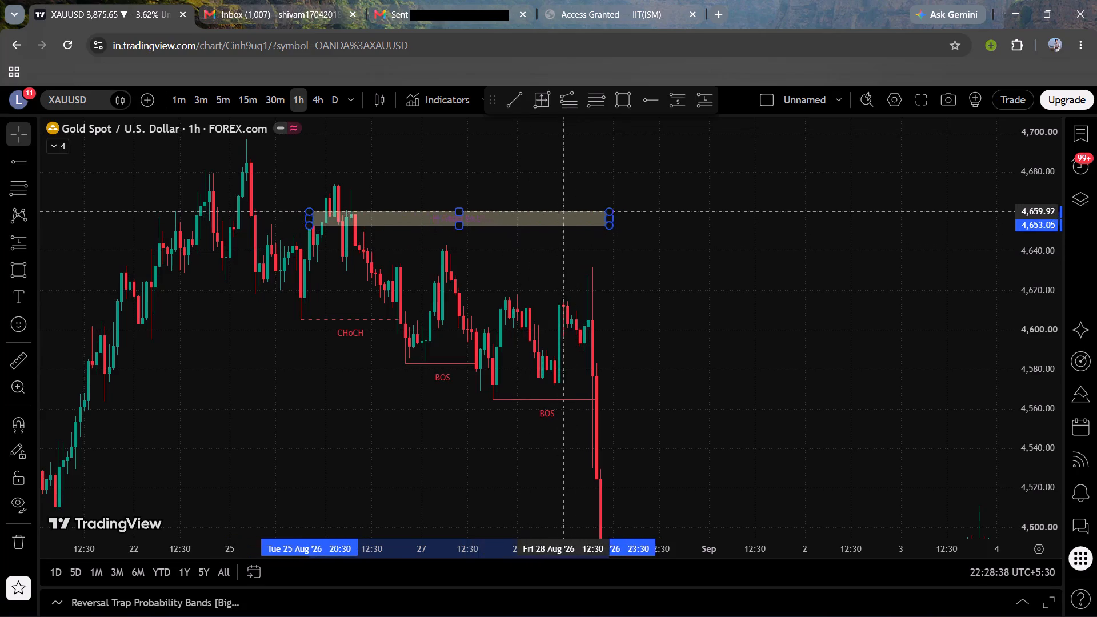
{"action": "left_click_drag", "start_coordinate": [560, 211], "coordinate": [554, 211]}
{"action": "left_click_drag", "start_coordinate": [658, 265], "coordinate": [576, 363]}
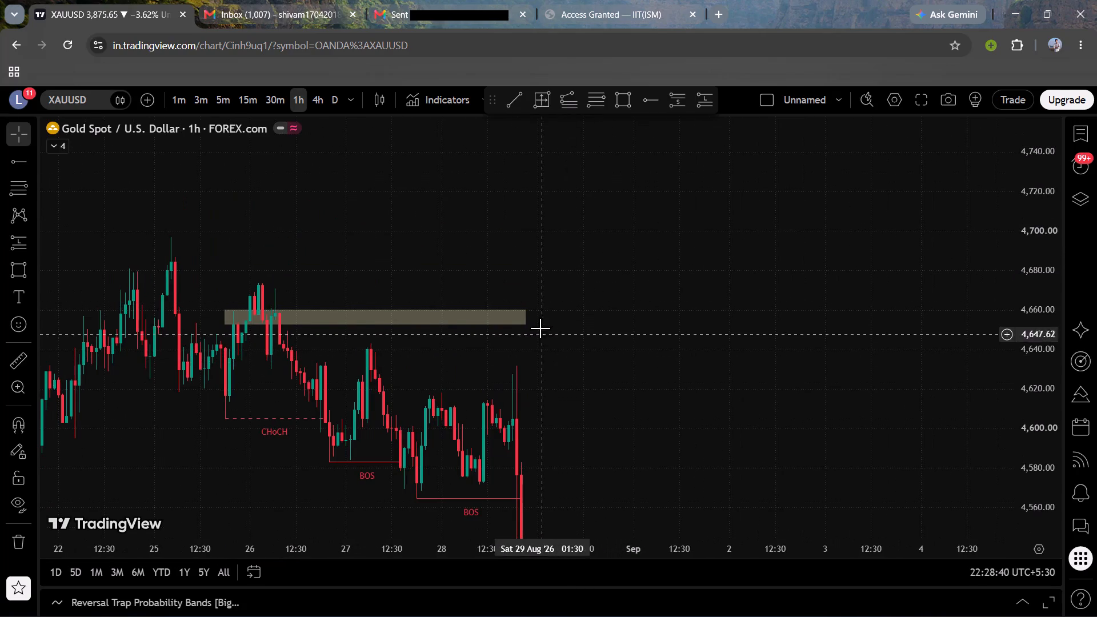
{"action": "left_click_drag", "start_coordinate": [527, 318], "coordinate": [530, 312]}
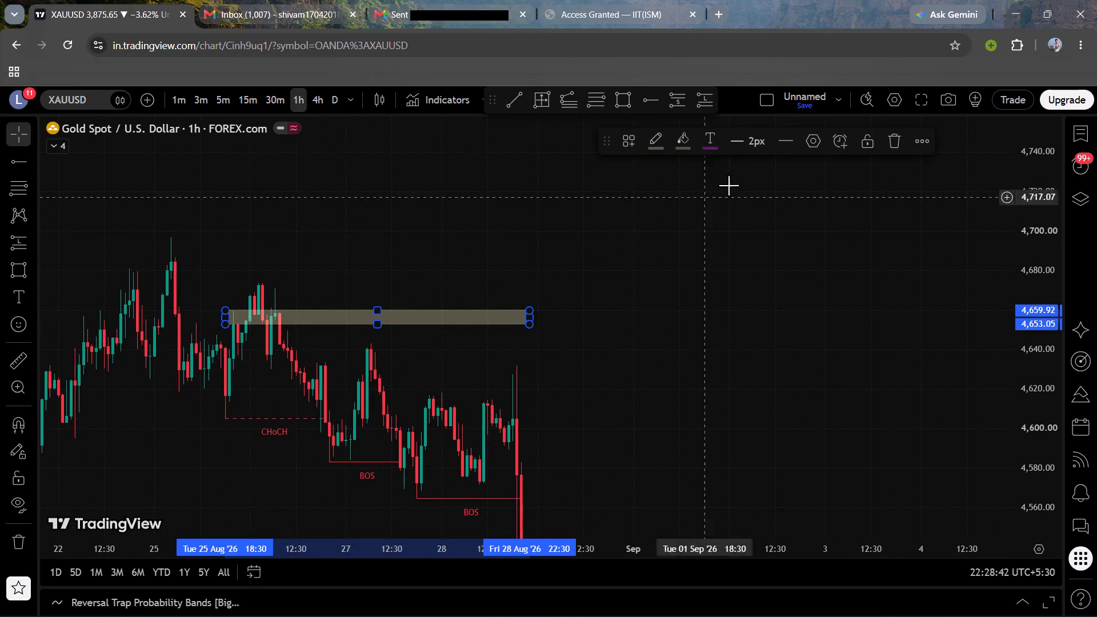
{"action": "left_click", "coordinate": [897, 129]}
Examine the price swings from the late-August drop through September up to the three marked zones.
{"action": "left_click_drag", "start_coordinate": [760, 370], "coordinate": [664, 179]}
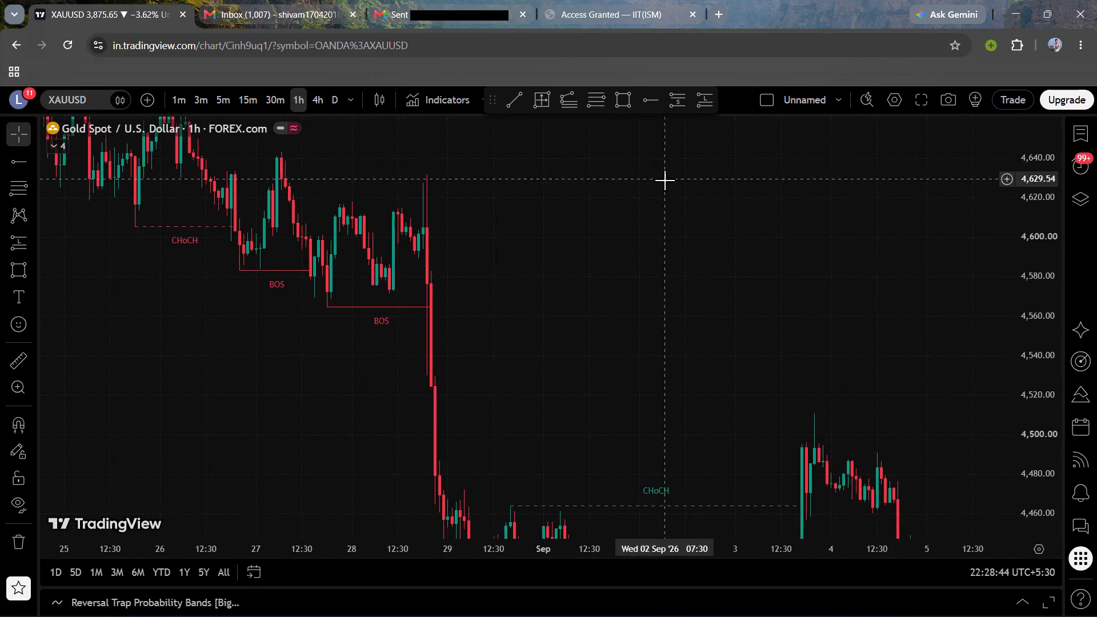
{"action": "left_click_drag", "start_coordinate": [665, 338], "coordinate": [591, 235]}
{"action": "left_click_drag", "start_coordinate": [662, 359], "coordinate": [545, 185]}
{"action": "left_click_drag", "start_coordinate": [749, 390], "coordinate": [629, 245]}
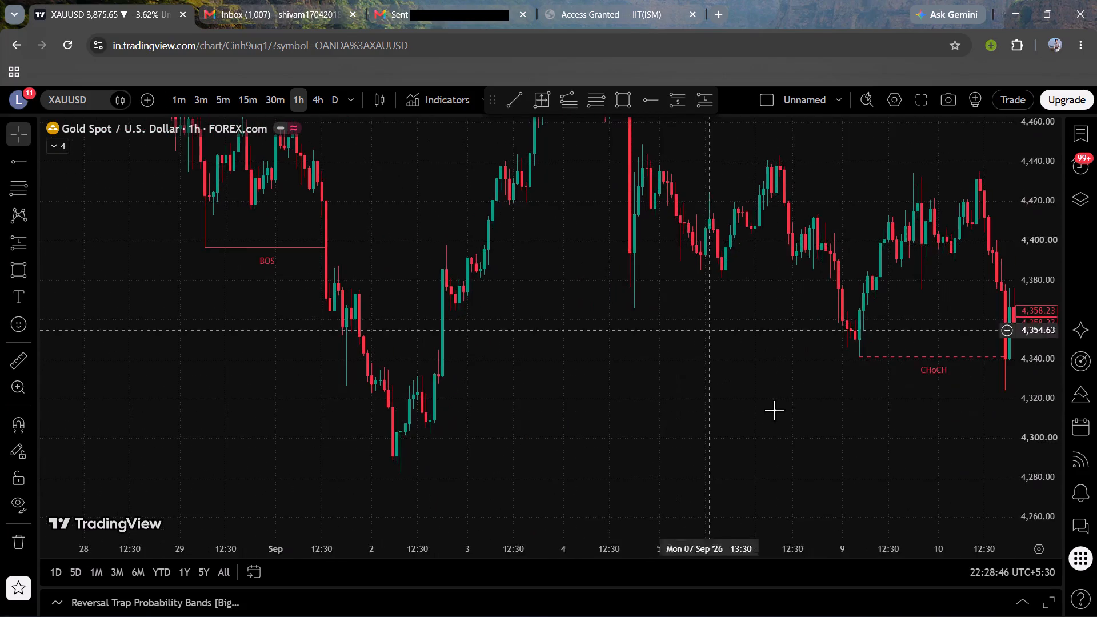
{"action": "left_click_drag", "start_coordinate": [778, 416], "coordinate": [467, 247]}
{"action": "left_click_drag", "start_coordinate": [767, 417], "coordinate": [560, 353]}
{"action": "left_click_drag", "start_coordinate": [823, 426], "coordinate": [668, 528]}
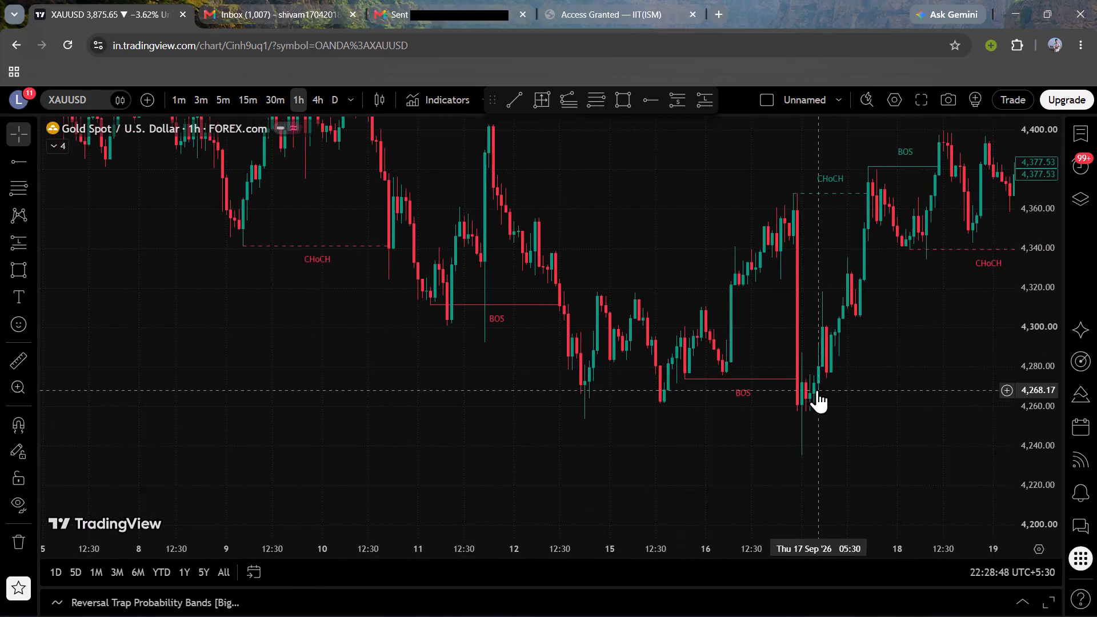
{"action": "left_click_drag", "start_coordinate": [807, 390], "coordinate": [523, 457]}
{"action": "left_click_drag", "start_coordinate": [711, 395], "coordinate": [622, 405]}
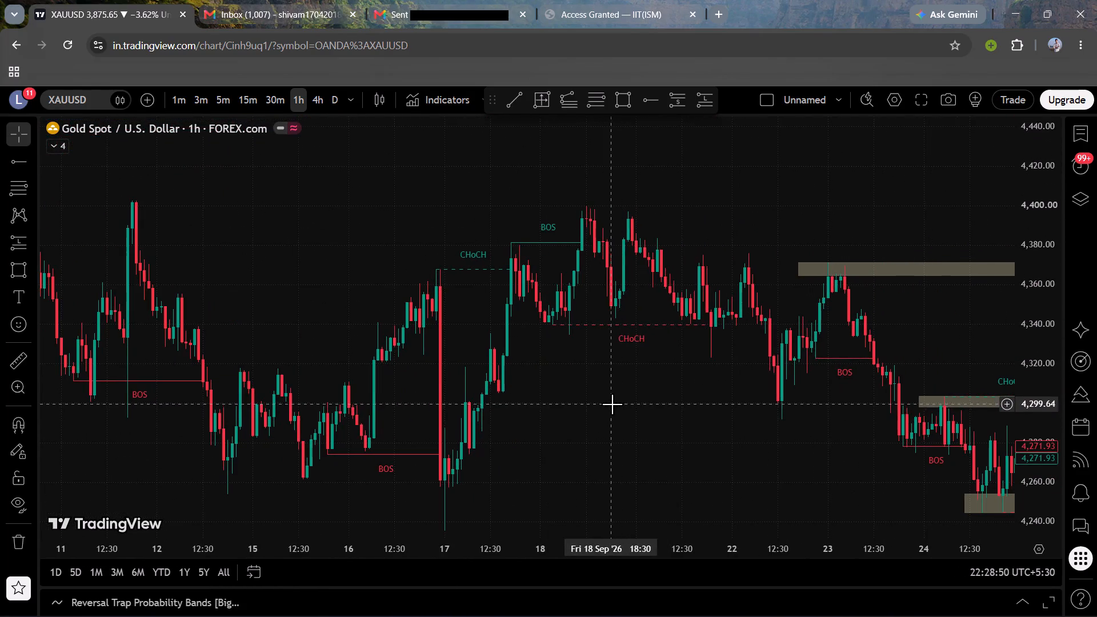
{"action": "left_click_drag", "start_coordinate": [614, 404], "coordinate": [530, 369]}
{"action": "left_click_drag", "start_coordinate": [606, 389], "coordinate": [490, 363]}
{"action": "left_click_drag", "start_coordinate": [610, 378], "coordinate": [465, 349]}
{"action": "left_click_drag", "start_coordinate": [544, 378], "coordinate": [366, 331]}
{"action": "left_click_drag", "start_coordinate": [552, 437], "coordinate": [438, 461]}
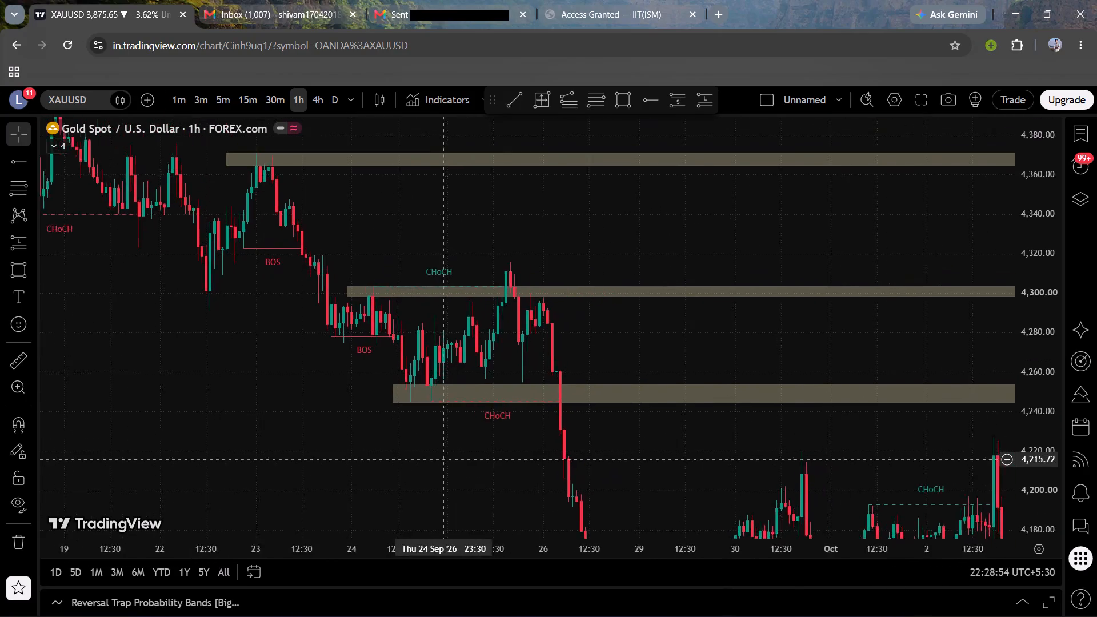
{"action": "left_click_drag", "start_coordinate": [438, 461], "coordinate": [332, 432]}
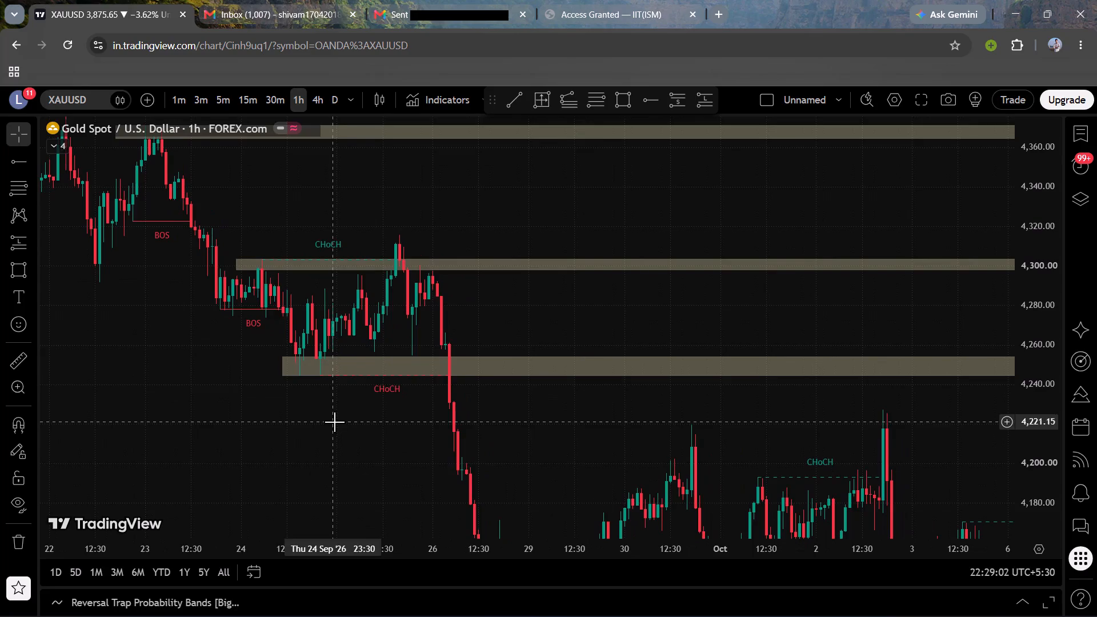
Show the hidden RM'S indicator, the last one in the chart's indicator list.
{"action": "left_click", "coordinate": [60, 141]}
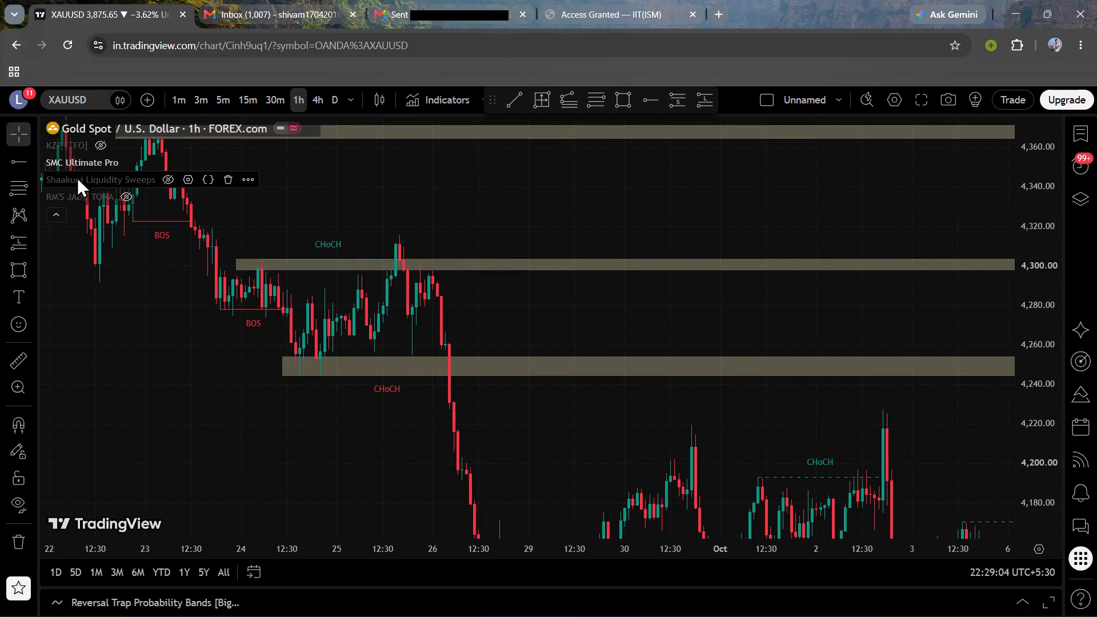
{"action": "left_click", "coordinate": [131, 192]}
{"action": "left_click", "coordinate": [53, 218]}
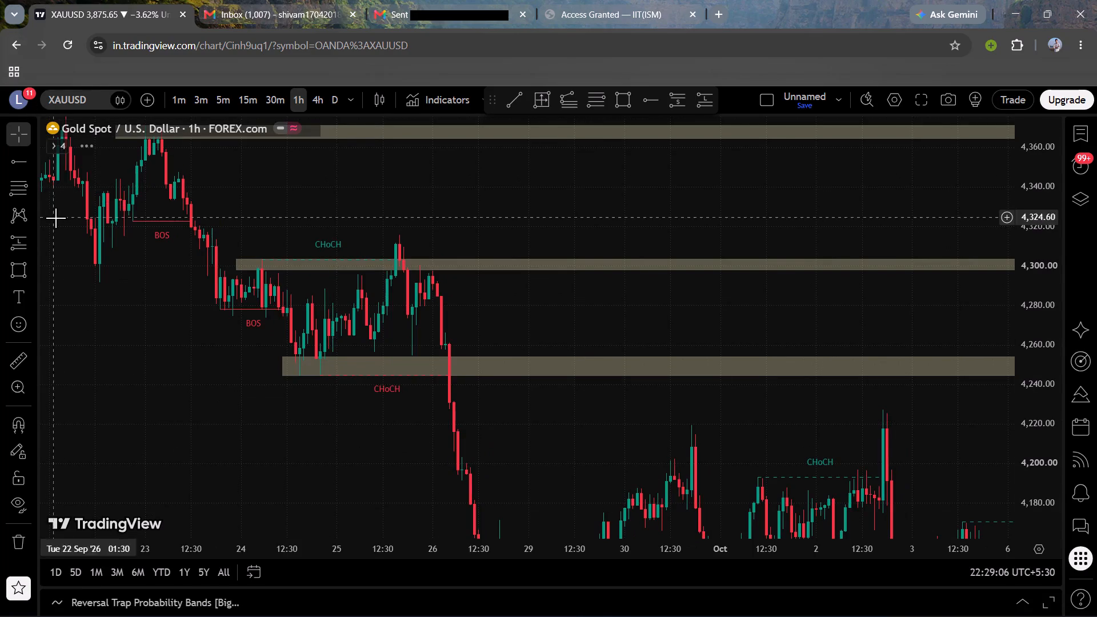
Enlarge the middle September zone and move it onto the purple indicator zone, spanning 4,287.35 to 4,295.67 from 25 September 05:30 to 4 November 07:30.
{"action": "left_click_drag", "start_coordinate": [389, 208], "coordinate": [275, 220]}
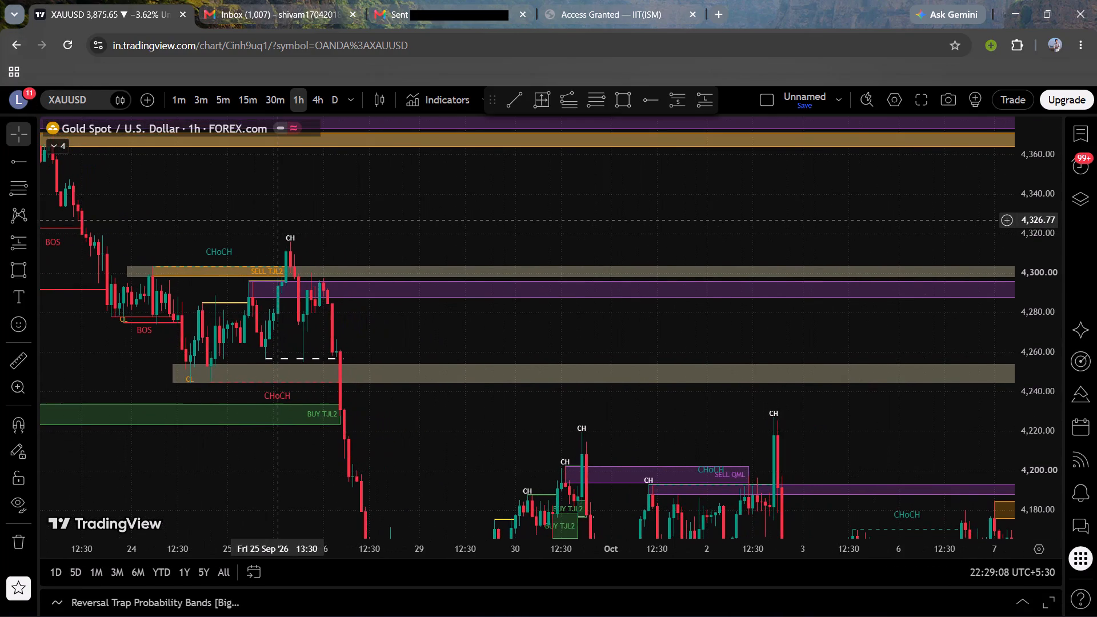
{"action": "left_click_drag", "start_coordinate": [275, 220], "coordinate": [275, 220]}
{"action": "left_click_drag", "start_coordinate": [419, 322], "coordinate": [371, 310]}
{"action": "left_click_drag", "start_coordinate": [133, 258], "coordinate": [172, 254]}
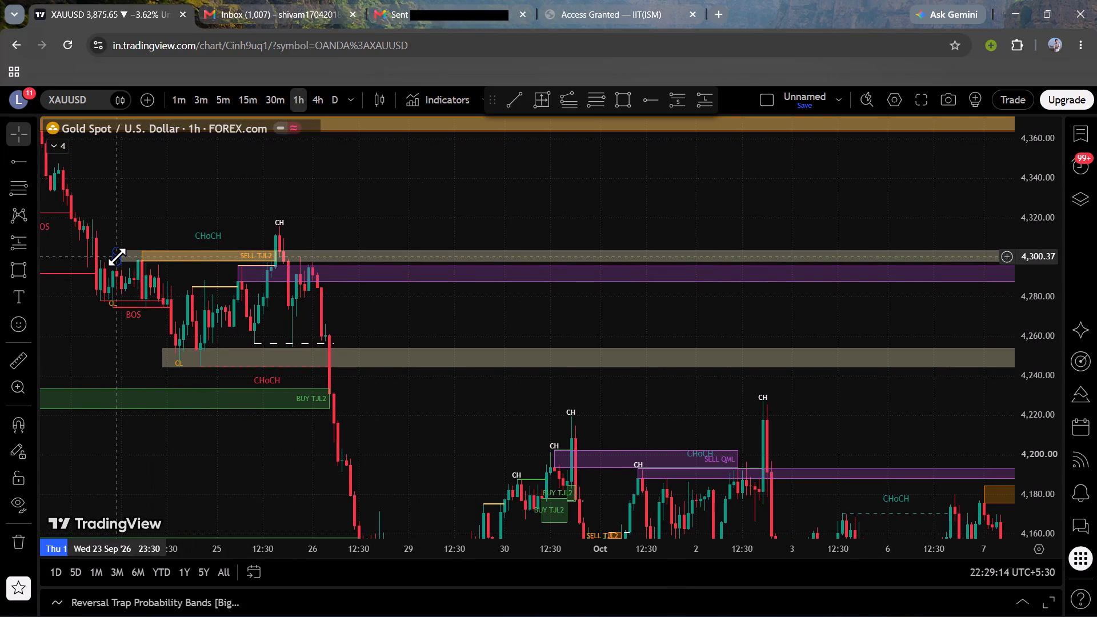
{"action": "left_click_drag", "start_coordinate": [117, 252], "coordinate": [118, 250]}
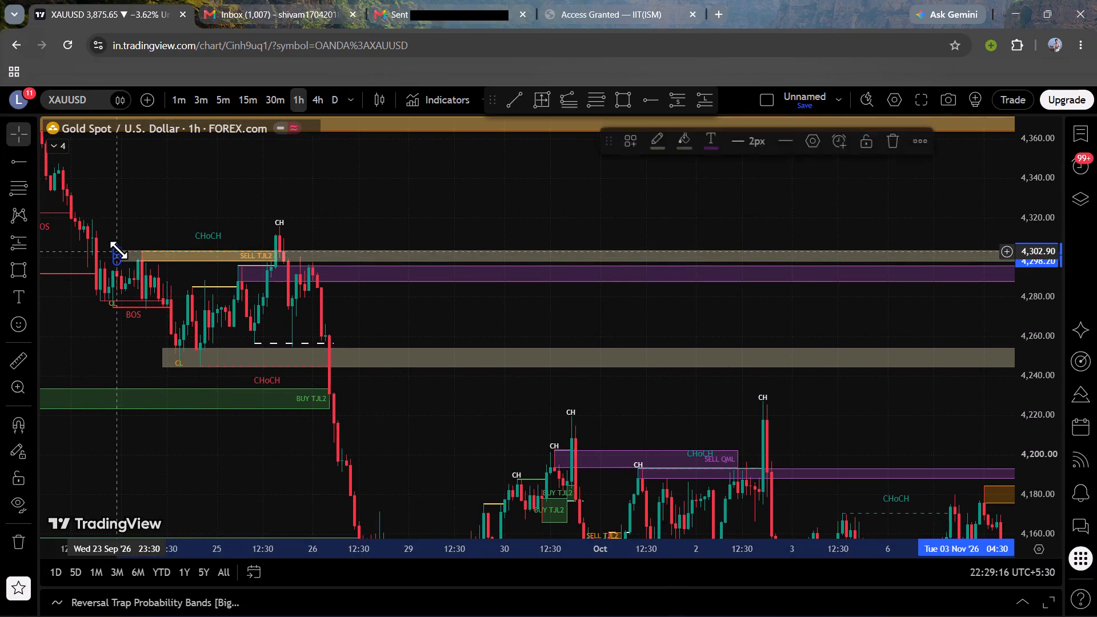
{"action": "left_click_drag", "start_coordinate": [118, 250], "coordinate": [127, 245]}
{"action": "left_click_drag", "start_coordinate": [181, 258], "coordinate": [219, 258]}
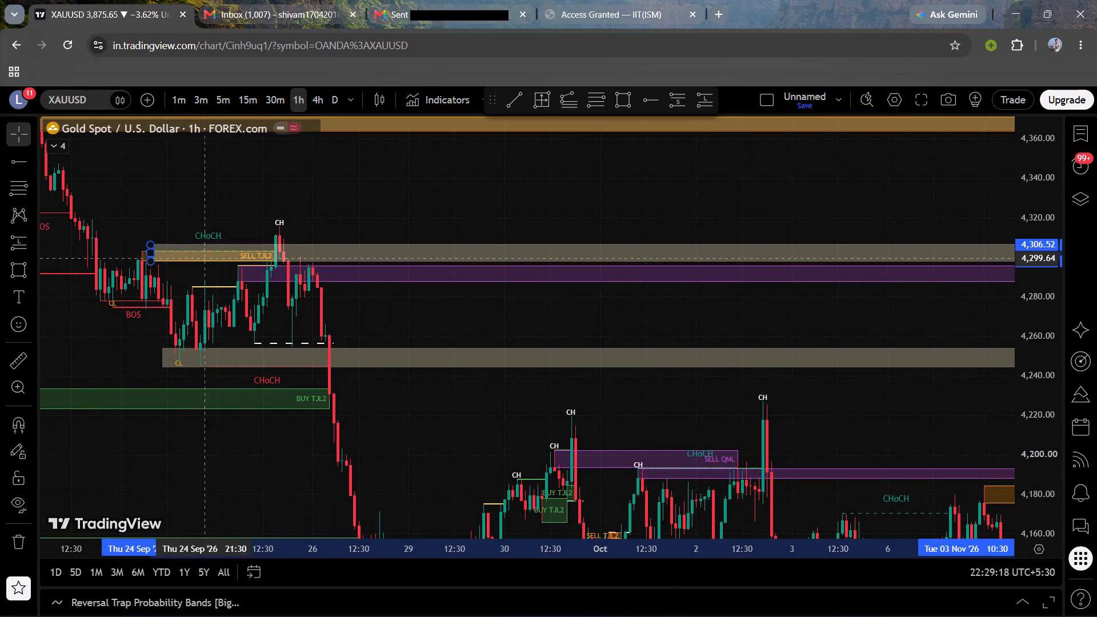
{"action": "left_click_drag", "start_coordinate": [219, 258], "coordinate": [290, 279]}
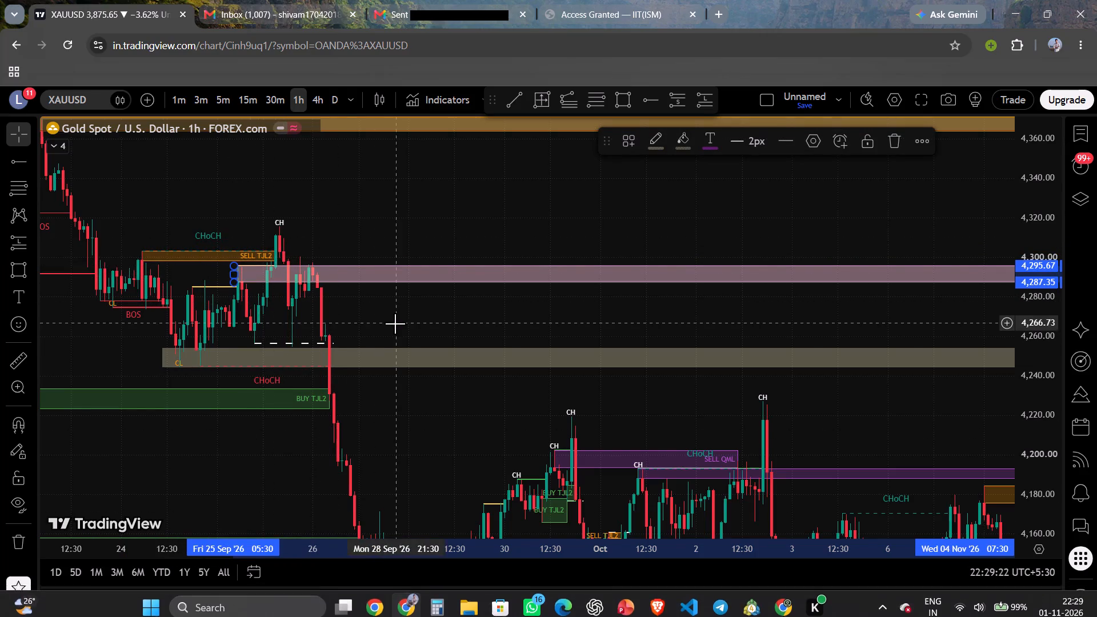
Compare the mid-to-late September swings and the three marked zones with the indicator's supply and demand zones.
{"action": "left_click_drag", "start_coordinate": [409, 329], "coordinate": [460, 463]}
{"action": "left_click_drag", "start_coordinate": [255, 312], "coordinate": [397, 318]}
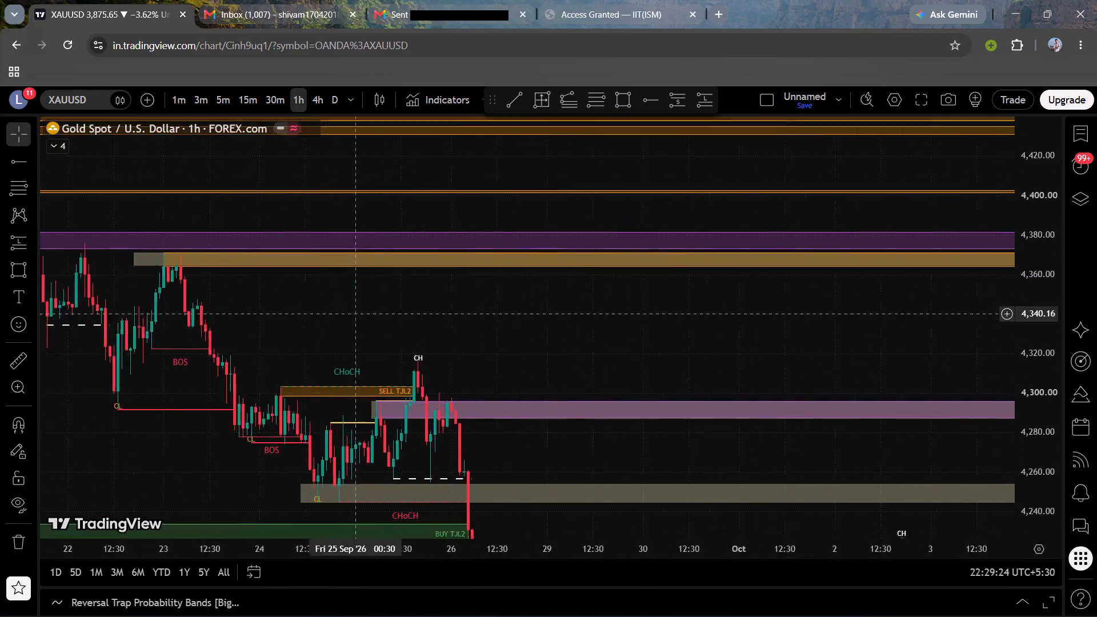
{"action": "left_click_drag", "start_coordinate": [397, 318], "coordinate": [545, 369]}
{"action": "scroll", "coordinate": [539, 376], "scroll_direction": "down", "scroll_amount": 2}
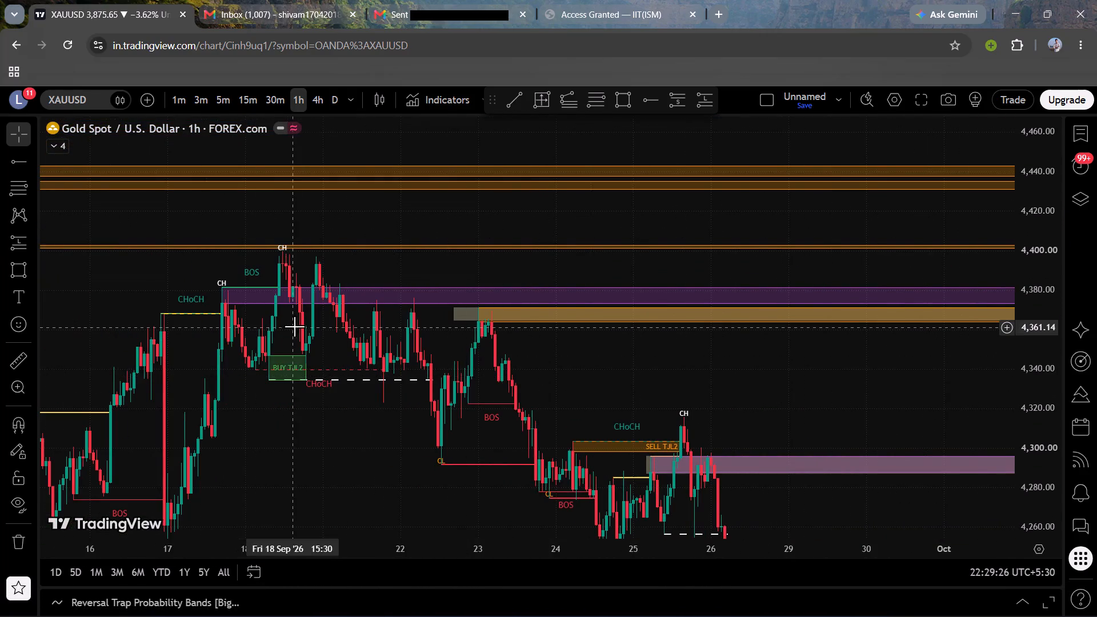
{"action": "left_click_drag", "start_coordinate": [574, 398], "coordinate": [279, 352]}
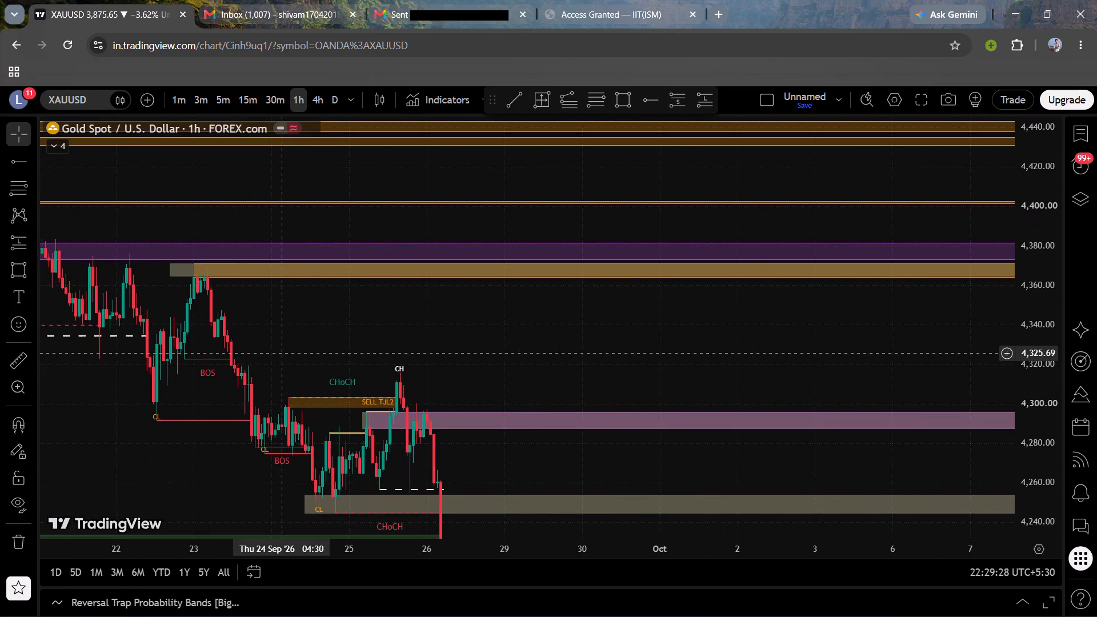
{"action": "left_click_drag", "start_coordinate": [279, 352], "coordinate": [552, 440]}
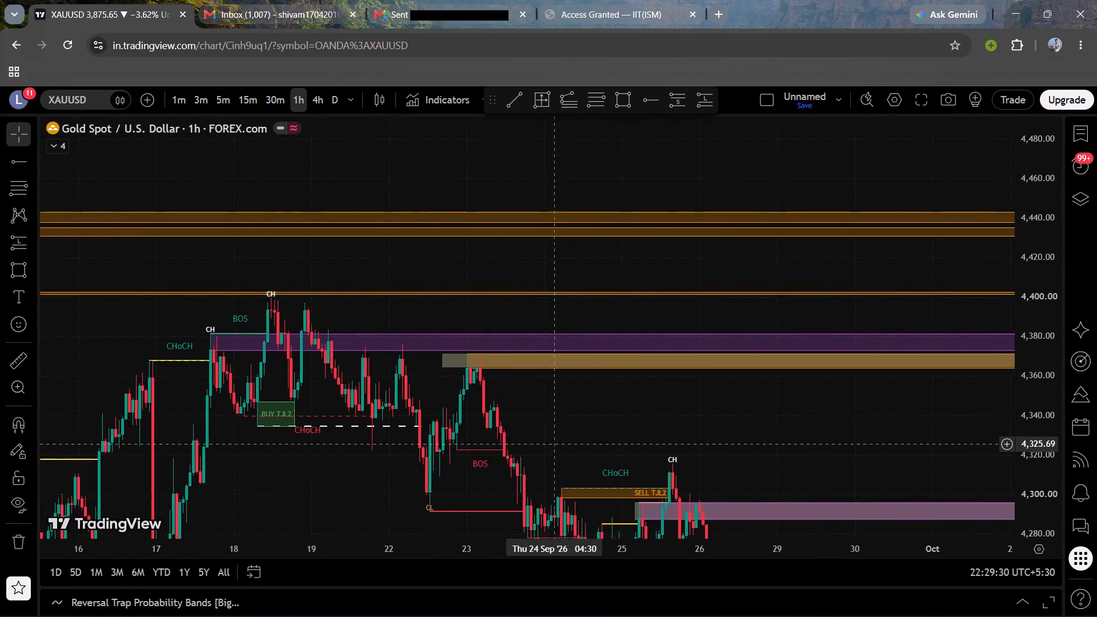
{"action": "left_click_drag", "start_coordinate": [552, 440], "coordinate": [542, 390]}
{"action": "left_click_drag", "start_coordinate": [636, 360], "coordinate": [451, 356]}
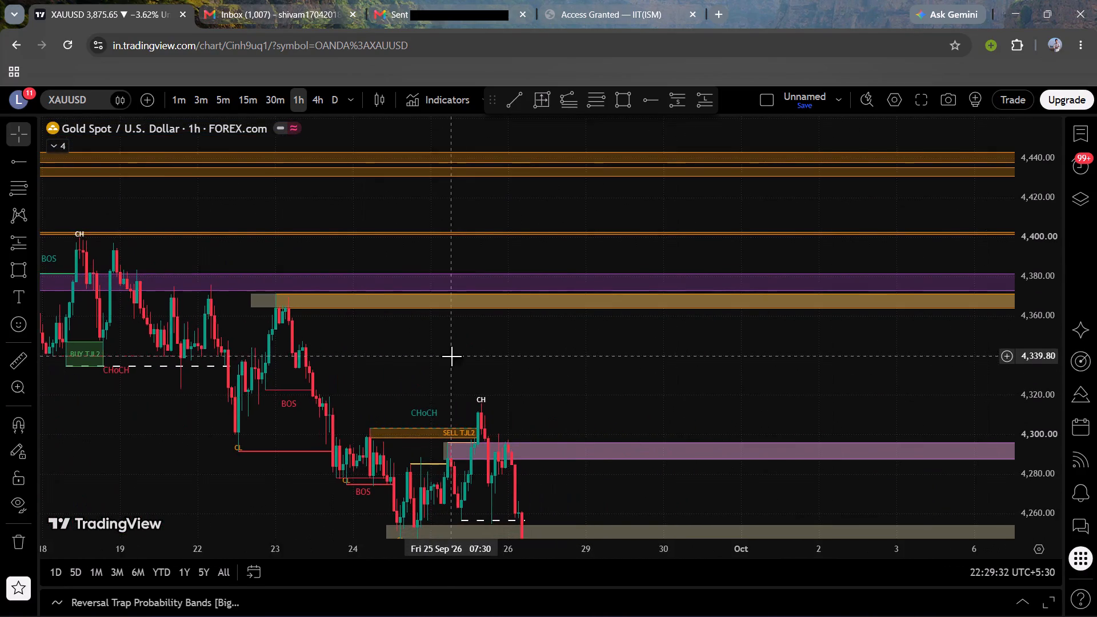
{"action": "scroll", "coordinate": [469, 377], "scroll_direction": "down", "scroll_amount": 2}
{"action": "left_click_drag", "start_coordinate": [549, 378], "coordinate": [371, 325]}
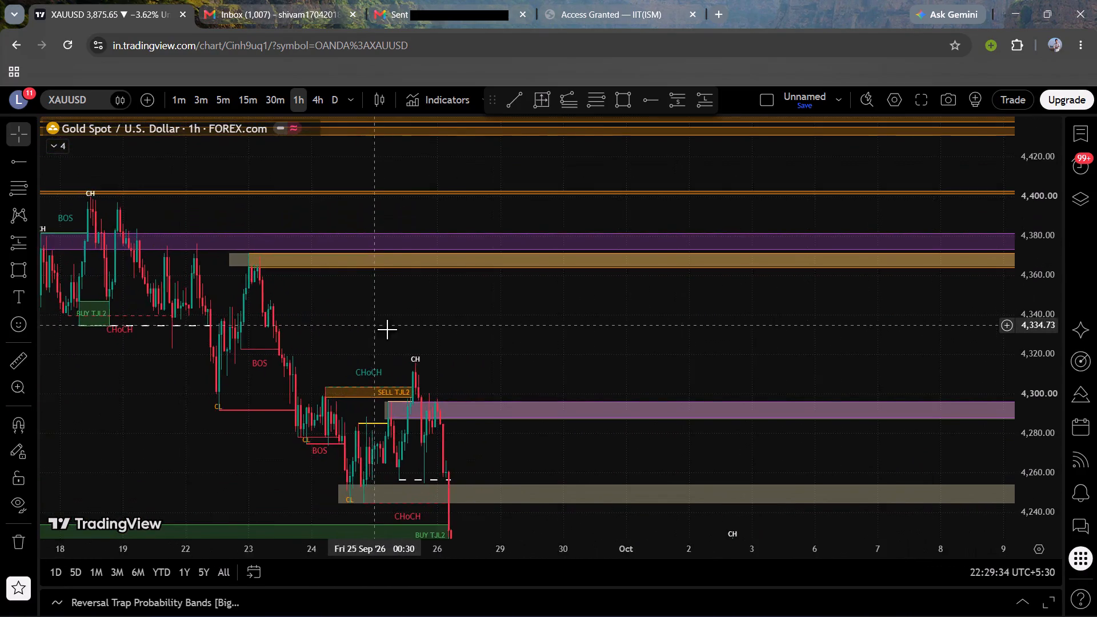
{"action": "scroll", "coordinate": [408, 338], "scroll_direction": "down", "scroll_amount": 3}
{"action": "left_click_drag", "start_coordinate": [678, 366], "coordinate": [435, 356]}
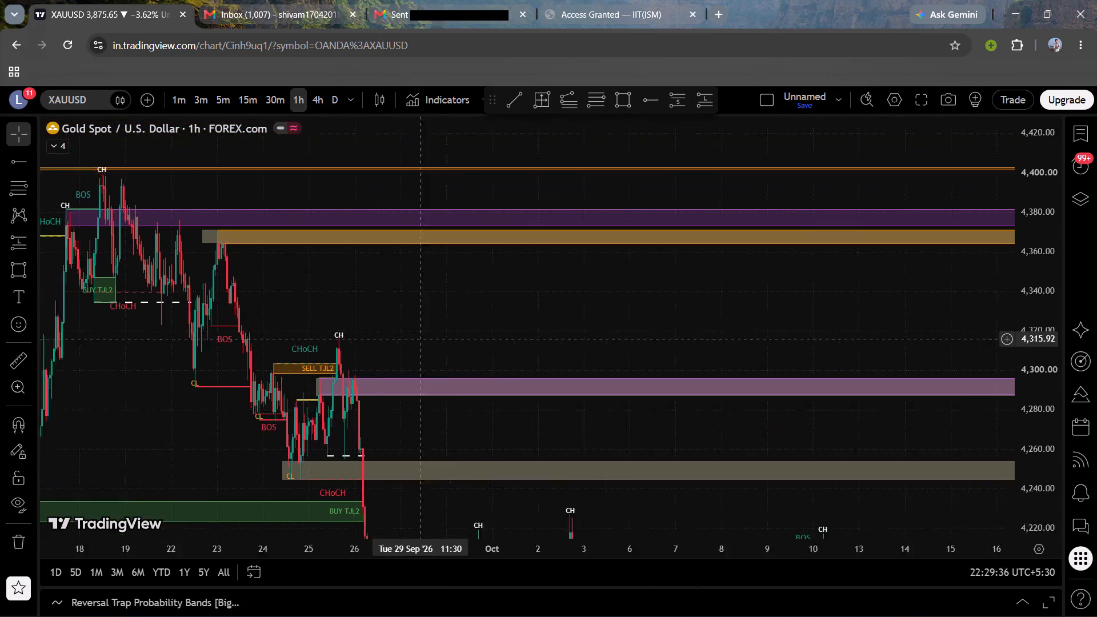
Draw a rectangle zone over the purple SELL QML zone, from 4,381.76 to 4,373.07, spanning 17 September 09:30 to 6 November 06:30.
{"action": "left_click_drag", "start_coordinate": [435, 356], "coordinate": [358, 374]}
{"action": "scroll", "coordinate": [407, 385], "scroll_direction": "down", "scroll_amount": 3}
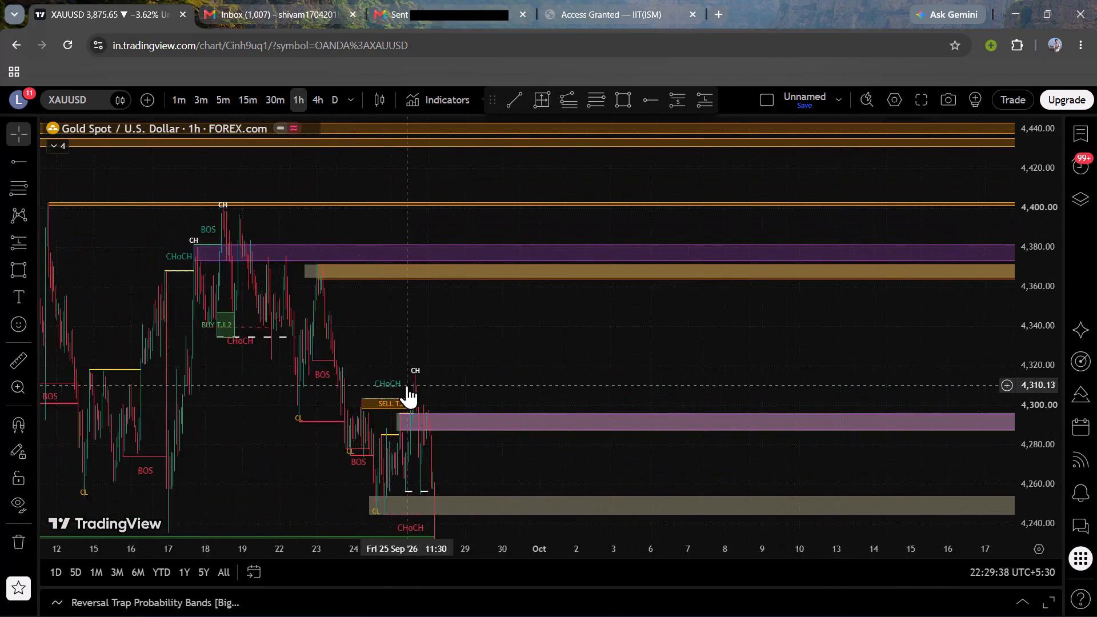
{"action": "left_click_drag", "start_coordinate": [660, 356], "coordinate": [458, 338]}
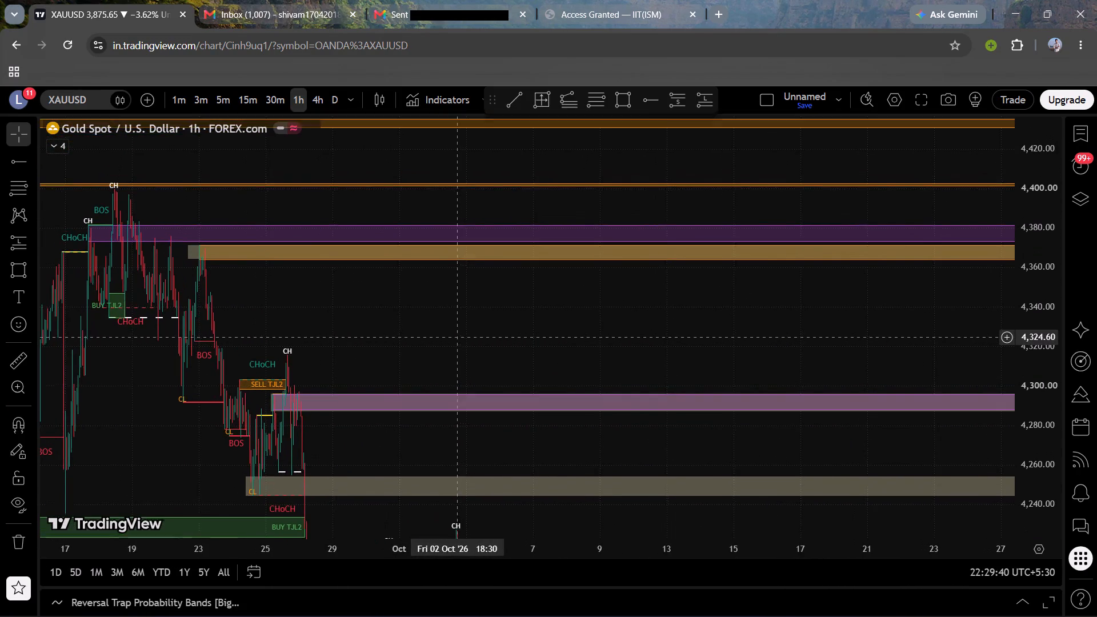
{"action": "left_click_drag", "start_coordinate": [458, 338], "coordinate": [456, 344]}
{"action": "left_click", "coordinate": [626, 104]}
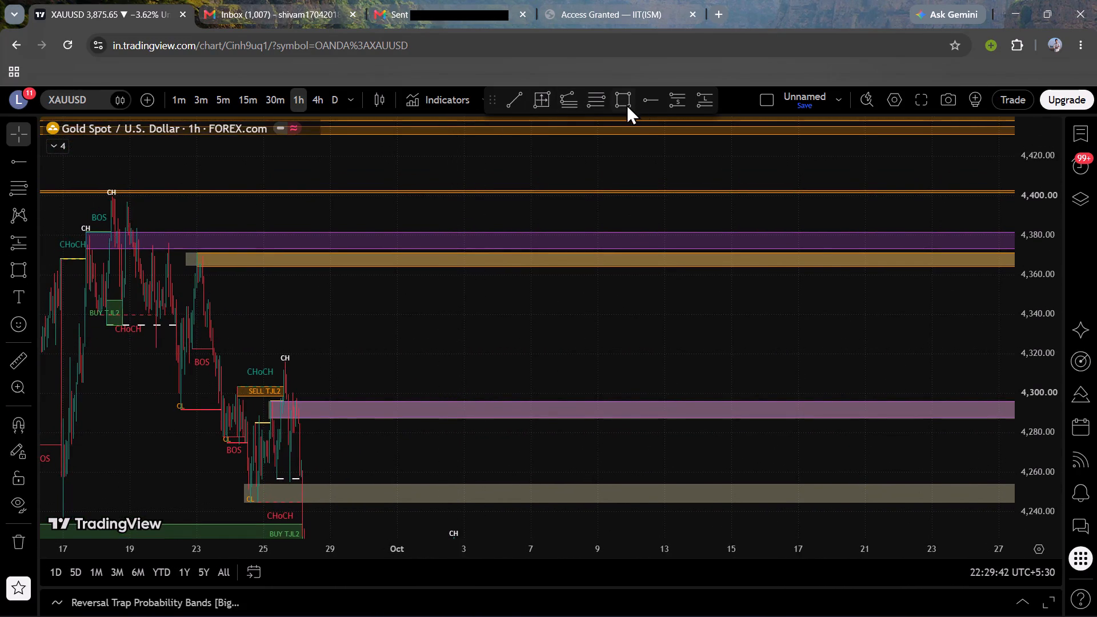
{"action": "left_click", "coordinate": [74, 232]}
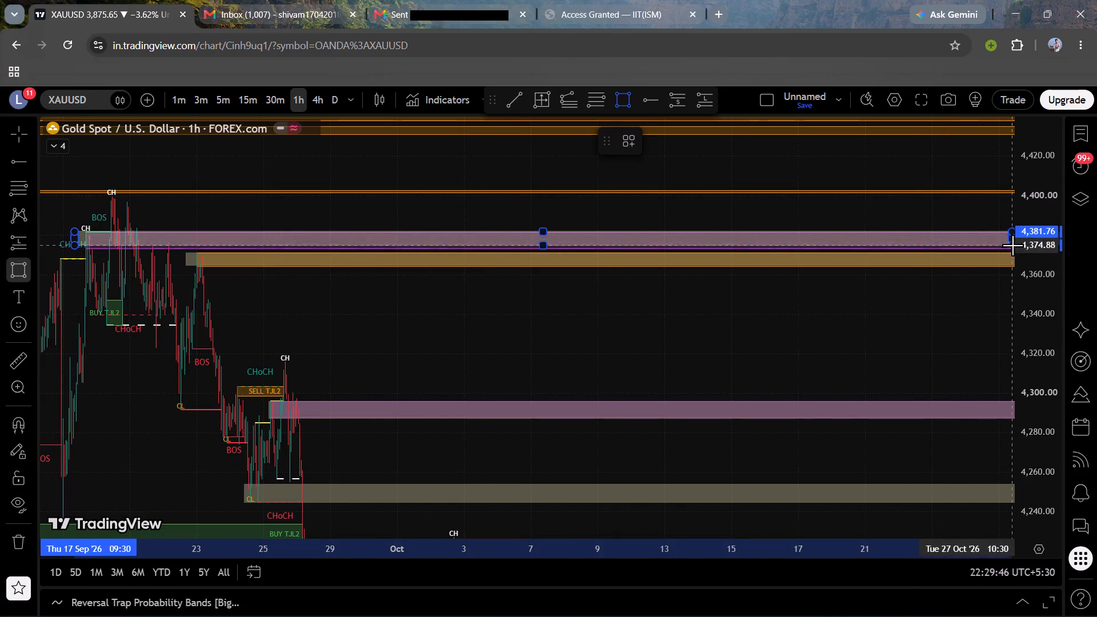
{"action": "left_click", "coordinate": [987, 249]}
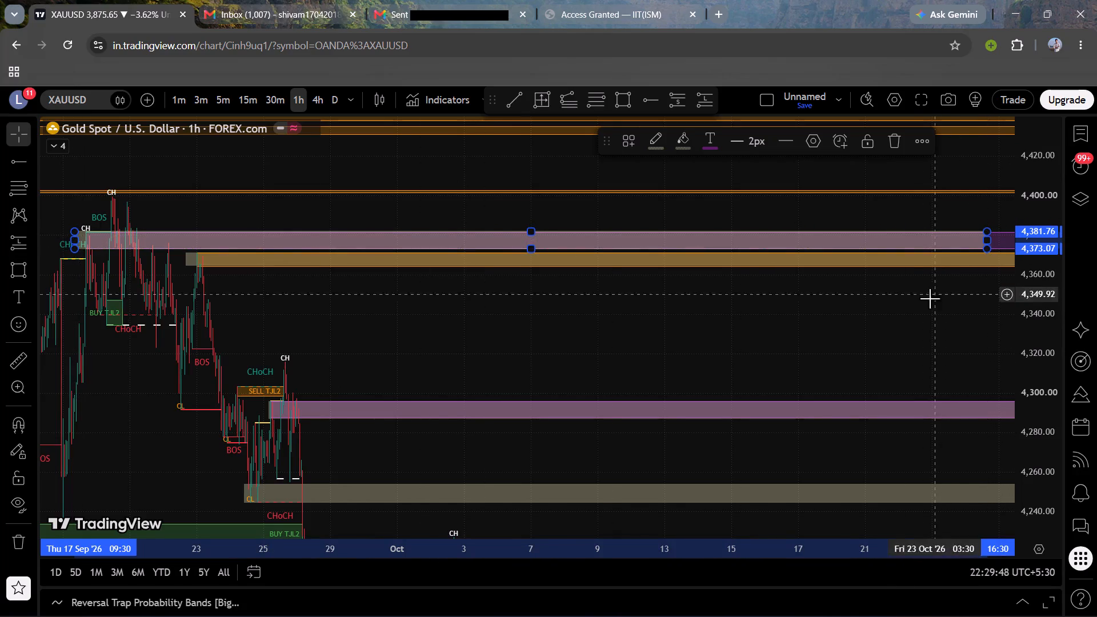
{"action": "left_click_drag", "start_coordinate": [918, 314], "coordinate": [533, 328]}
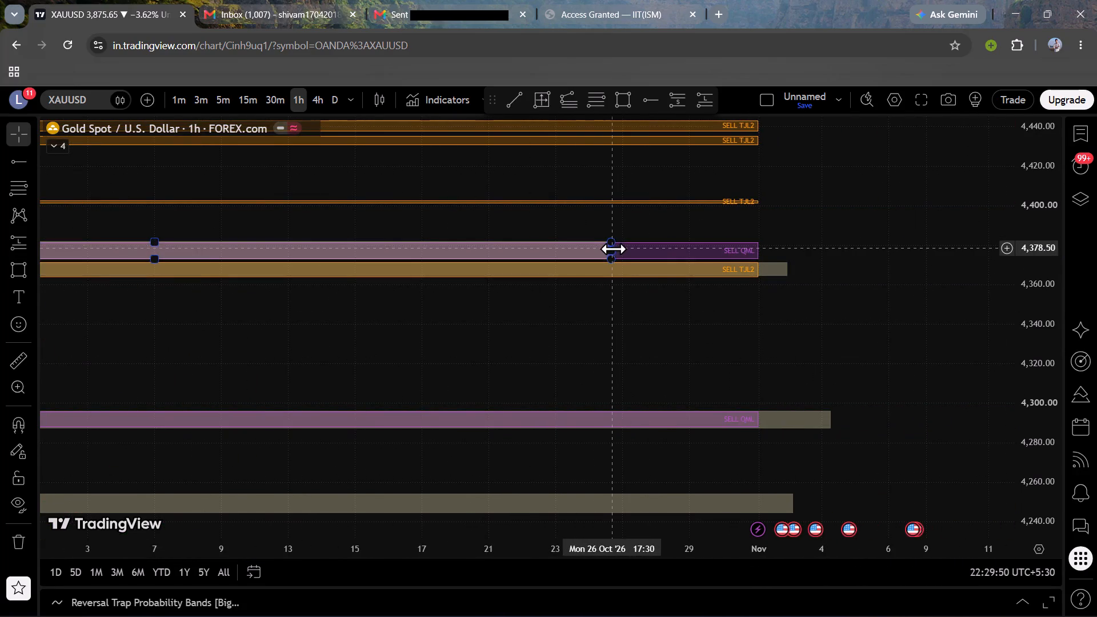
{"action": "left_click_drag", "start_coordinate": [613, 249], "coordinate": [896, 261]}
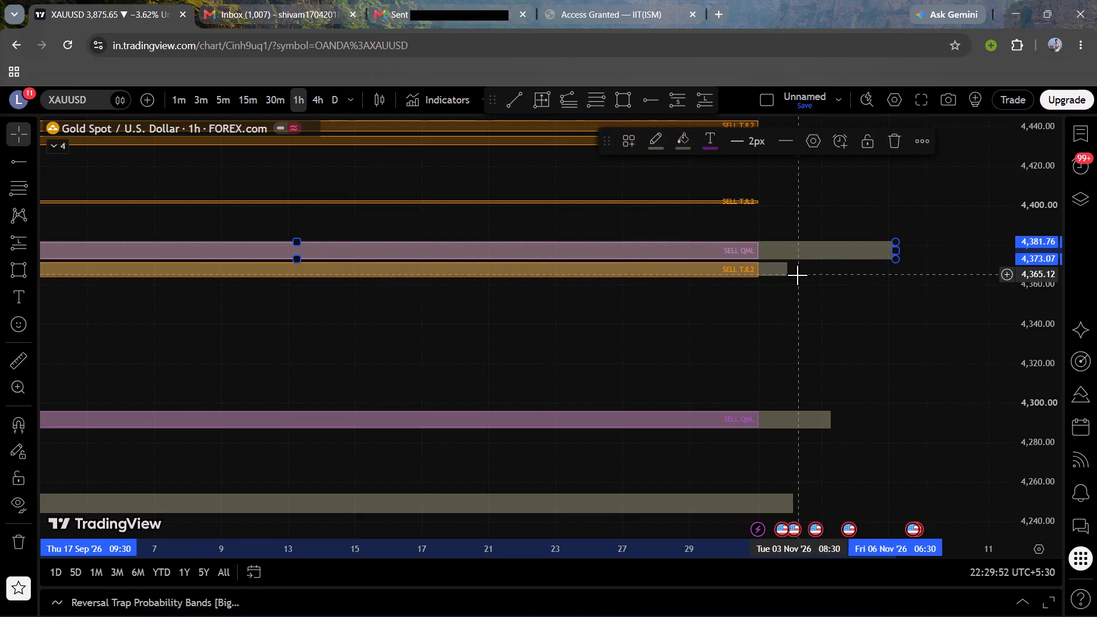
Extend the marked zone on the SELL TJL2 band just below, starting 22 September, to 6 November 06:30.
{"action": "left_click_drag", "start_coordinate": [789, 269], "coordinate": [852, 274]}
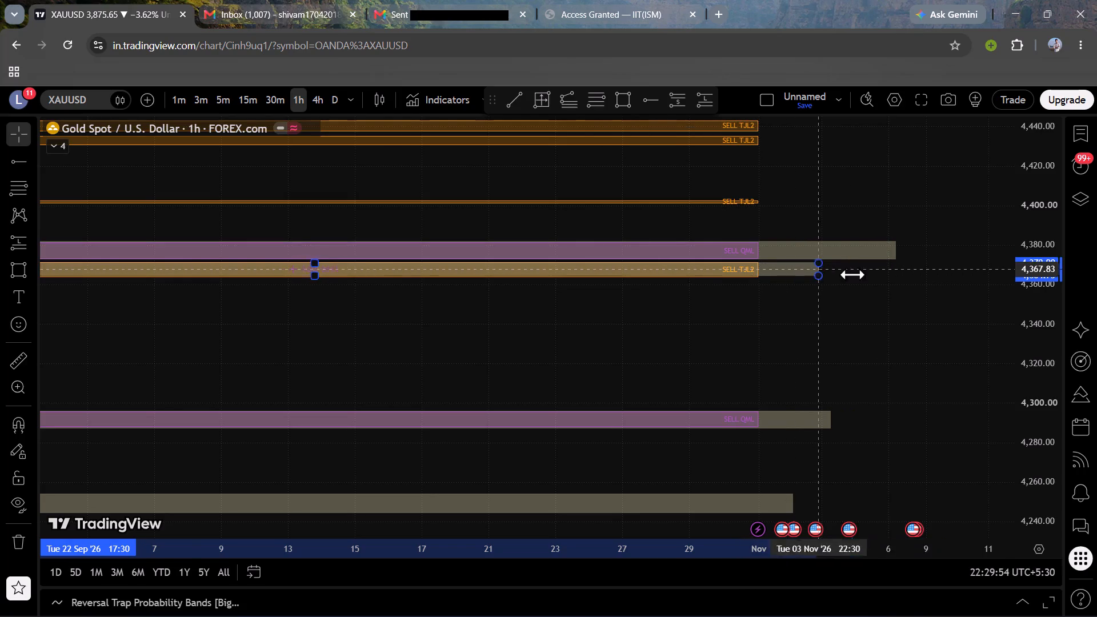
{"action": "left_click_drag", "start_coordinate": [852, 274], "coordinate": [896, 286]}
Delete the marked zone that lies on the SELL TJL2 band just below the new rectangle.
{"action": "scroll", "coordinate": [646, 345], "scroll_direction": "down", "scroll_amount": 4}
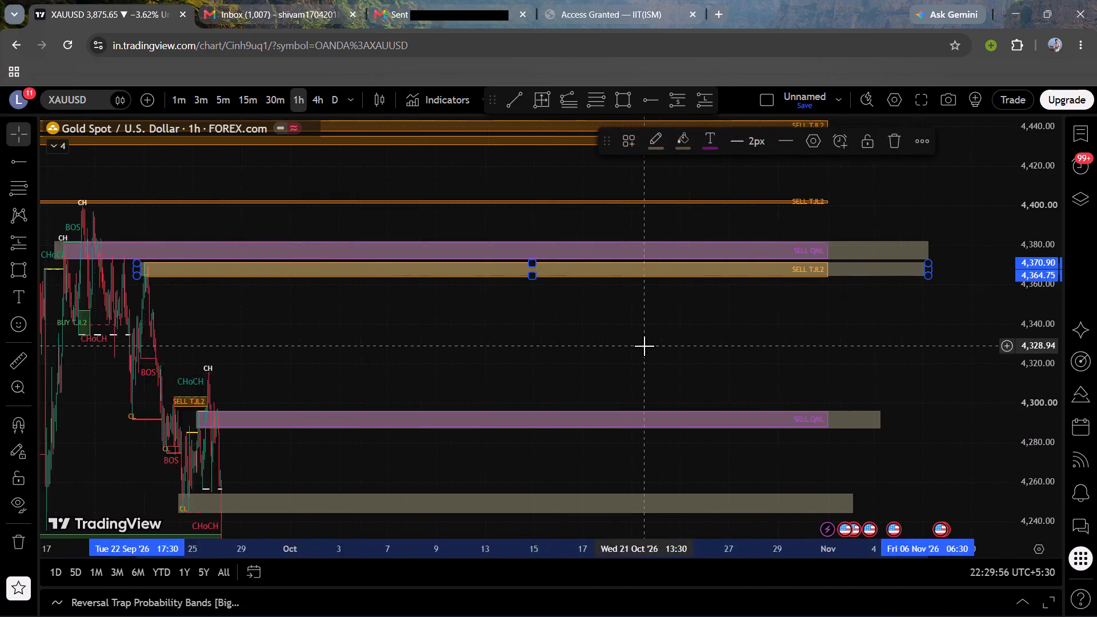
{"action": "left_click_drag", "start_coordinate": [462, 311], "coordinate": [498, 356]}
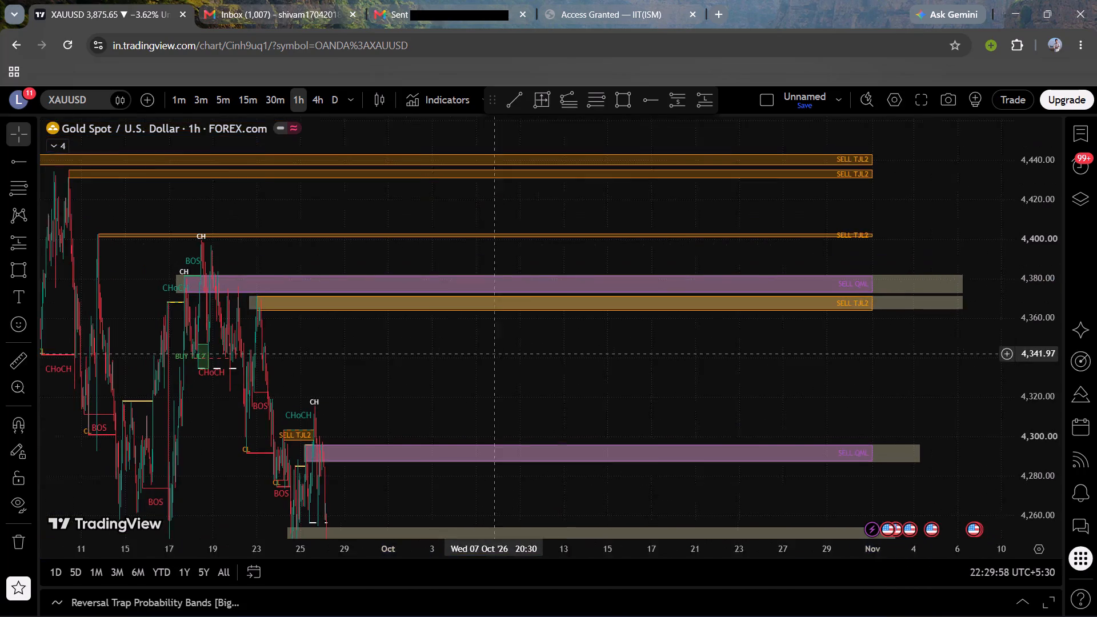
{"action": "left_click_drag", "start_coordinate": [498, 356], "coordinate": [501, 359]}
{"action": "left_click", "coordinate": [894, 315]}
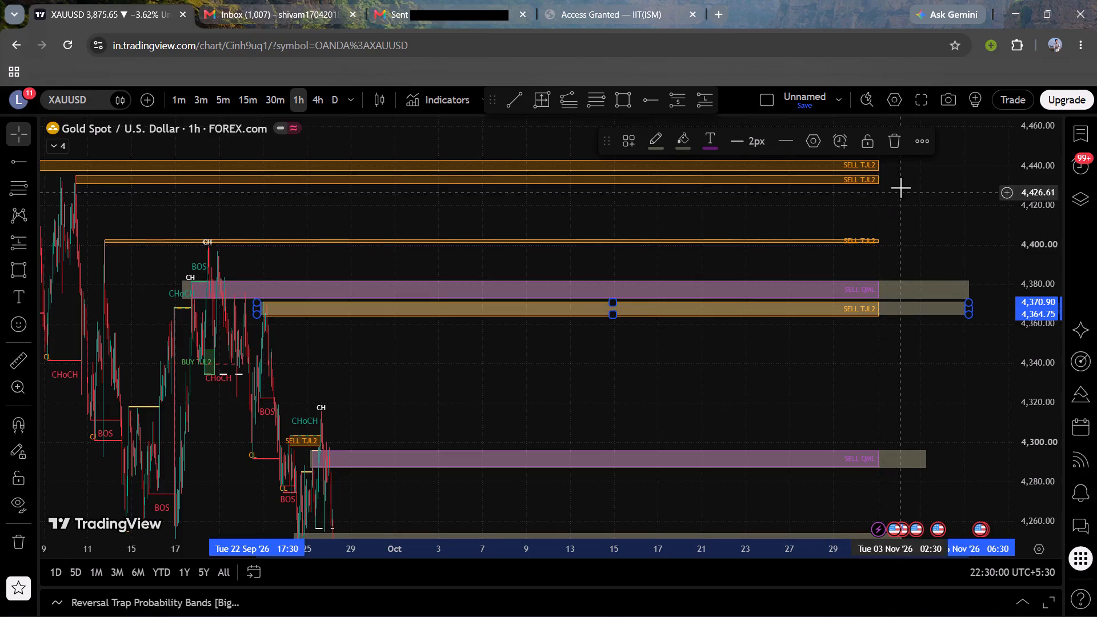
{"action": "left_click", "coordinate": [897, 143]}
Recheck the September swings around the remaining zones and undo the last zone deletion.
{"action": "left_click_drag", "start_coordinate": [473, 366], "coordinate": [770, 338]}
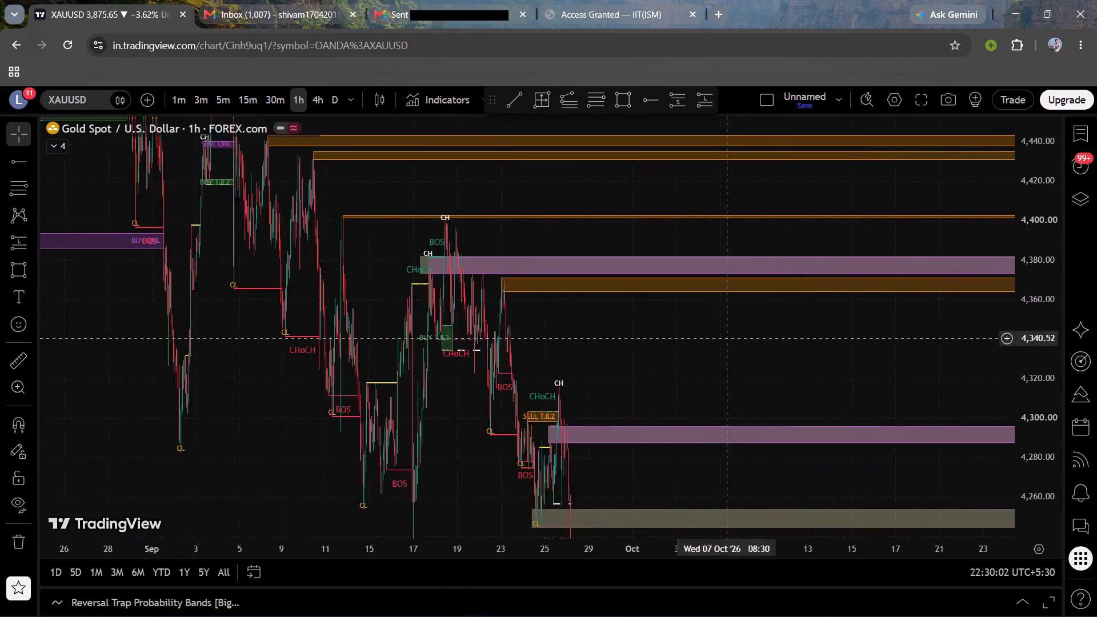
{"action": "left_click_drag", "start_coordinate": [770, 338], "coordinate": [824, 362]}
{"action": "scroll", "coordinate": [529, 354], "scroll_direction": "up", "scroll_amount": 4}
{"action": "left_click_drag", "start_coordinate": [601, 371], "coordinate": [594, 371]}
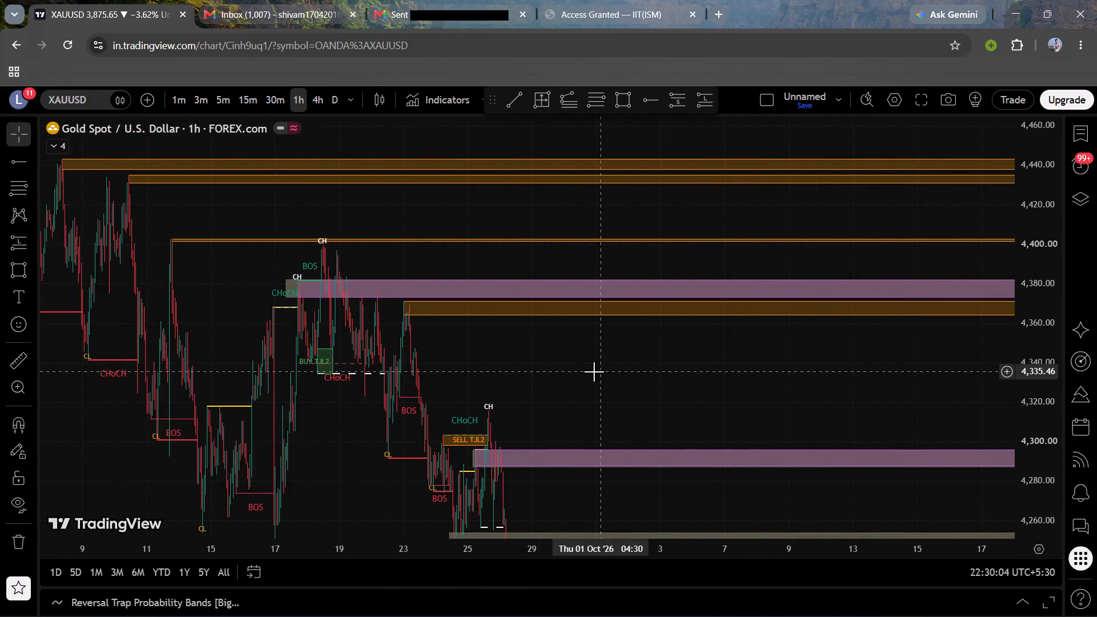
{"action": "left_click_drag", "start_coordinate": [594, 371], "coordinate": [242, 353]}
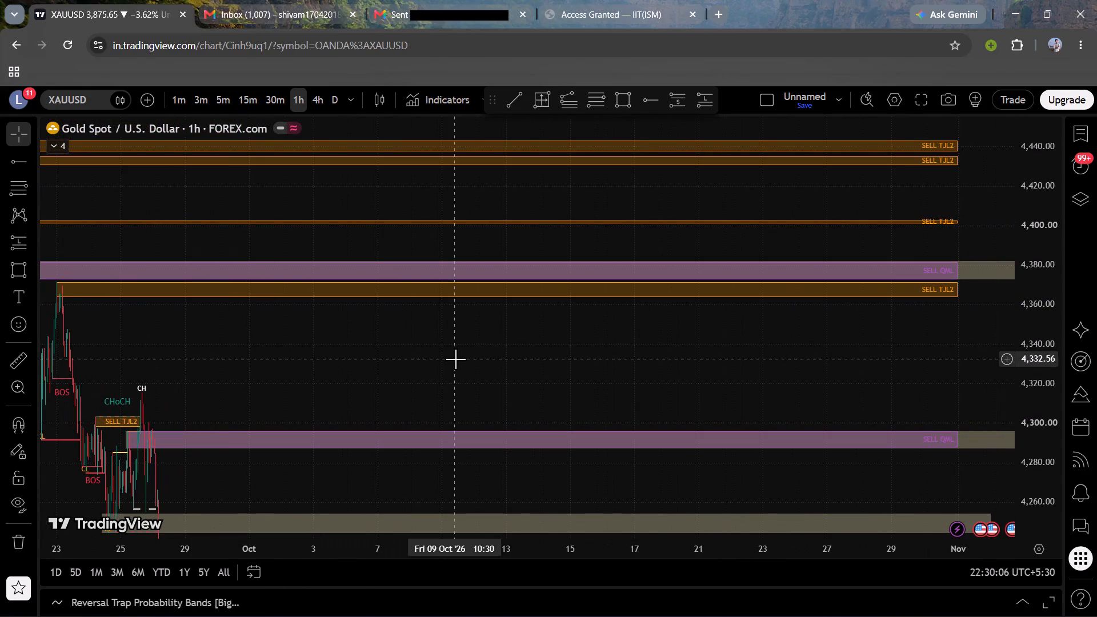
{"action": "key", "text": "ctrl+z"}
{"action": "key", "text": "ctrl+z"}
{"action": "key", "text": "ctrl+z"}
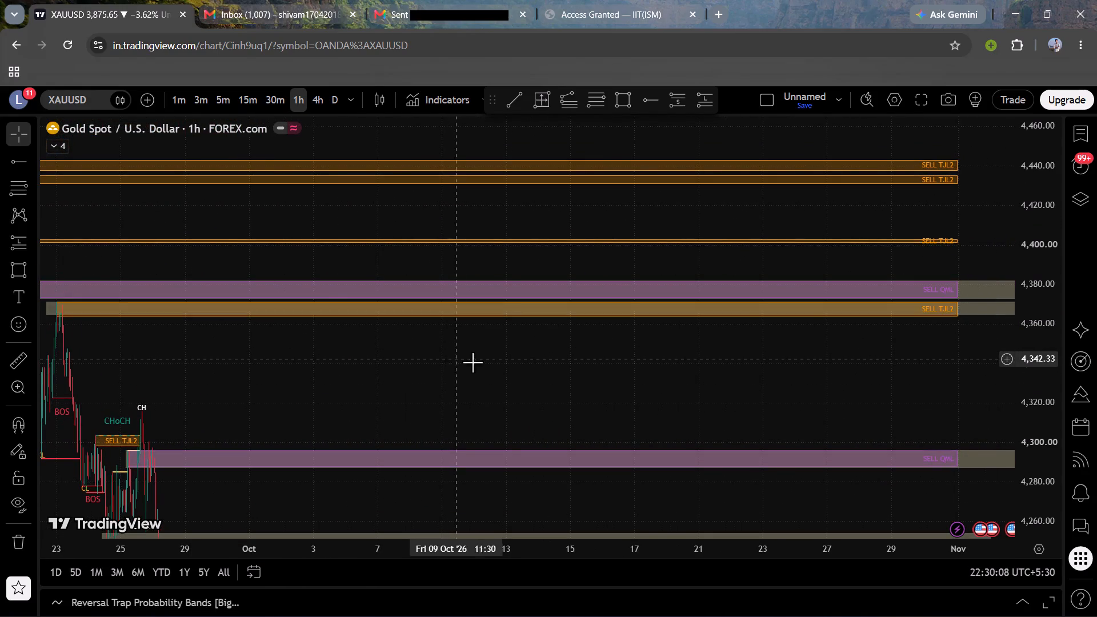
Examine the early-to-late September swings against the indicator's sell zones and the marked zones.
{"action": "left_click_drag", "start_coordinate": [509, 372], "coordinate": [713, 428]}
{"action": "left_click_drag", "start_coordinate": [535, 412], "coordinate": [862, 414]}
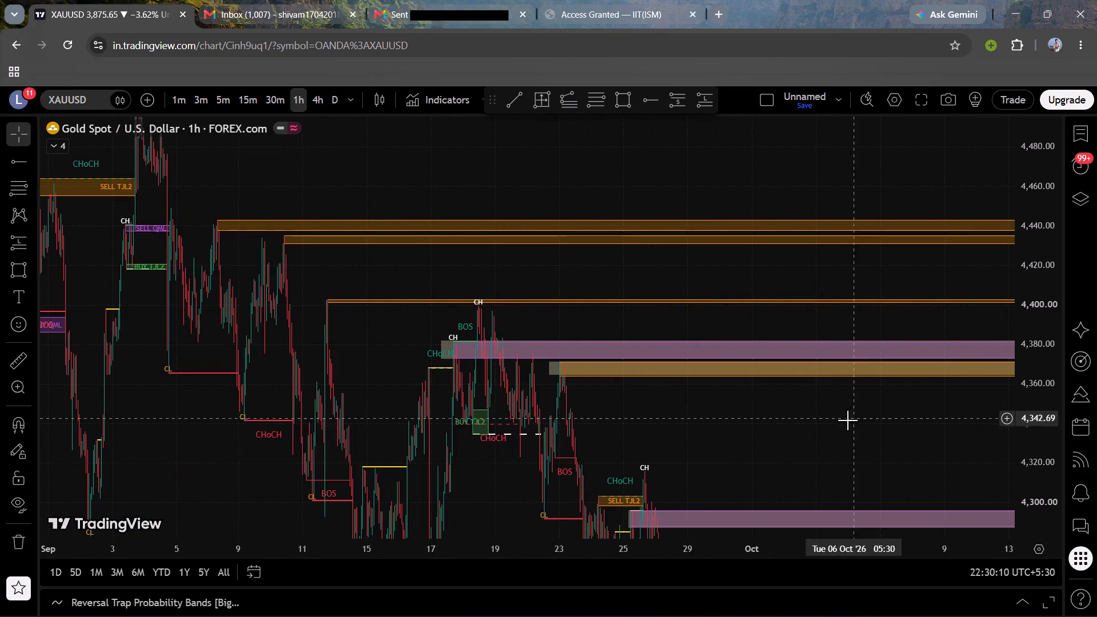
{"action": "left_click_drag", "start_coordinate": [387, 323], "coordinate": [908, 321]}
{"action": "scroll", "coordinate": [620, 334], "scroll_direction": "up", "scroll_amount": 11}
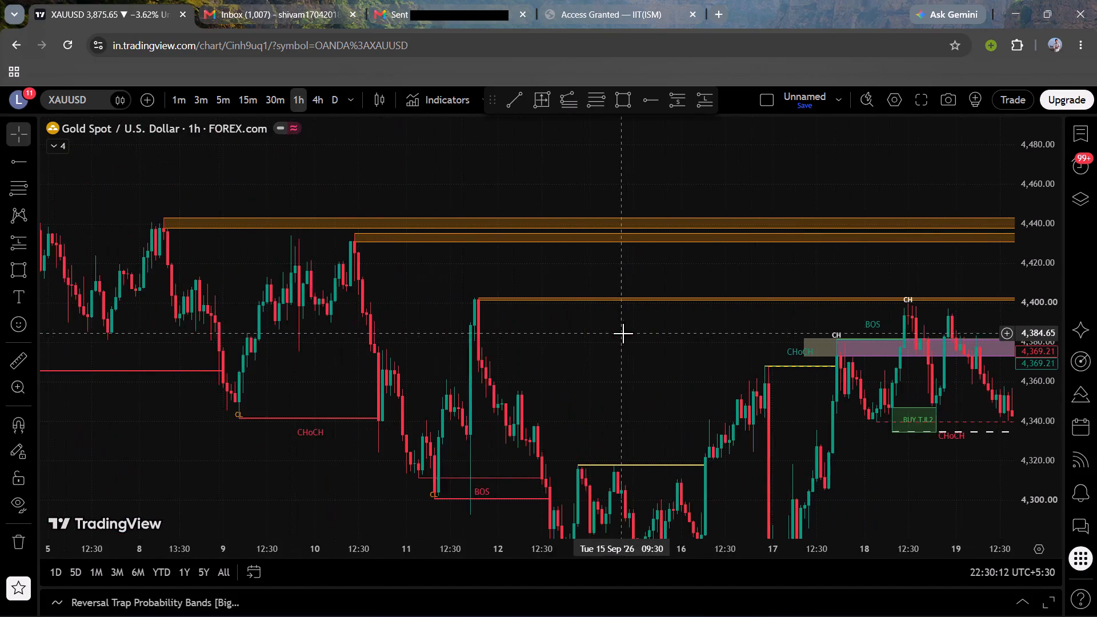
{"action": "left_click_drag", "start_coordinate": [637, 346], "coordinate": [496, 210]}
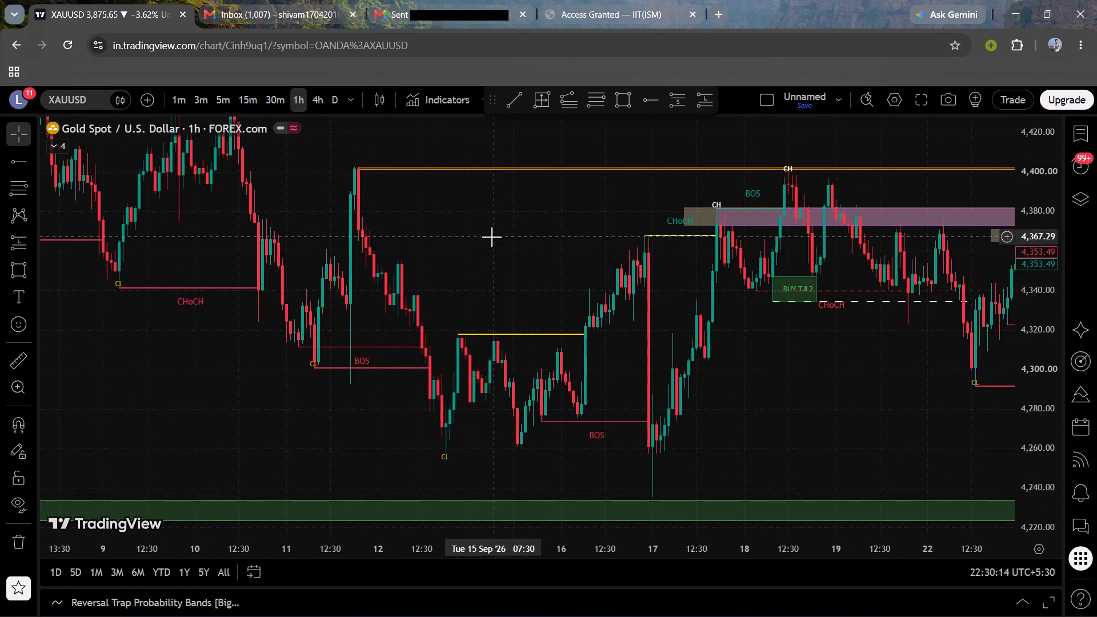
{"action": "left_click_drag", "start_coordinate": [493, 237], "coordinate": [215, 318]}
{"action": "left_click_drag", "start_coordinate": [328, 233], "coordinate": [617, 350]}
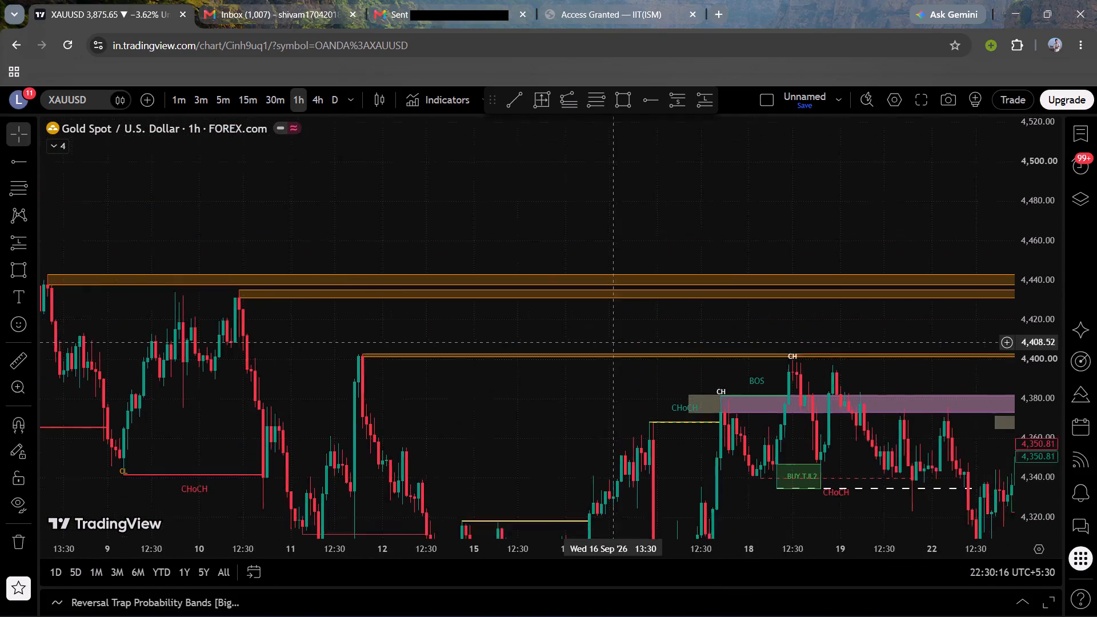
{"action": "left_click_drag", "start_coordinate": [617, 350], "coordinate": [621, 359]}
{"action": "scroll", "coordinate": [622, 358], "scroll_direction": "down", "scroll_amount": 2}
{"action": "left_click_drag", "start_coordinate": [720, 339], "coordinate": [604, 290]}
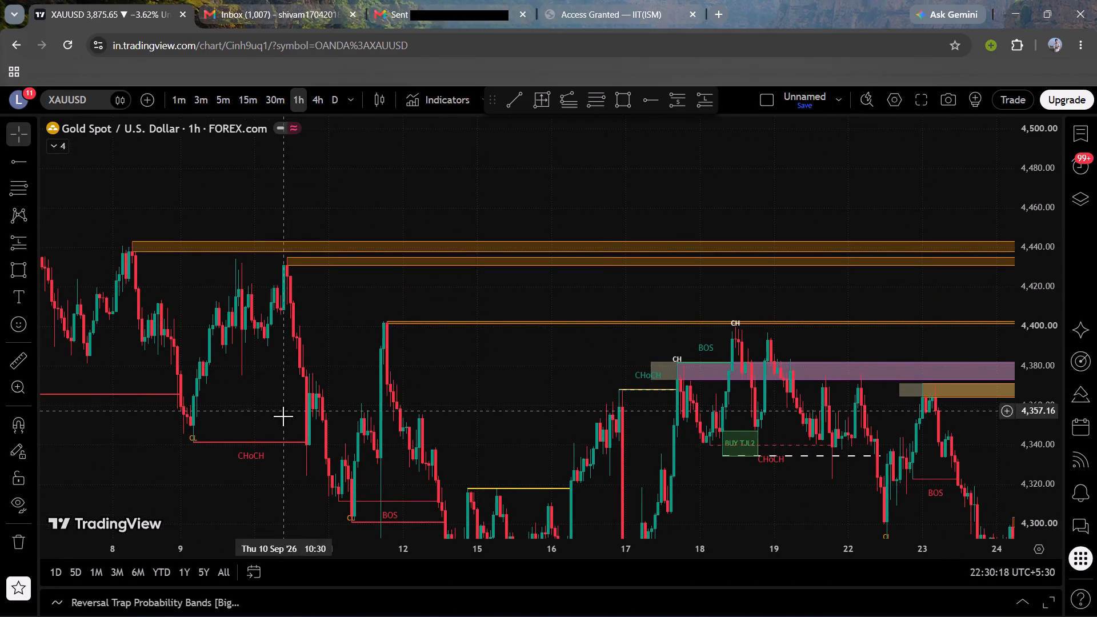
{"action": "scroll", "coordinate": [239, 335], "scroll_direction": "down", "scroll_amount": 3}
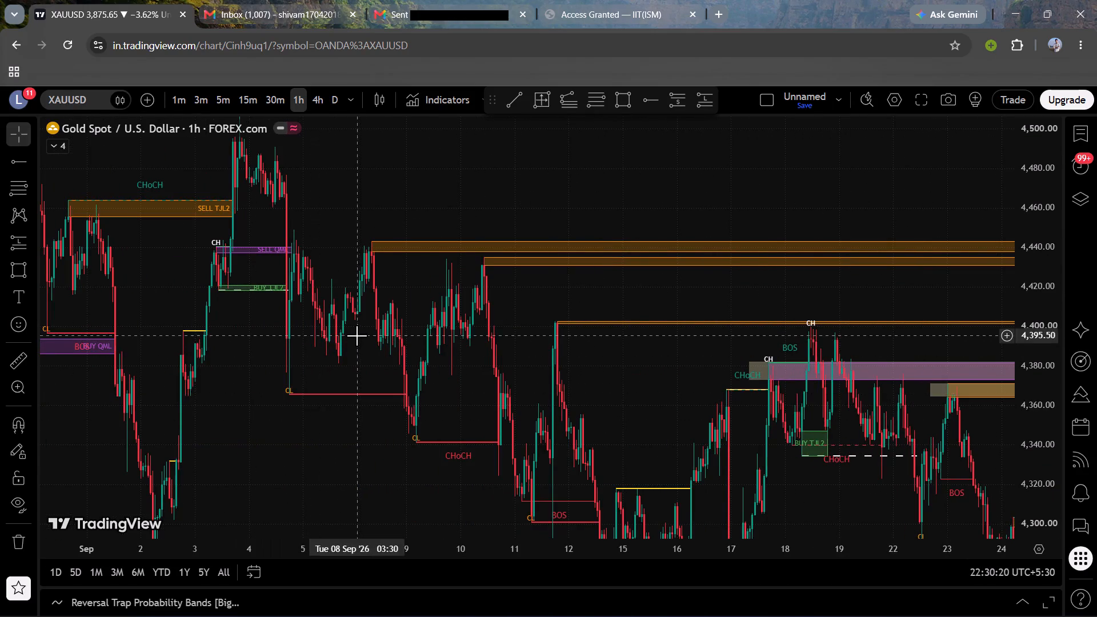
{"action": "left_click_drag", "start_coordinate": [357, 335], "coordinate": [0, 255]}
{"action": "left_click_drag", "start_coordinate": [768, 376], "coordinate": [345, 376]}
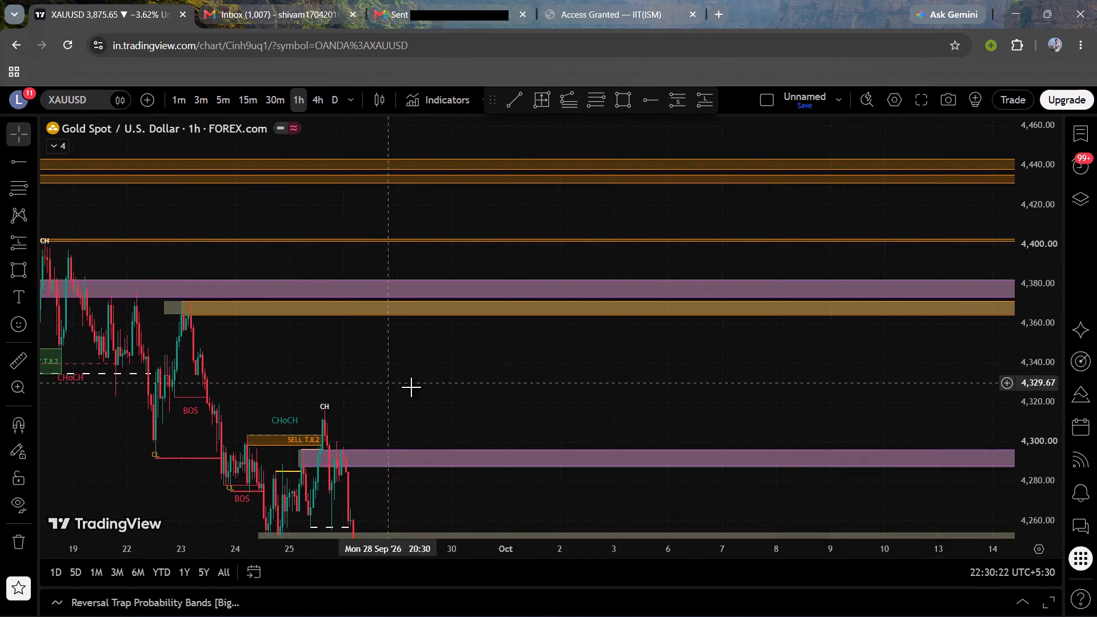
{"action": "scroll", "coordinate": [411, 387], "scroll_direction": "down", "scroll_amount": 4}
{"action": "left_click_drag", "start_coordinate": [613, 352], "coordinate": [497, 454]}
{"action": "left_click_drag", "start_coordinate": [490, 451], "coordinate": [470, 414]}
{"action": "left_click_drag", "start_coordinate": [481, 416], "coordinate": [534, 432]}
{"action": "scroll", "coordinate": [499, 303], "scroll_direction": "down", "scroll_amount": 3}
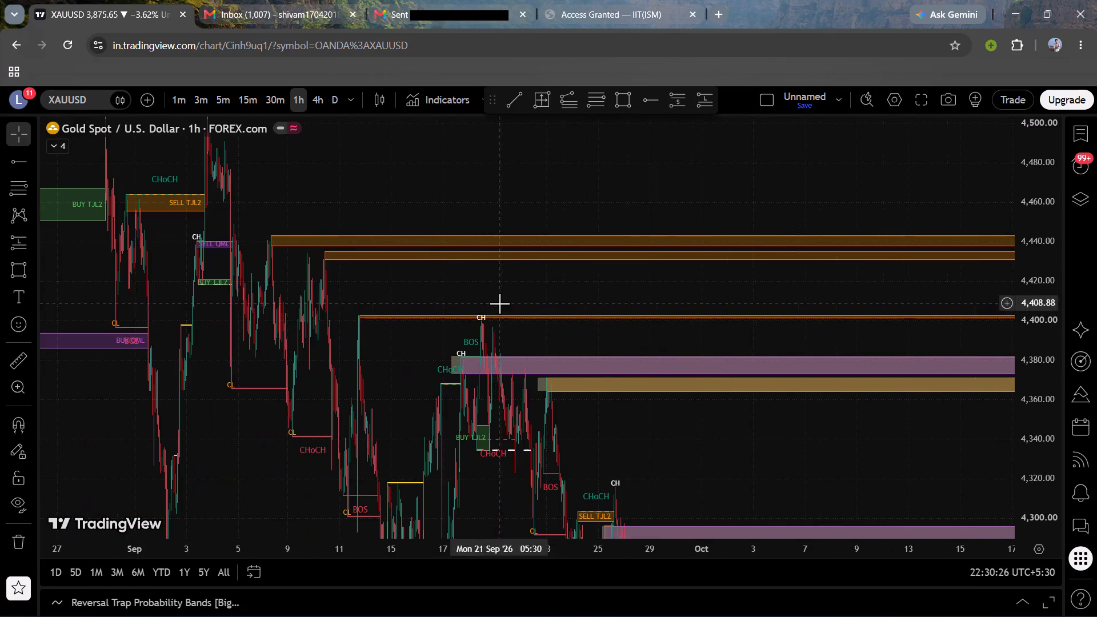
Switch the chart to the 4-hour timeframe.
{"action": "left_click", "coordinate": [314, 102]}
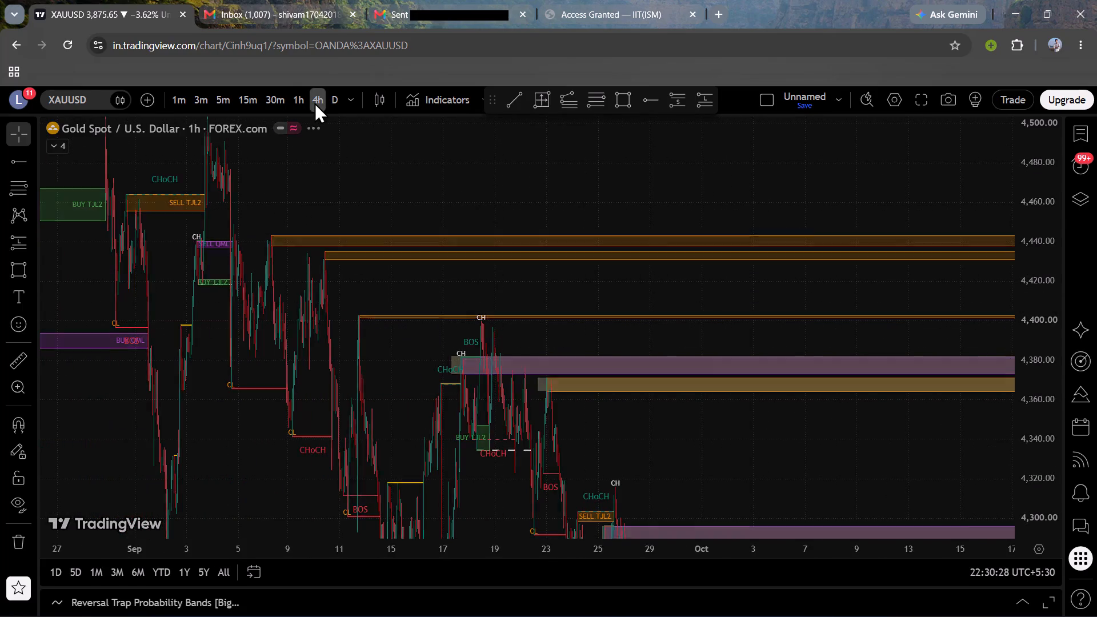
Delete the marked zone from 4,370.90 to 4,364.75, just below the zone that overlaps the large SELL TJL2 box.
{"action": "scroll", "coordinate": [463, 340], "scroll_direction": "up", "scroll_amount": 5}
{"action": "left_click_drag", "start_coordinate": [668, 335], "coordinate": [285, 264]}
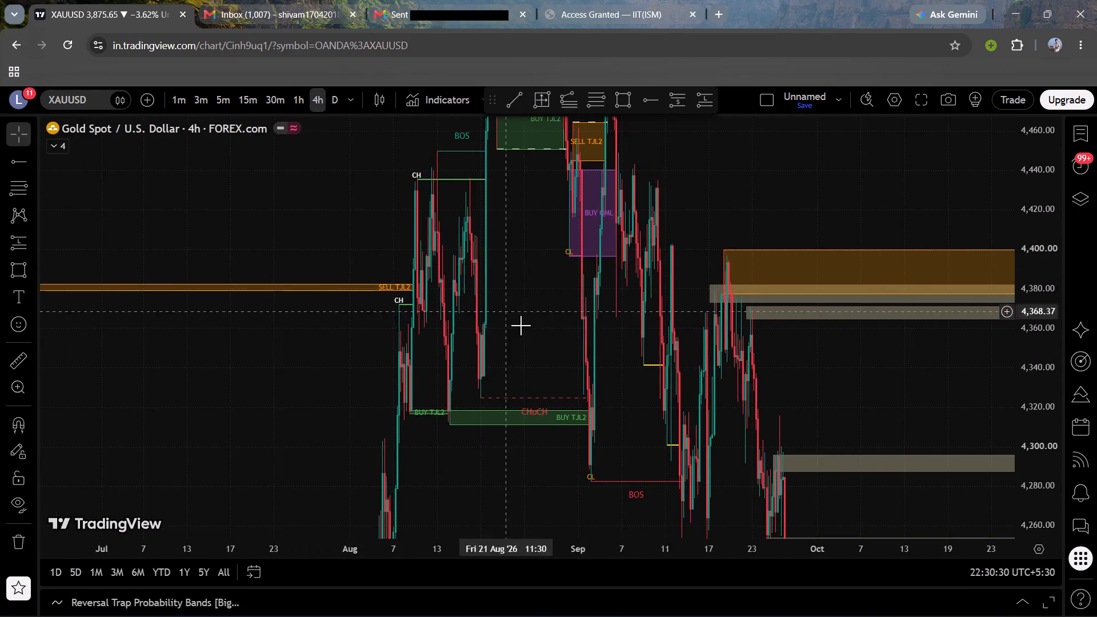
{"action": "left_click_drag", "start_coordinate": [534, 339], "coordinate": [72, 227]}
{"action": "left_click_drag", "start_coordinate": [394, 263], "coordinate": [438, 285]}
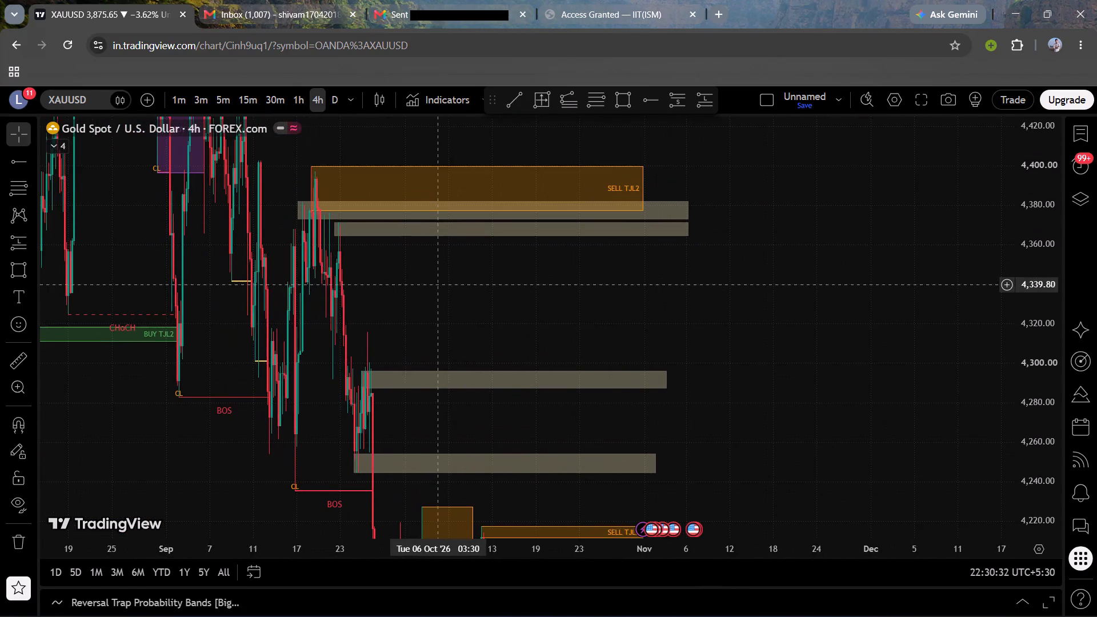
{"action": "left_click_drag", "start_coordinate": [438, 285], "coordinate": [438, 286]}
{"action": "left_click", "coordinate": [502, 237]}
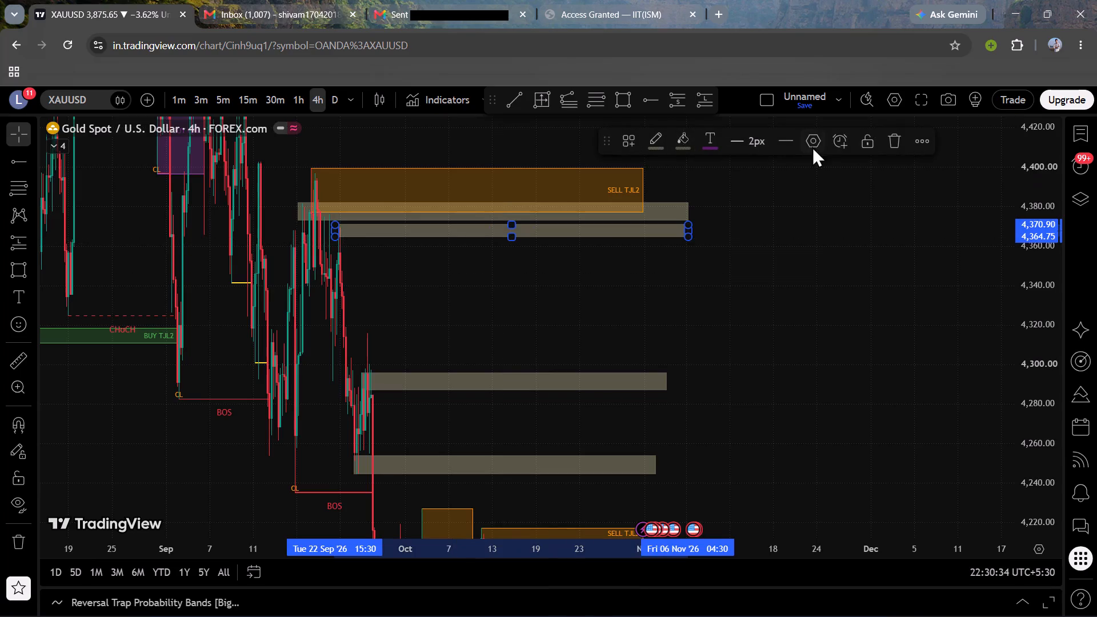
{"action": "left_click", "coordinate": [890, 142]}
Extend the two adjacent October zones that overlap the small SELL TJL2 box, just below 4,080.44, to about 26 November.
{"action": "left_click_drag", "start_coordinate": [497, 286], "coordinate": [628, 203]}
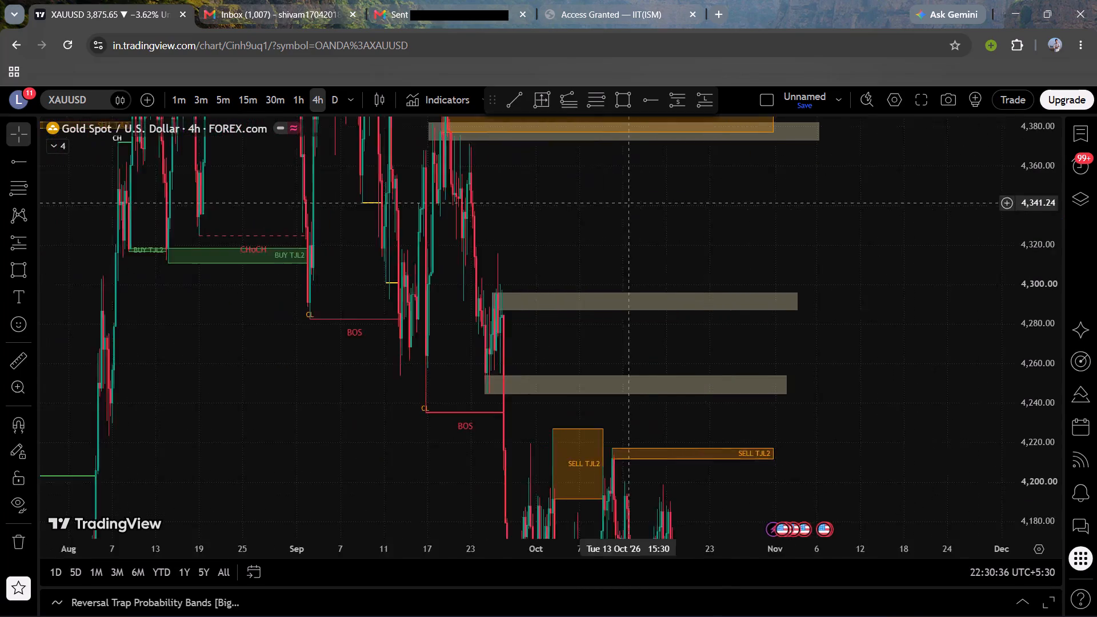
{"action": "left_click_drag", "start_coordinate": [628, 203], "coordinate": [606, 228]}
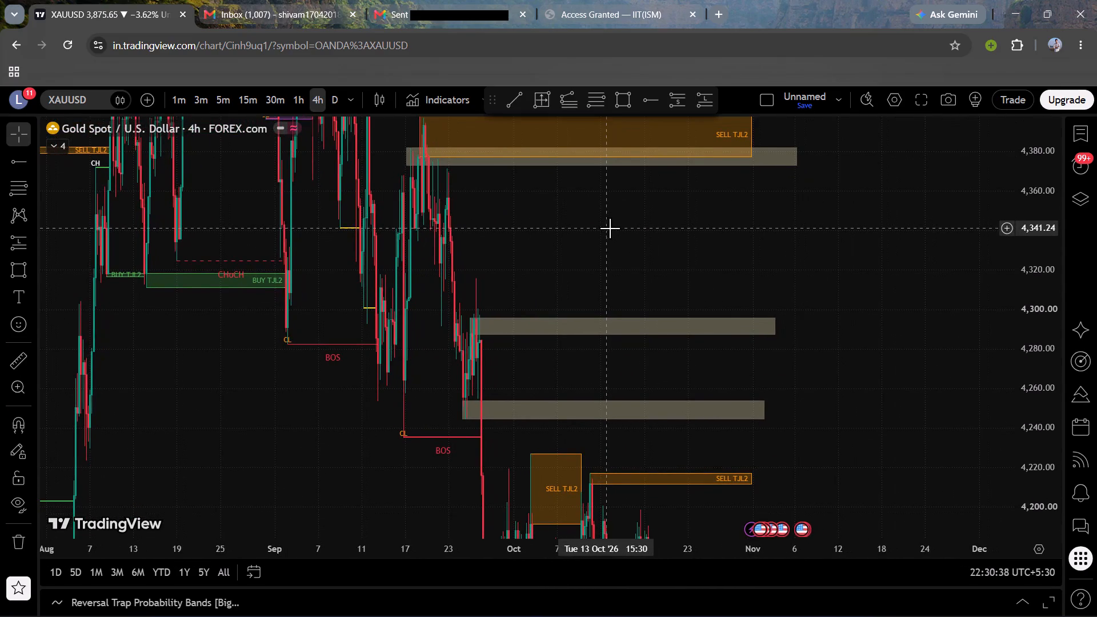
{"action": "left_click_drag", "start_coordinate": [609, 251], "coordinate": [596, 131]}
{"action": "left_click_drag", "start_coordinate": [695, 440], "coordinate": [548, 189]}
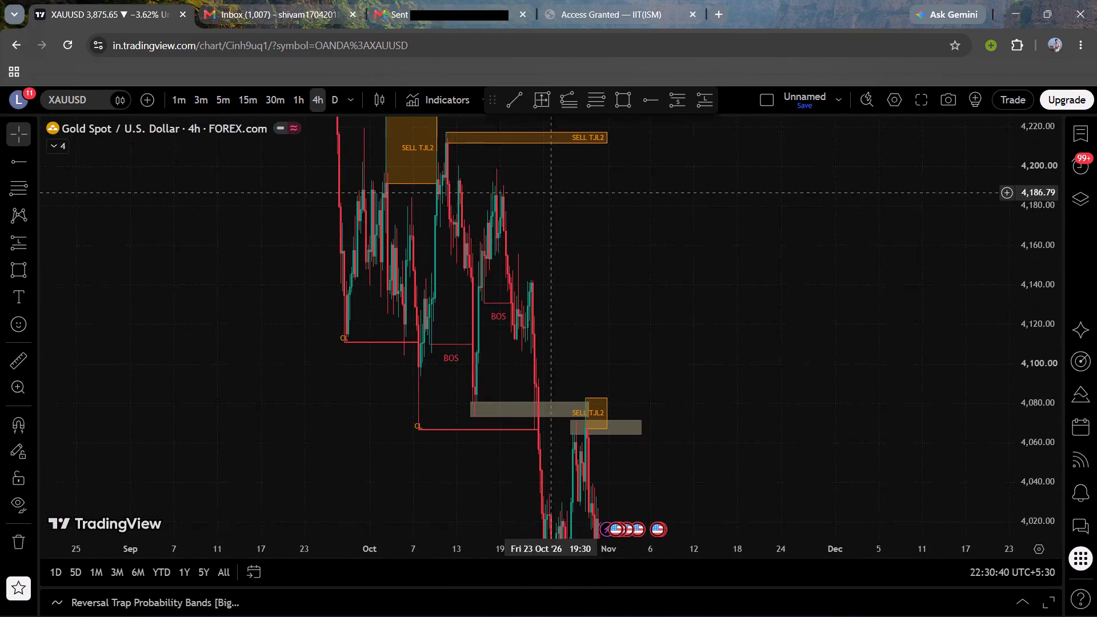
{"action": "left_click_drag", "start_coordinate": [548, 189], "coordinate": [548, 186]}
{"action": "left_click_drag", "start_coordinate": [662, 351], "coordinate": [580, 216]}
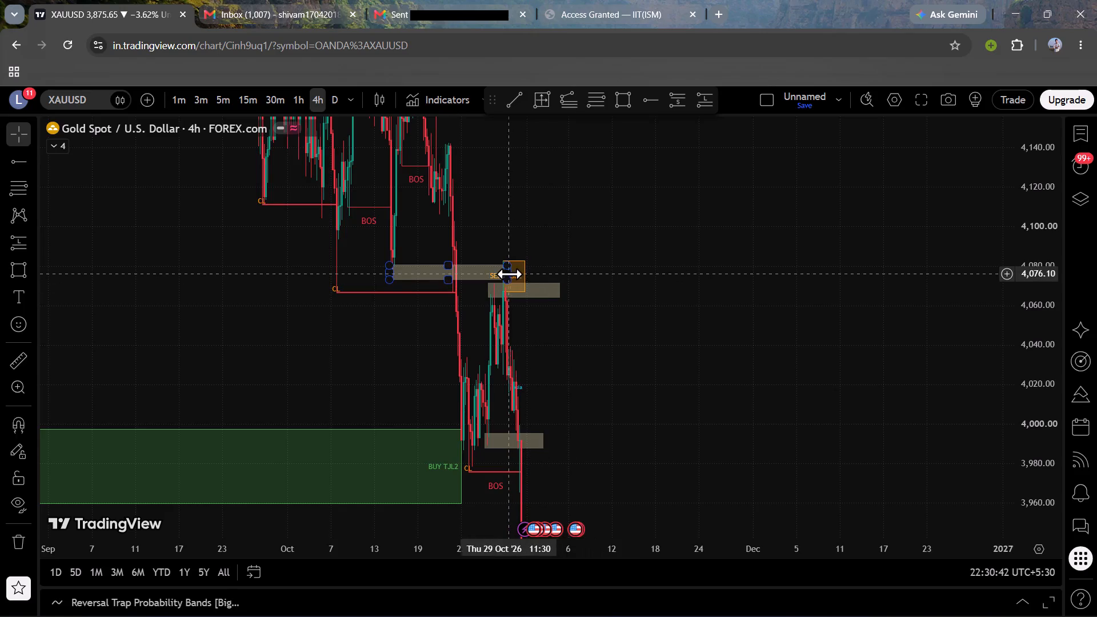
{"action": "left_click_drag", "start_coordinate": [509, 274], "coordinate": [852, 290]}
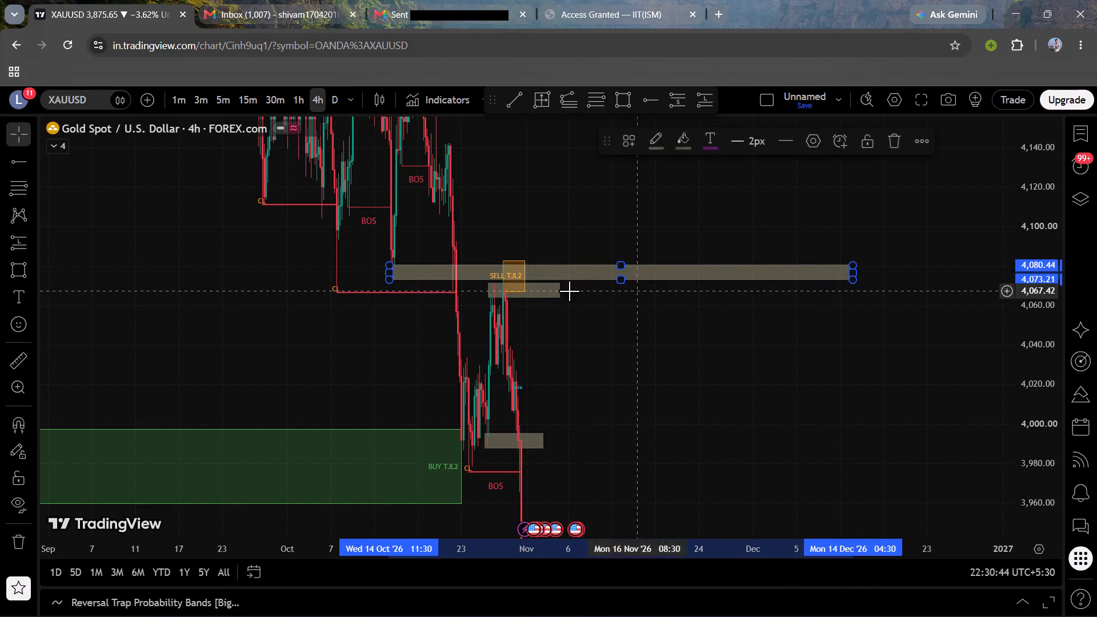
{"action": "left_click_drag", "start_coordinate": [565, 290], "coordinate": [720, 290]}
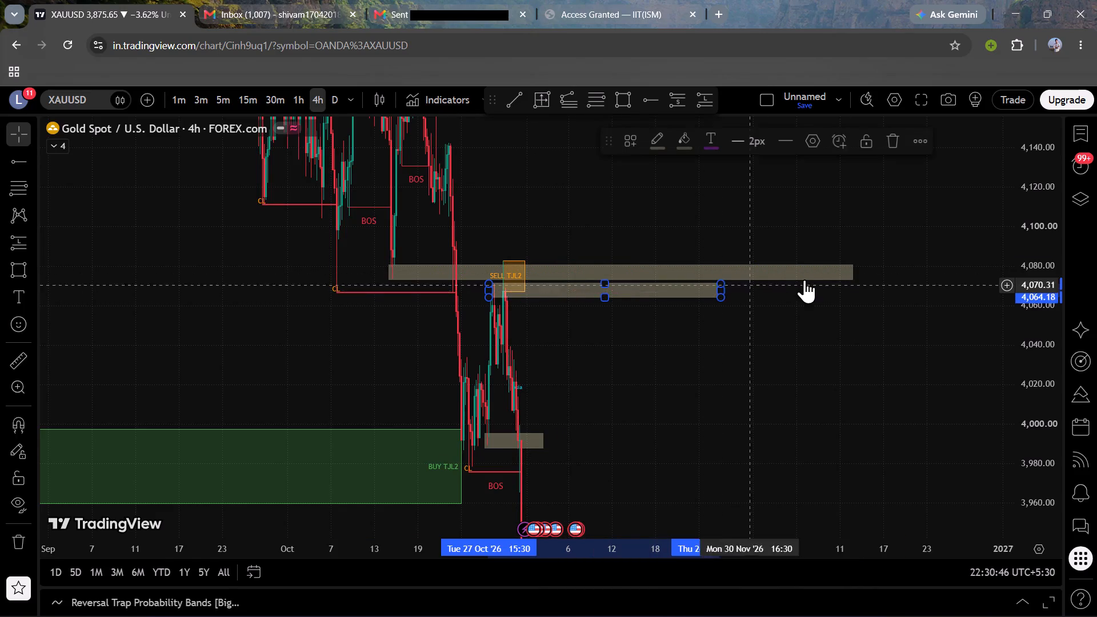
{"action": "left_click_drag", "start_coordinate": [854, 272], "coordinate": [731, 275]}
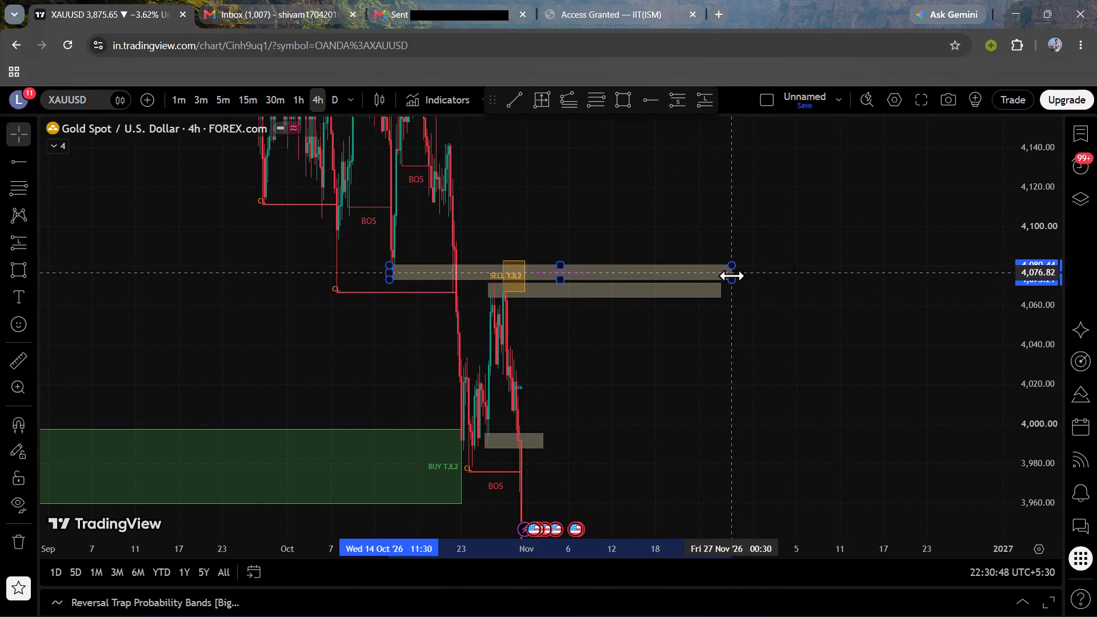
{"action": "left_click_drag", "start_coordinate": [731, 275], "coordinate": [724, 275]}
{"action": "left_click_drag", "start_coordinate": [684, 391], "coordinate": [682, 270]}
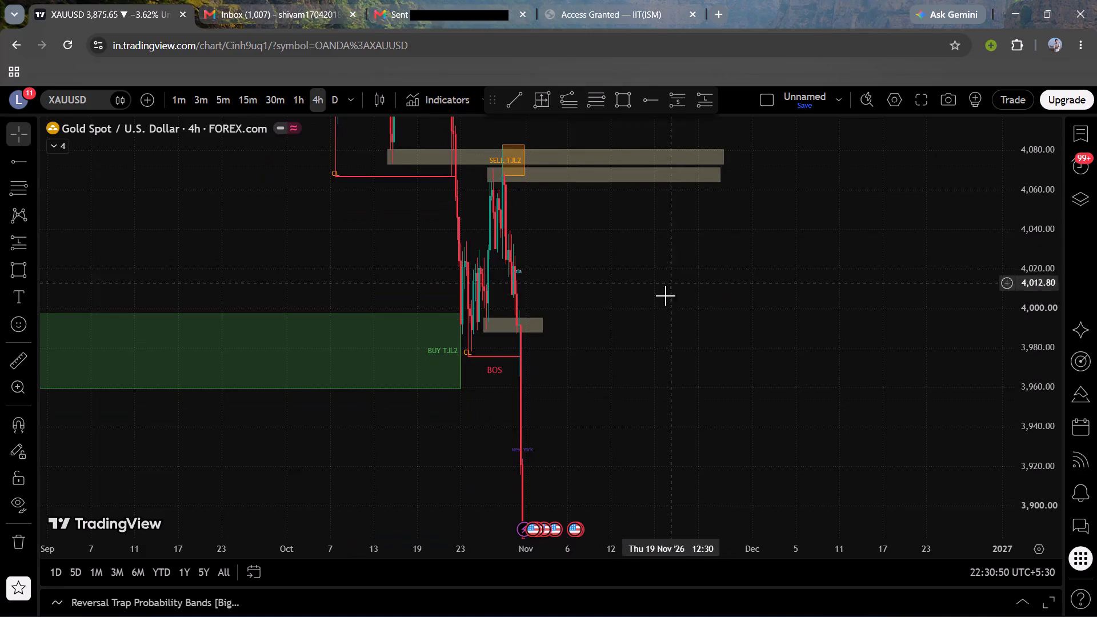
Shorten the zone that starts on 14 October and overlaps the small SELL TJL2 box so it ends about 29 October.
{"action": "left_click_drag", "start_coordinate": [665, 320], "coordinate": [672, 169]}
{"action": "left_click_drag", "start_coordinate": [1024, 219], "coordinate": [1051, 360]}
{"action": "scroll", "coordinate": [579, 282], "scroll_direction": "up", "scroll_amount": 7}
{"action": "left_click_drag", "start_coordinate": [494, 282], "coordinate": [856, 395]}
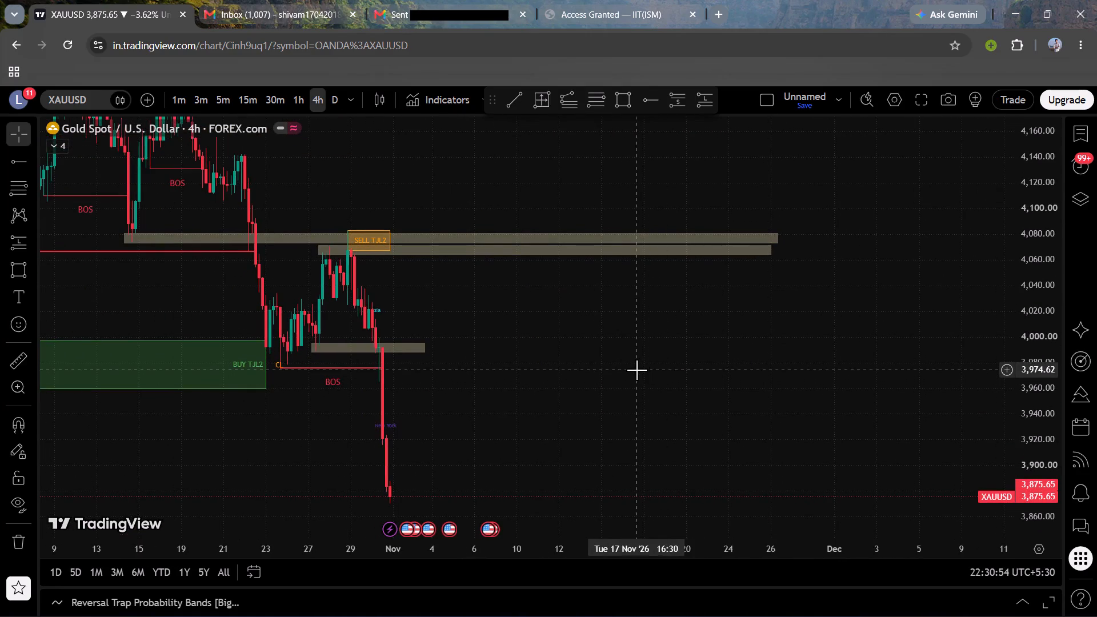
{"action": "left_click_drag", "start_coordinate": [636, 370], "coordinate": [666, 374]}
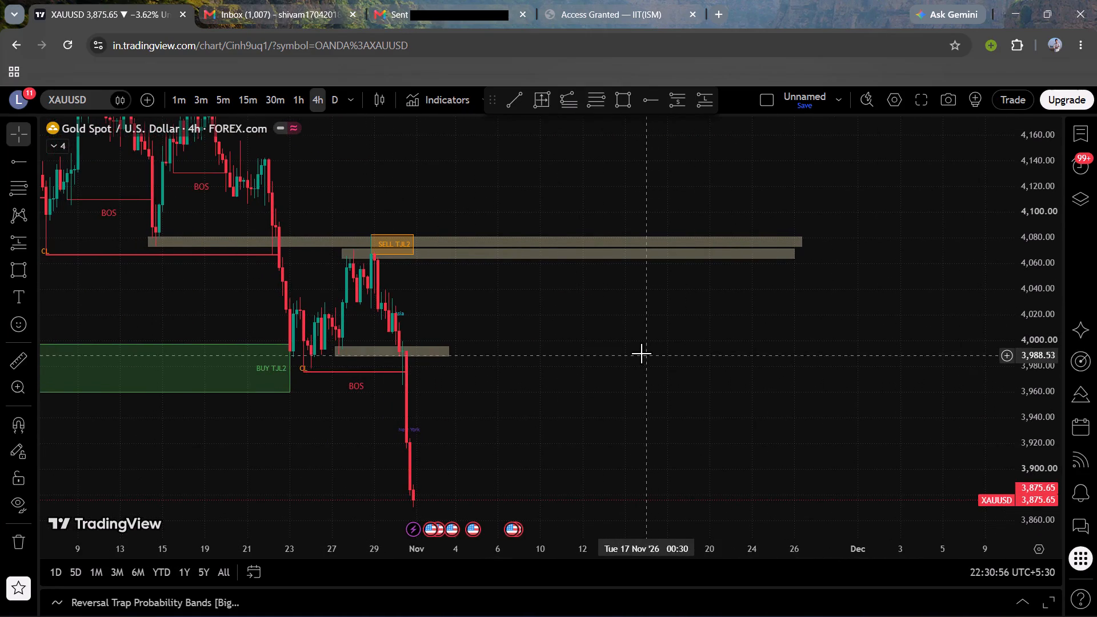
{"action": "left_click", "coordinate": [146, 237]}
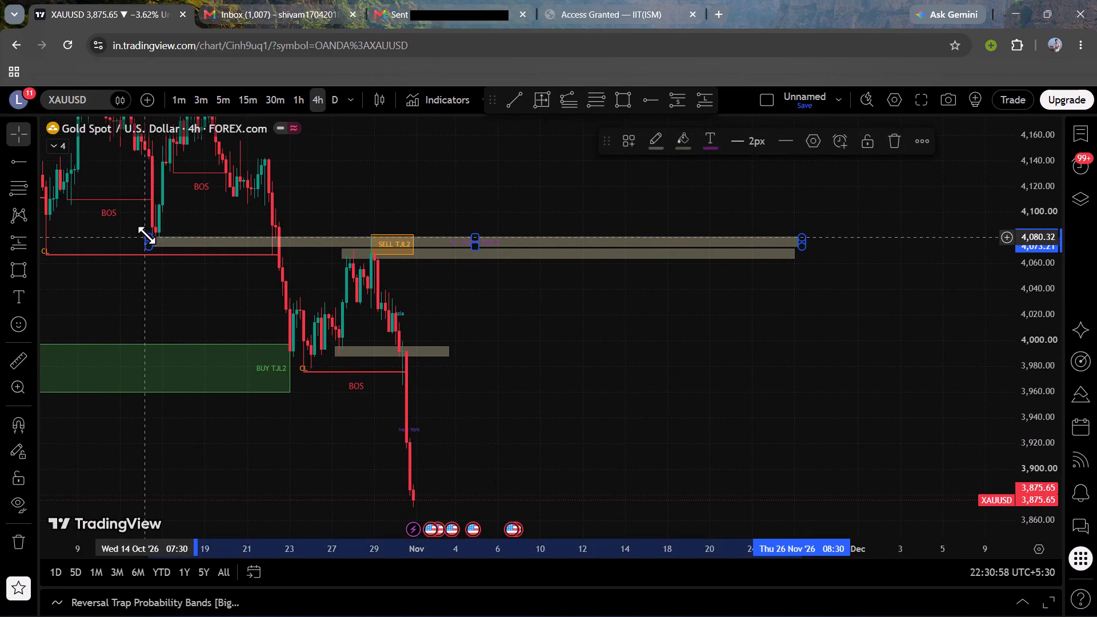
{"action": "left_click_drag", "start_coordinate": [345, 214], "coordinate": [734, 273]}
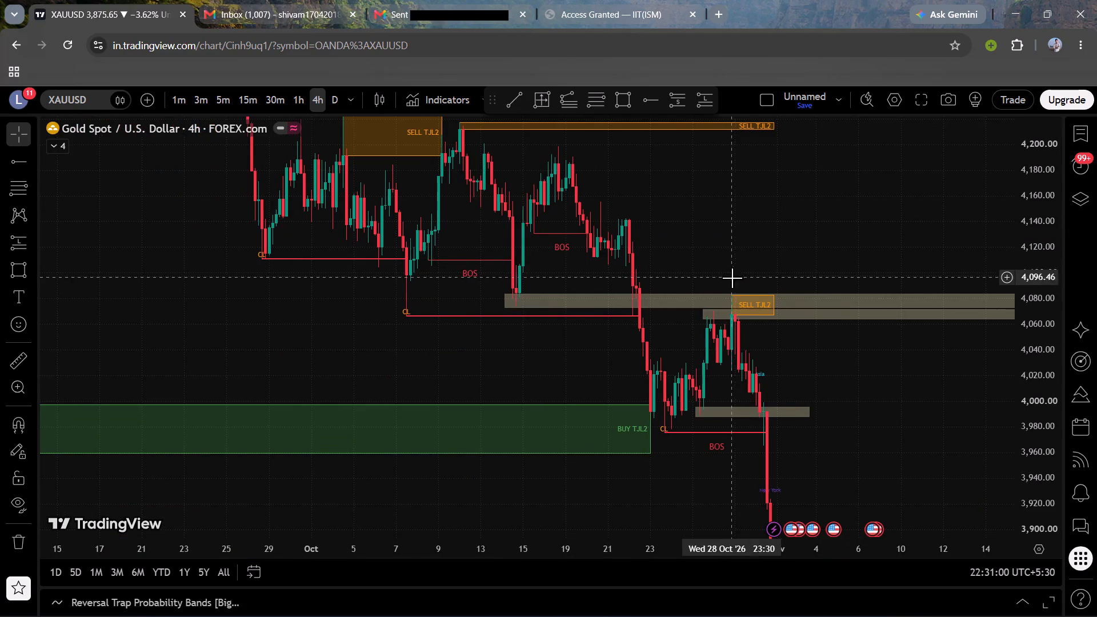
{"action": "left_click_drag", "start_coordinate": [588, 351], "coordinate": [474, 334]}
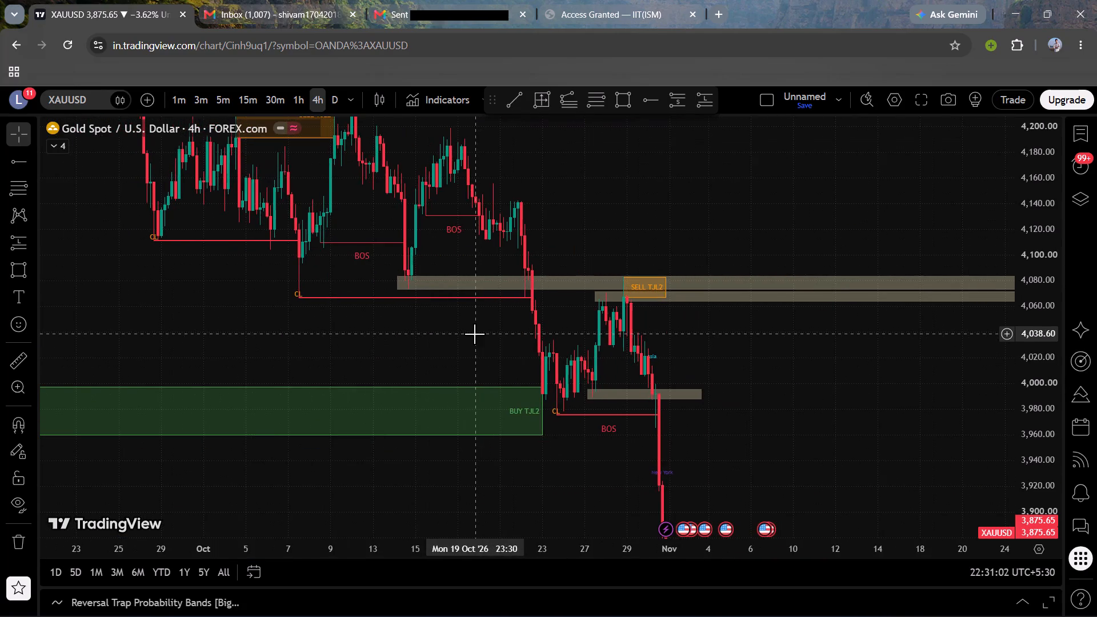
{"action": "scroll", "coordinate": [474, 334], "scroll_direction": "up", "scroll_amount": 3}
{"action": "left_click_drag", "start_coordinate": [622, 338], "coordinate": [682, 342]}
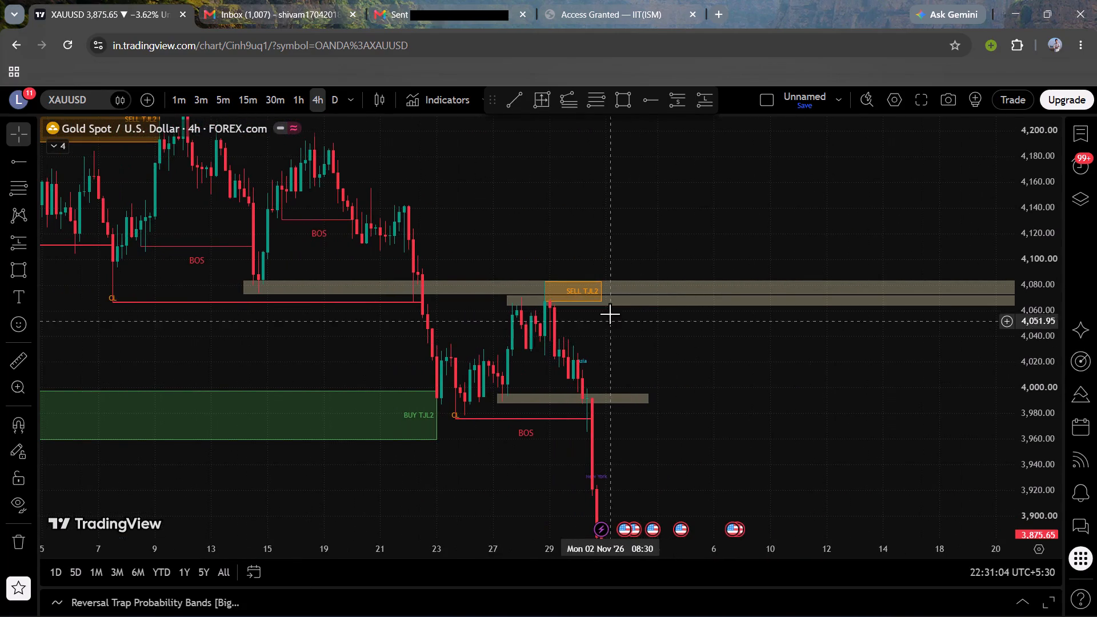
{"action": "left_click_drag", "start_coordinate": [651, 354], "coordinate": [652, 354]}
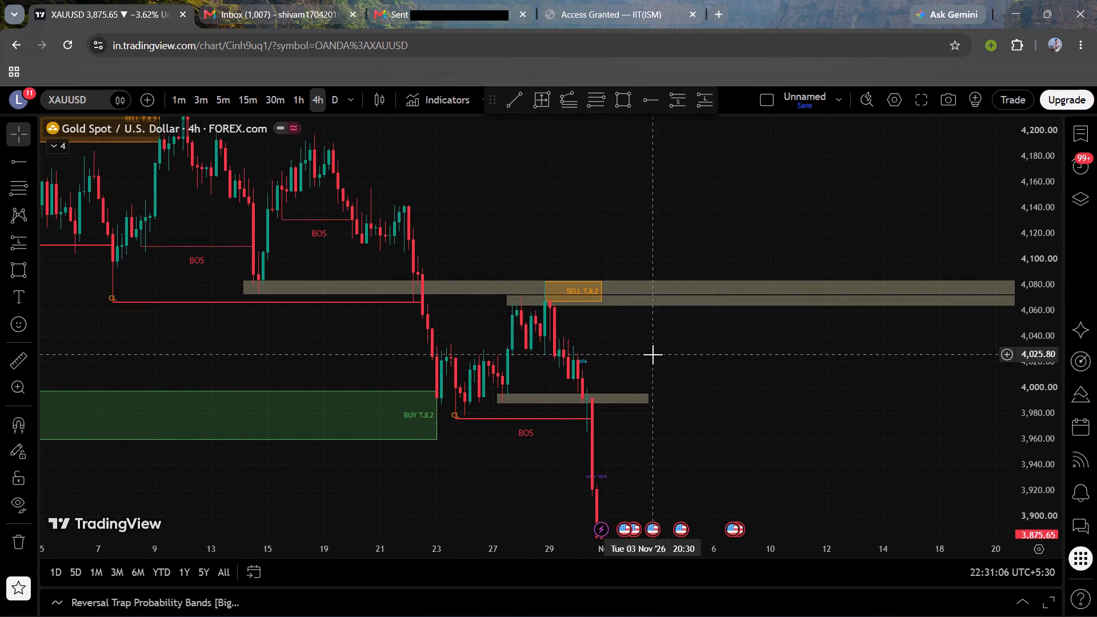
{"action": "left_click_drag", "start_coordinate": [652, 354], "coordinate": [493, 344]}
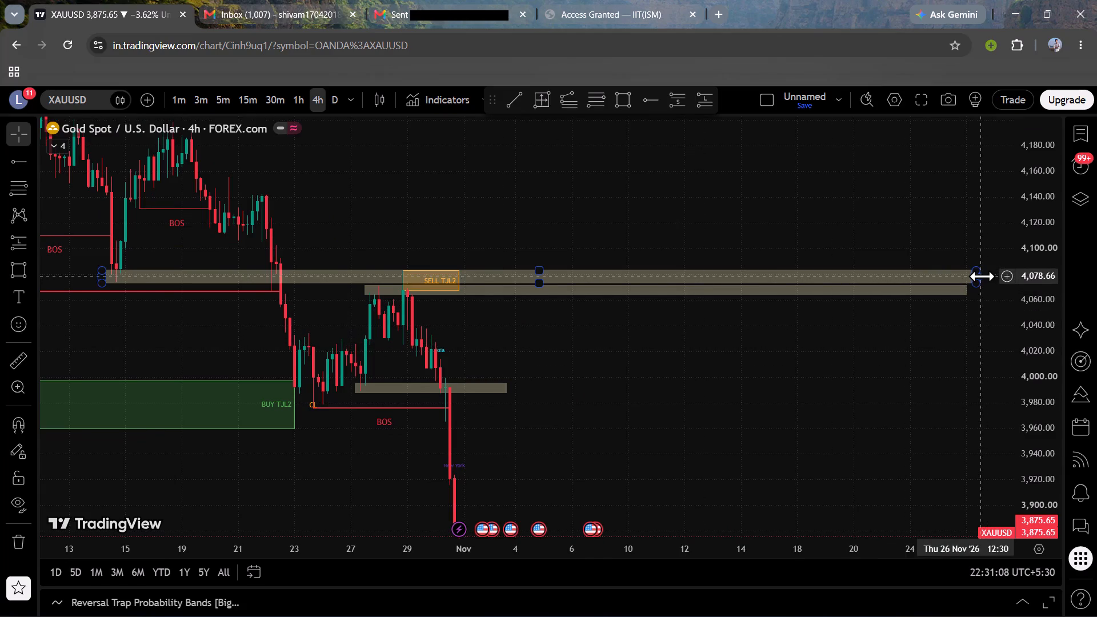
{"action": "left_click_drag", "start_coordinate": [982, 276], "coordinate": [414, 270]}
Nudge the shortened 14 October zone slightly upward, with its upper edge at about 4,084.37.
{"action": "left_click_drag", "start_coordinate": [510, 239], "coordinate": [1030, 273]}
{"action": "scroll", "coordinate": [719, 357], "scroll_direction": "up", "scroll_amount": 6}
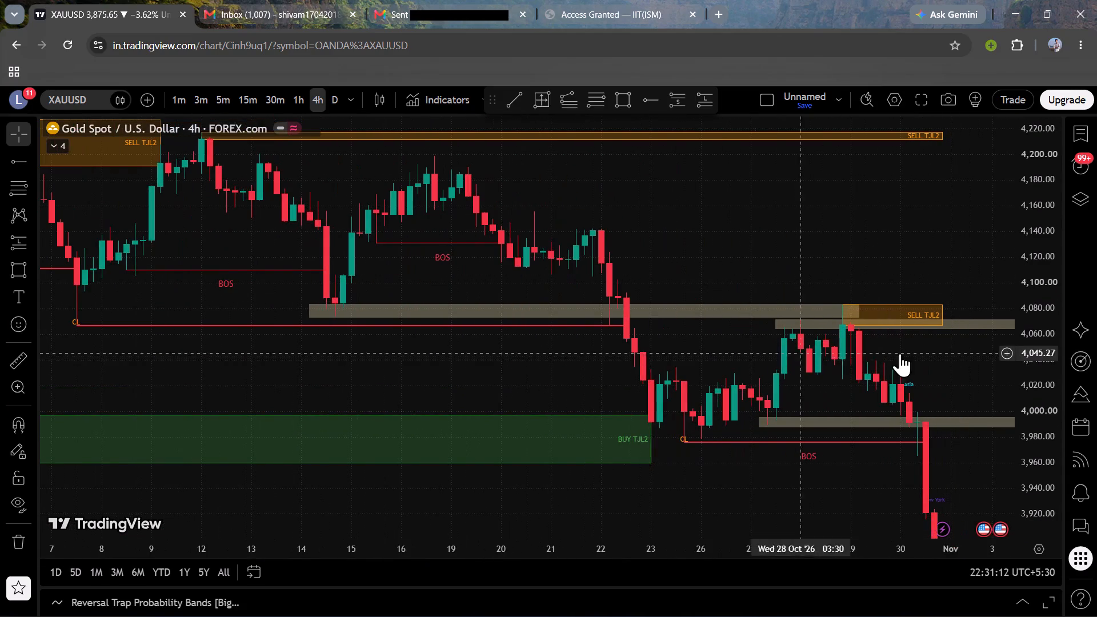
{"action": "left_click_drag", "start_coordinate": [1038, 428], "coordinate": [954, 195]}
{"action": "left_click_drag", "start_coordinate": [884, 209], "coordinate": [780, 186]}
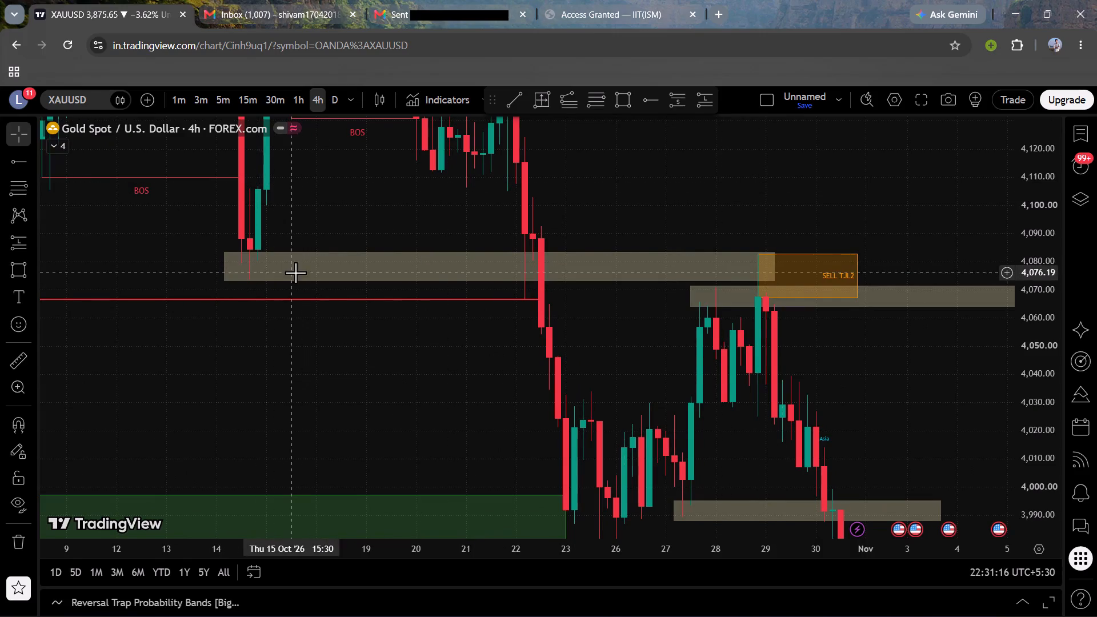
{"action": "left_click", "coordinate": [305, 282]}
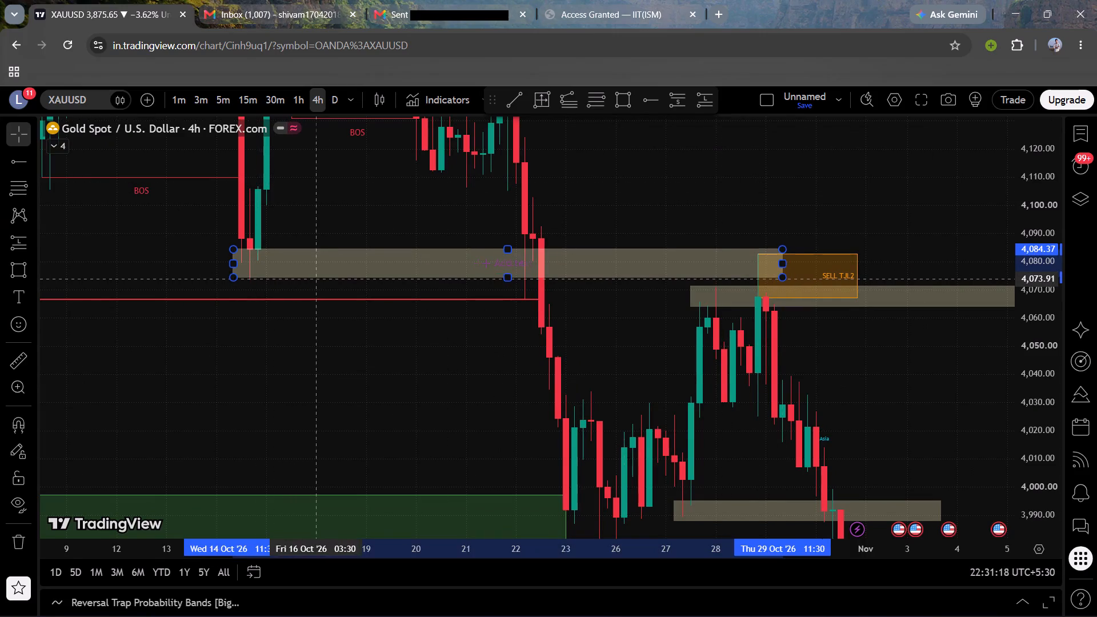
{"action": "left_click", "coordinate": [649, 219]}
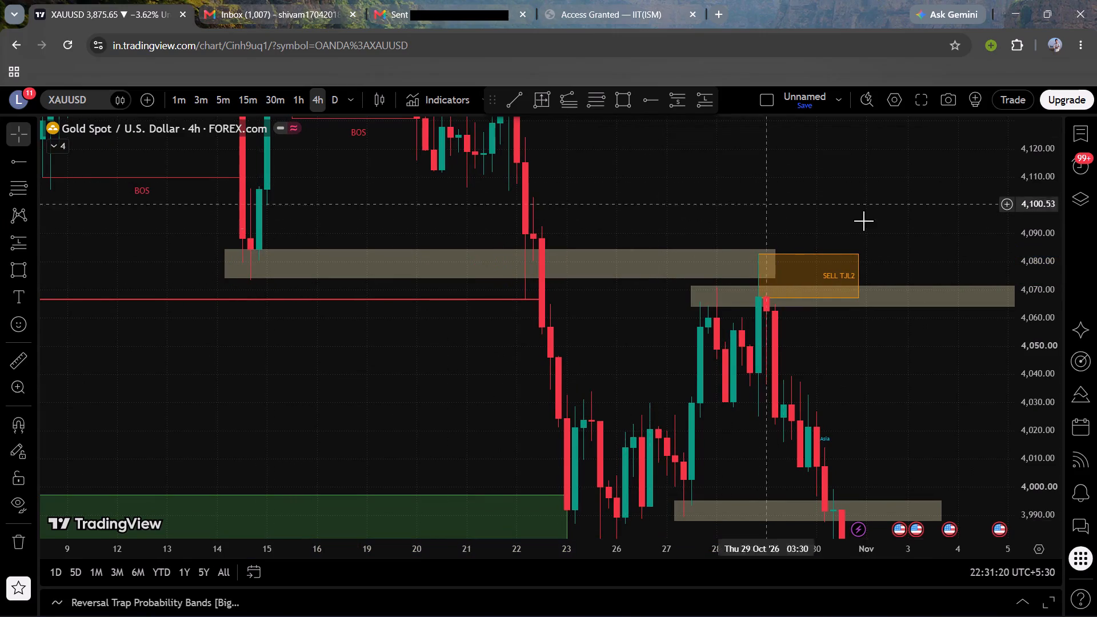
Move the start of the September zone whose lower edge is 4,244.66 slightly earlier, to about 24 September, with its top near 4,254.12.
{"action": "left_click_drag", "start_coordinate": [1054, 241], "coordinate": [1026, 396]}
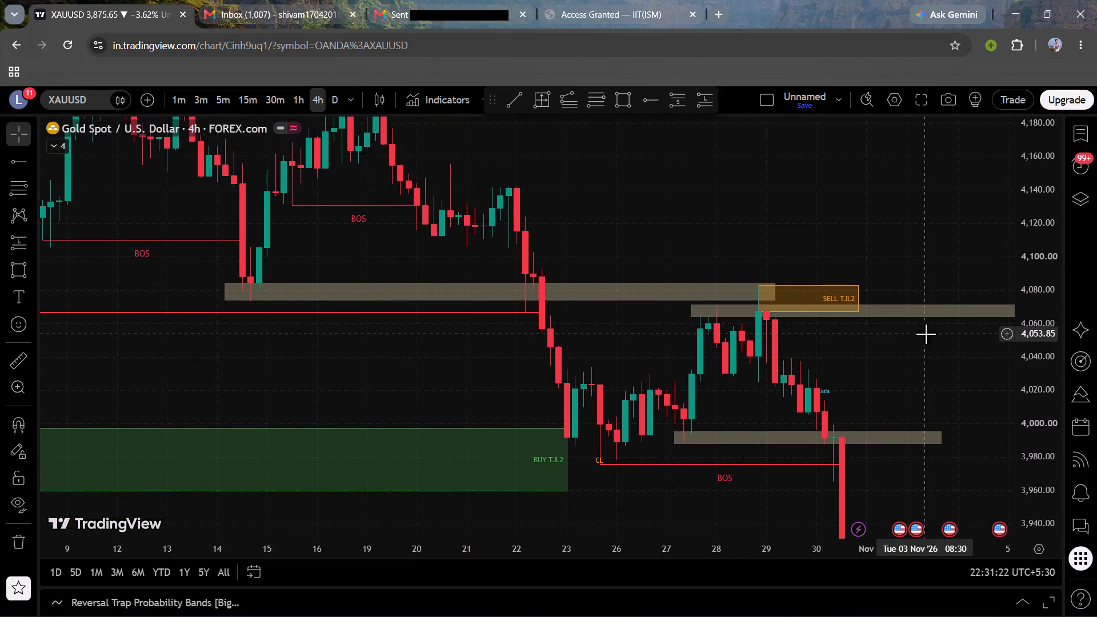
{"action": "left_click_drag", "start_coordinate": [924, 334], "coordinate": [908, 448]}
{"action": "scroll", "coordinate": [752, 347], "scroll_direction": "down", "scroll_amount": 3}
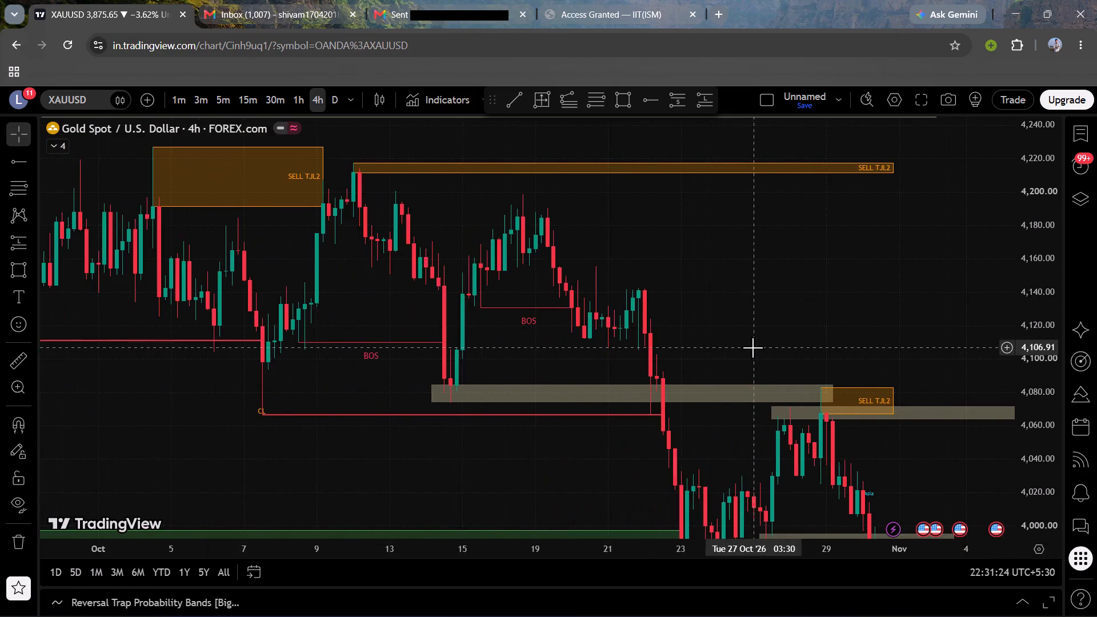
{"action": "scroll", "coordinate": [770, 342], "scroll_direction": "down", "scroll_amount": 3}
{"action": "left_click_drag", "start_coordinate": [375, 365], "coordinate": [276, 477]}
{"action": "left_click_drag", "start_coordinate": [125, 208], "coordinate": [120, 207]}
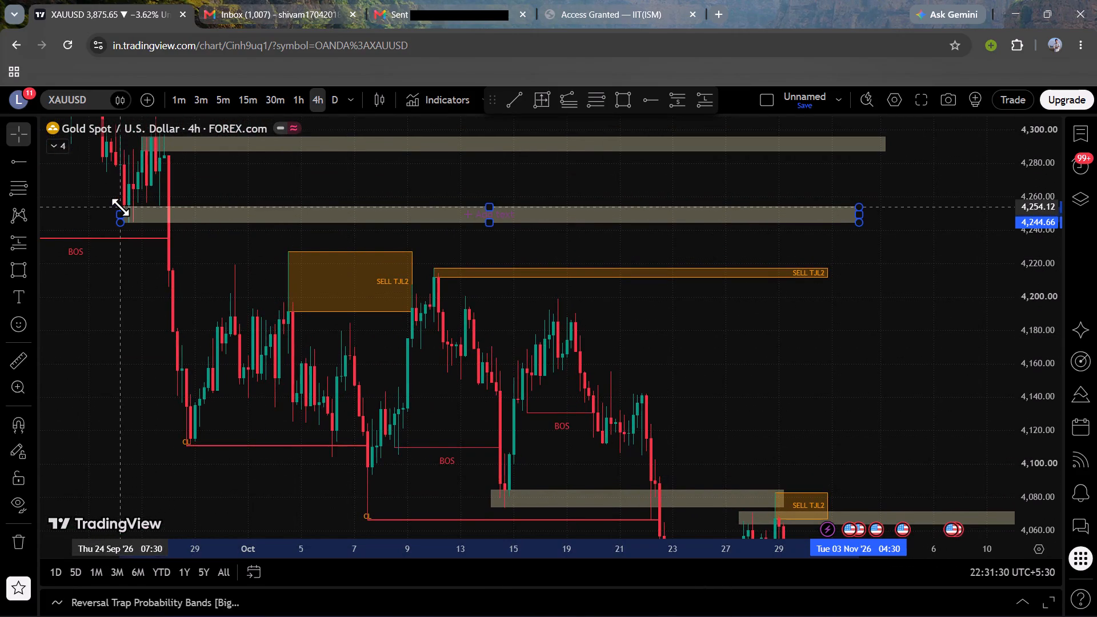
{"action": "left_click_drag", "start_coordinate": [120, 207], "coordinate": [118, 206]}
Examine the late-September through October swings against the marked zones and the SELL TJL2 boxes.
{"action": "left_click_drag", "start_coordinate": [237, 258], "coordinate": [241, 382]}
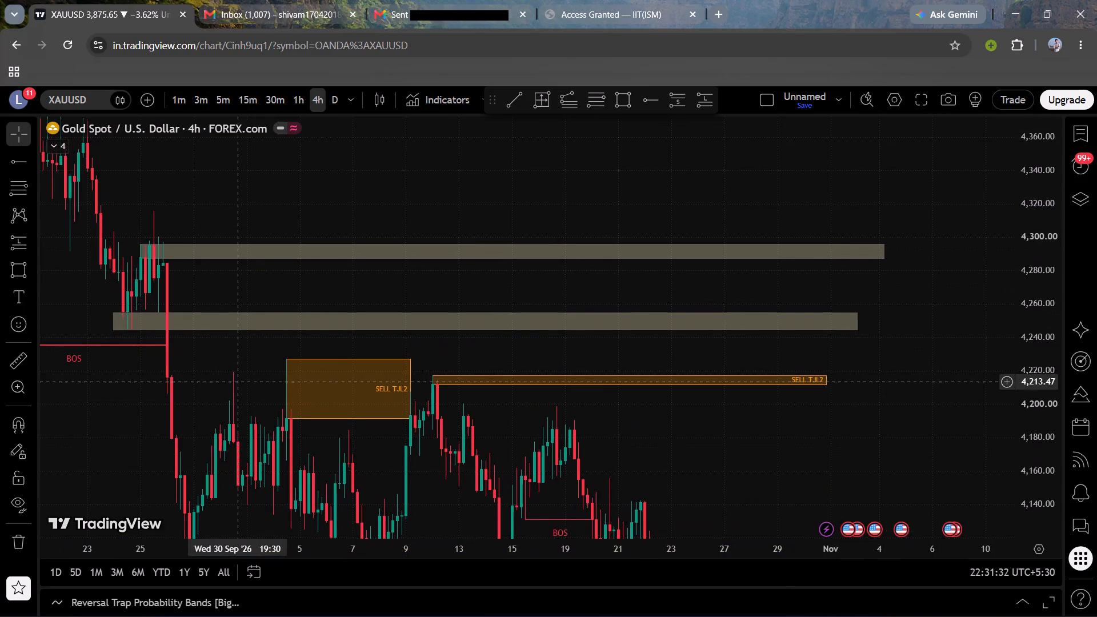
{"action": "left_click_drag", "start_coordinate": [241, 382], "coordinate": [242, 382]}
{"action": "left_click_drag", "start_coordinate": [260, 285], "coordinate": [289, 320]}
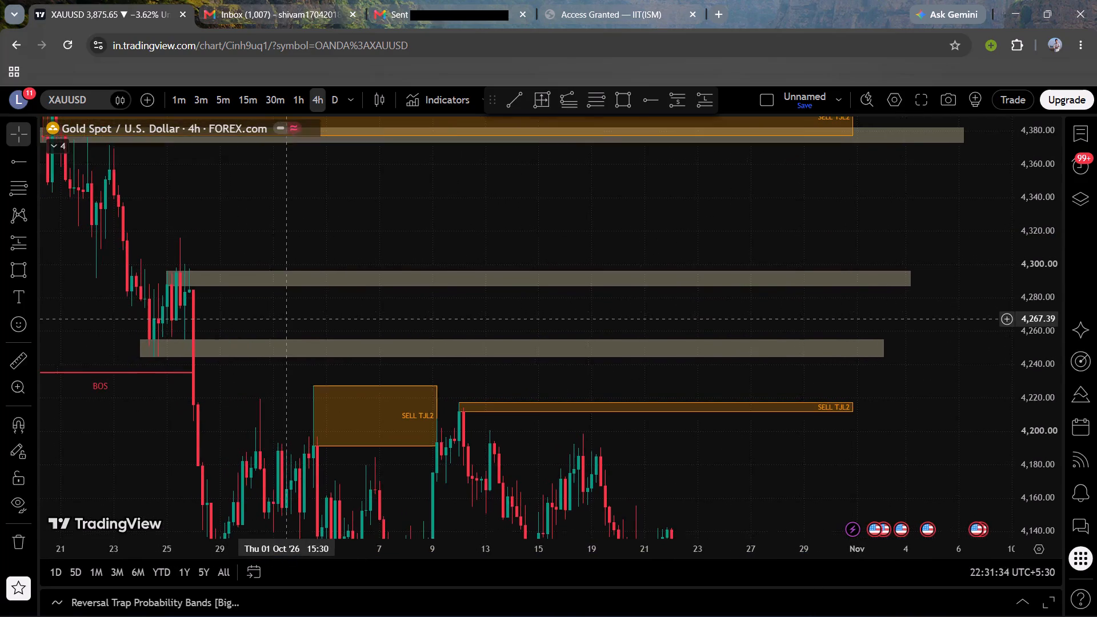
{"action": "left_click_drag", "start_coordinate": [289, 320], "coordinate": [419, 424]}
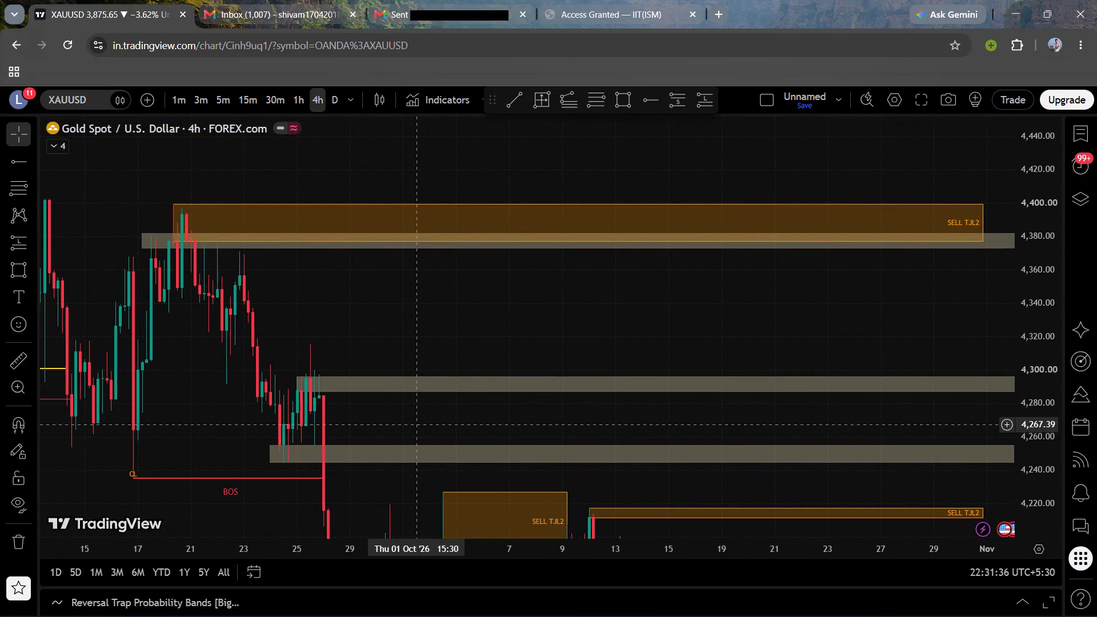
{"action": "left_click_drag", "start_coordinate": [419, 424], "coordinate": [419, 423]}
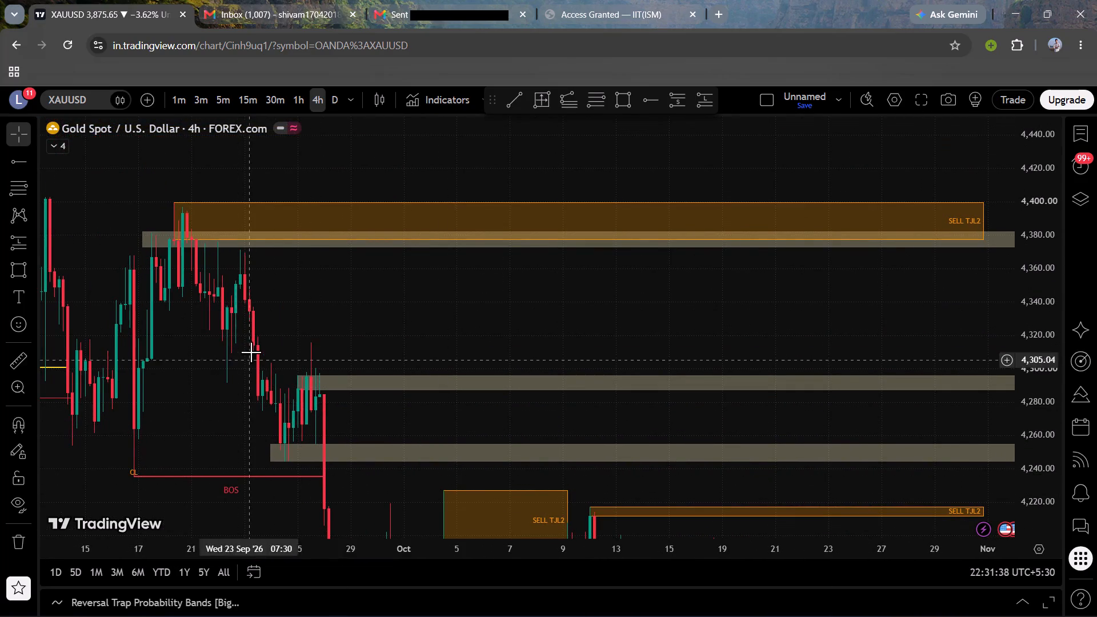
{"action": "left_click_drag", "start_coordinate": [347, 312], "coordinate": [306, 275]}
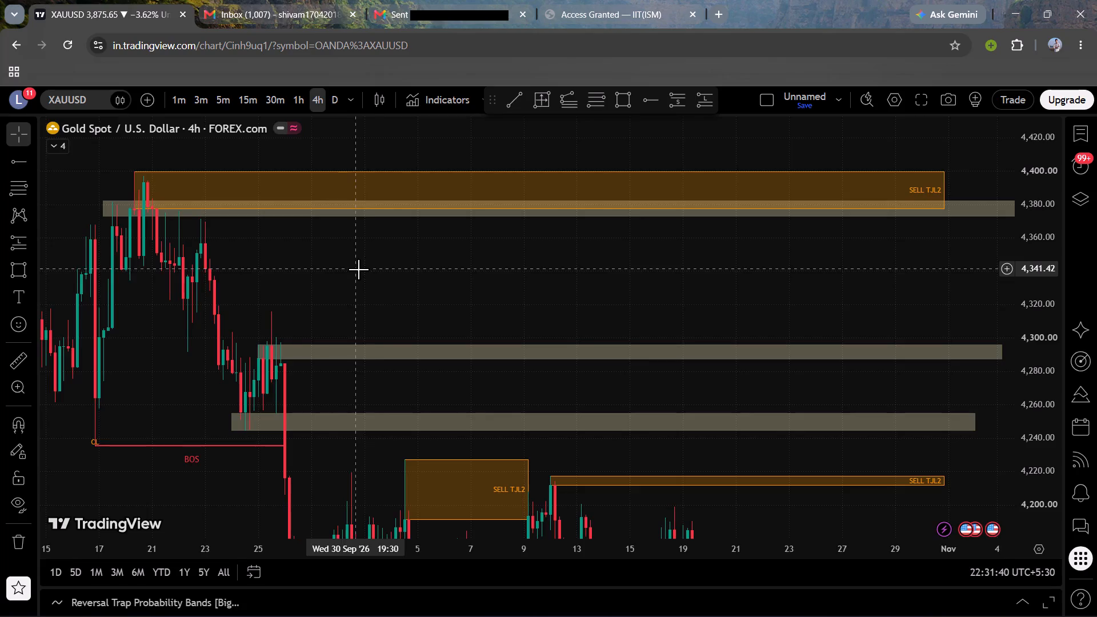
{"action": "left_click_drag", "start_coordinate": [379, 285], "coordinate": [313, 229]}
{"action": "left_click_drag", "start_coordinate": [458, 303], "coordinate": [409, 259]}
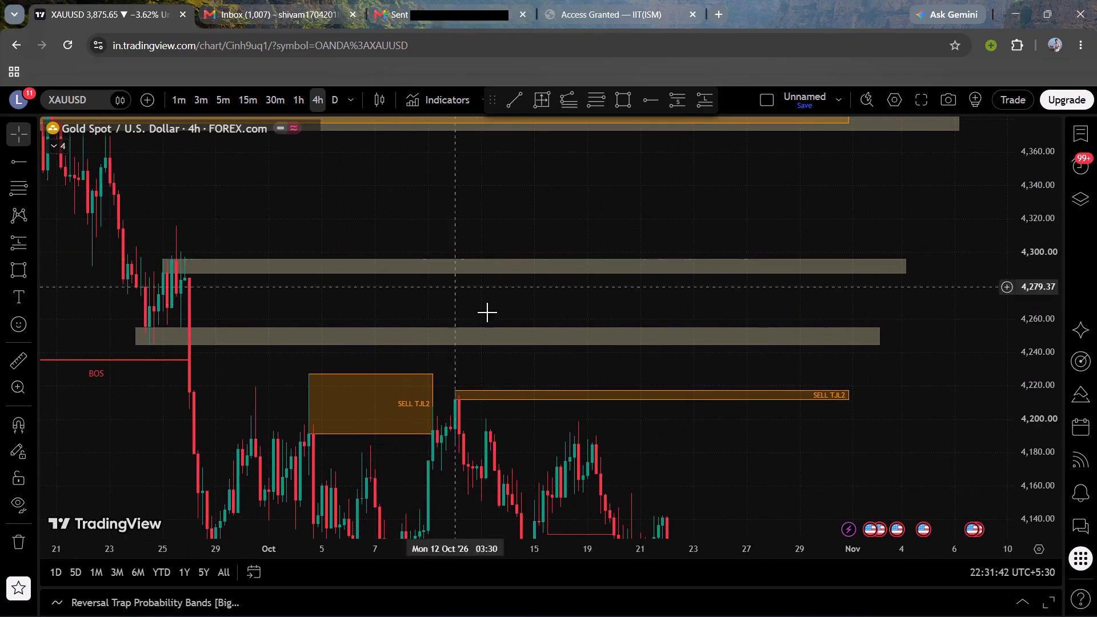
{"action": "left_click_drag", "start_coordinate": [519, 302], "coordinate": [362, 196]}
{"action": "left_click_drag", "start_coordinate": [578, 419], "coordinate": [585, 365]}
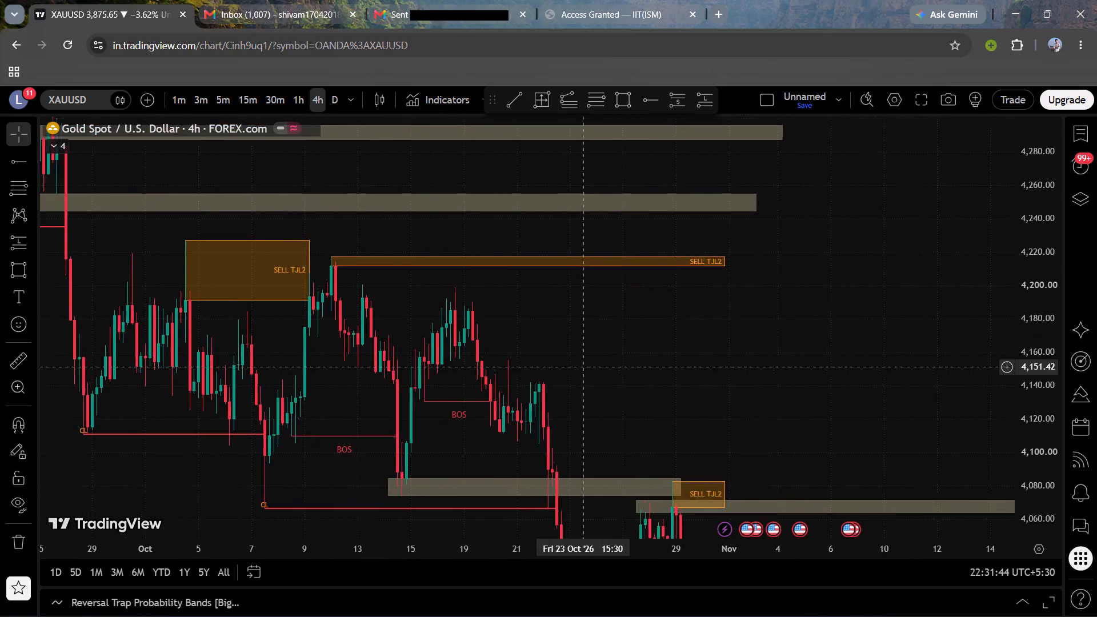
{"action": "left_click_drag", "start_coordinate": [585, 365], "coordinate": [641, 278]}
{"action": "left_click_drag", "start_coordinate": [743, 321], "coordinate": [631, 259]}
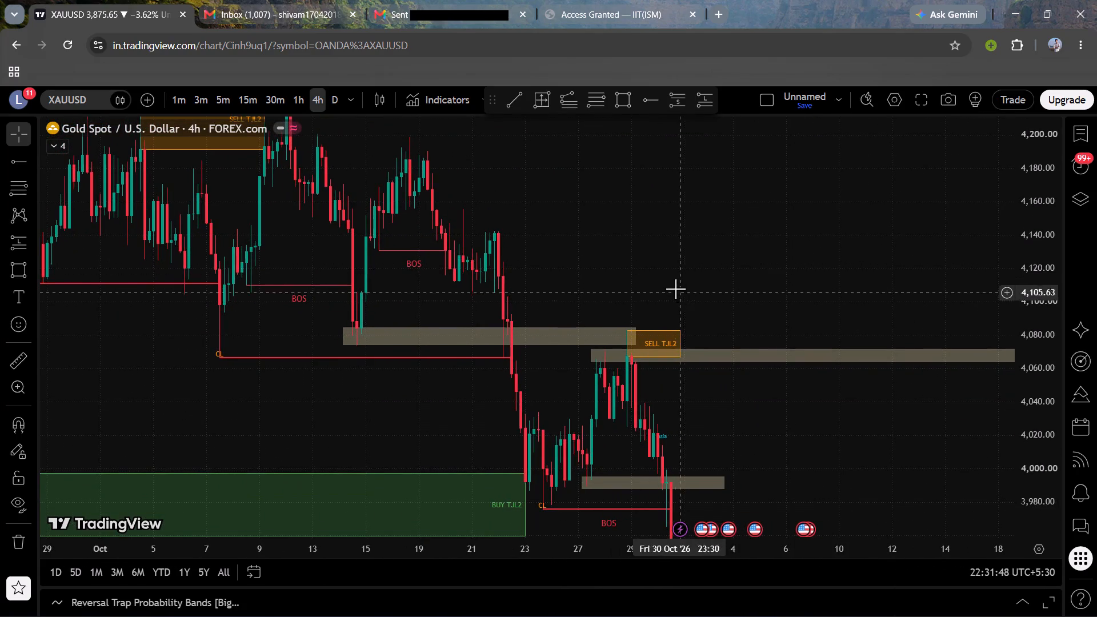
{"action": "left_click_drag", "start_coordinate": [675, 289], "coordinate": [636, 275]}
{"action": "left_click_drag", "start_coordinate": [636, 275], "coordinate": [567, 255]}
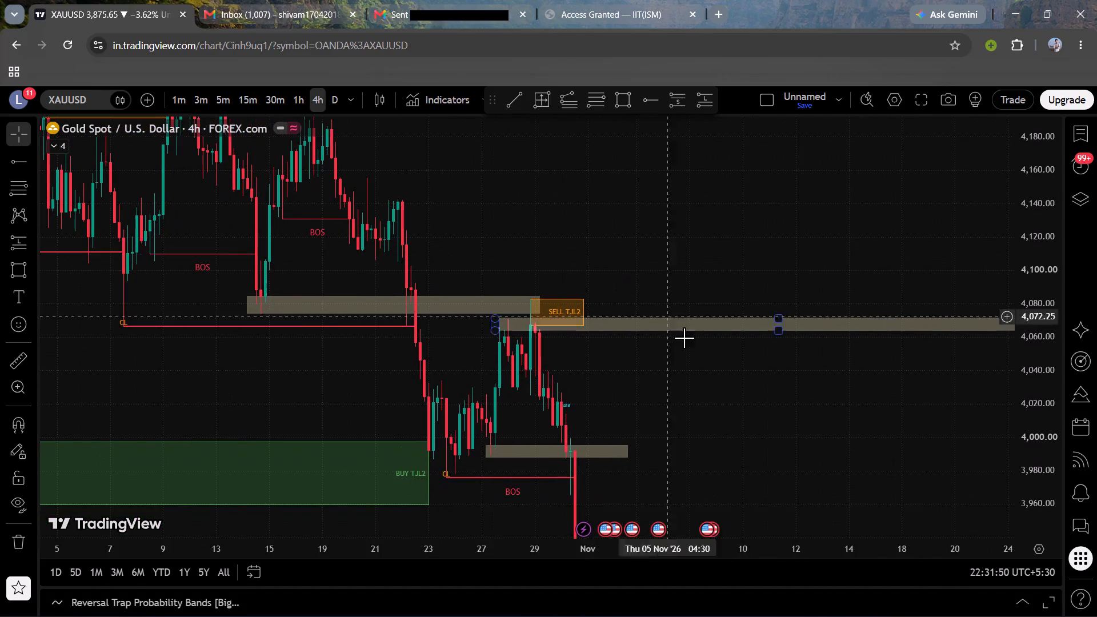
{"action": "left_click_drag", "start_coordinate": [698, 371], "coordinate": [526, 289]}
{"action": "left_click_drag", "start_coordinate": [638, 314], "coordinate": [577, 300]}
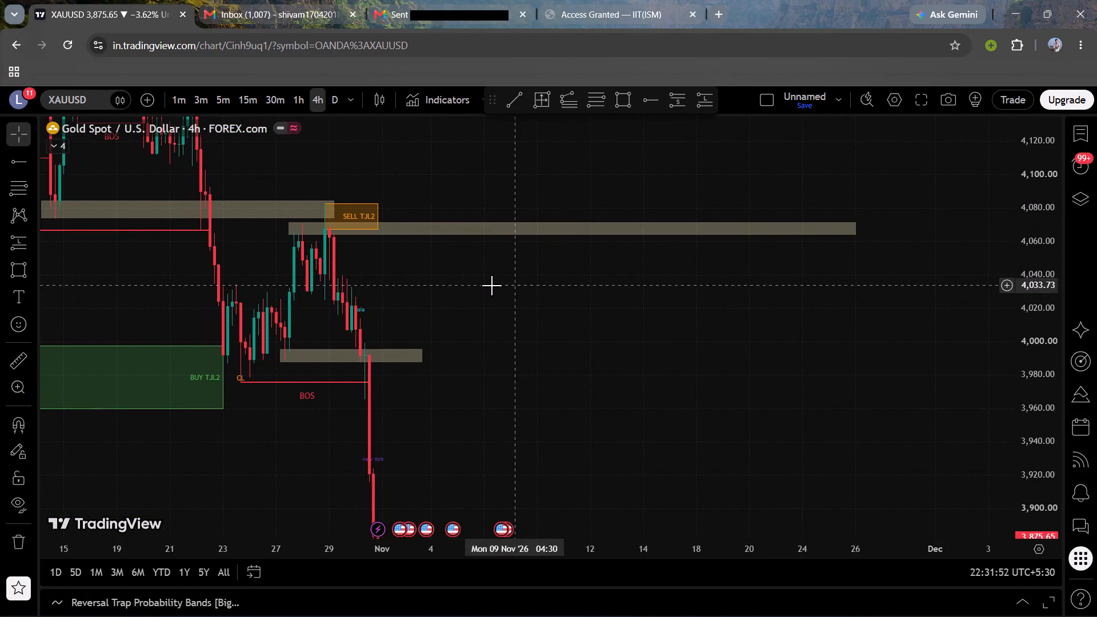
Draw a rectangle zone over the late-October lows from 23 October to about 17 November, between about 3,989.23 and 3,975.96.
{"action": "scroll", "coordinate": [616, 271], "scroll_direction": "up", "scroll_amount": 3}
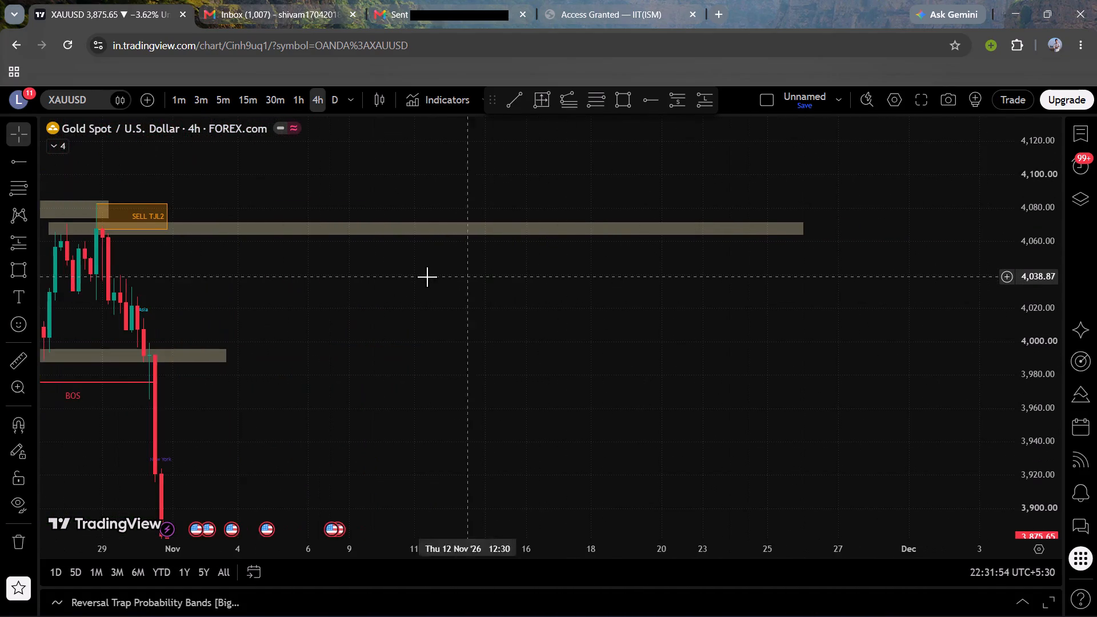
{"action": "left_click_drag", "start_coordinate": [427, 277], "coordinate": [554, 324]}
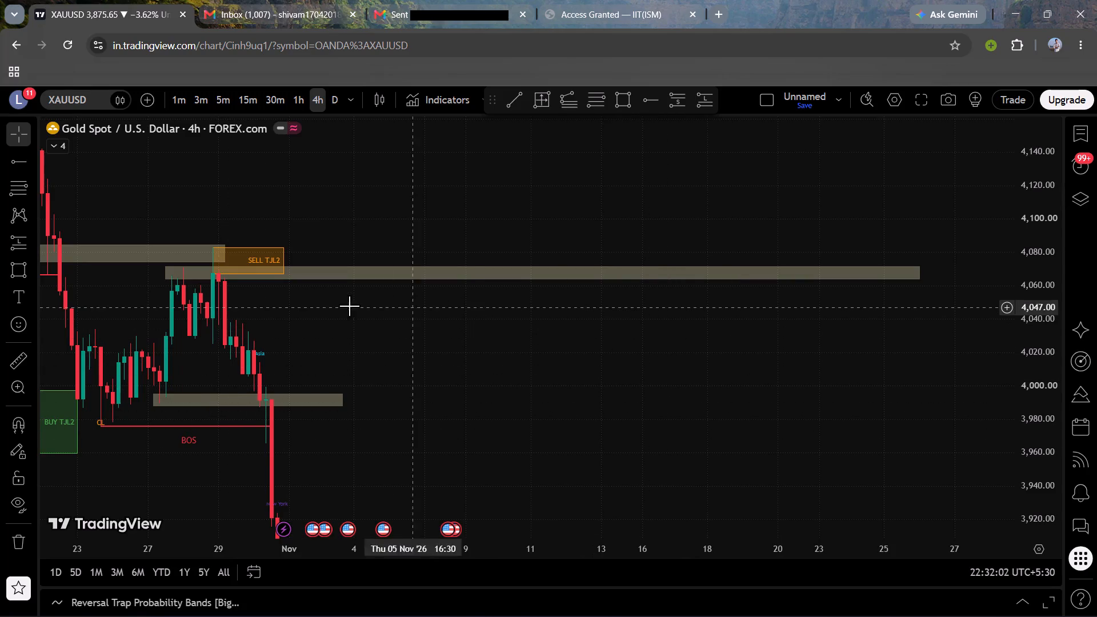
{"action": "left_click_drag", "start_coordinate": [426, 336], "coordinate": [414, 330]}
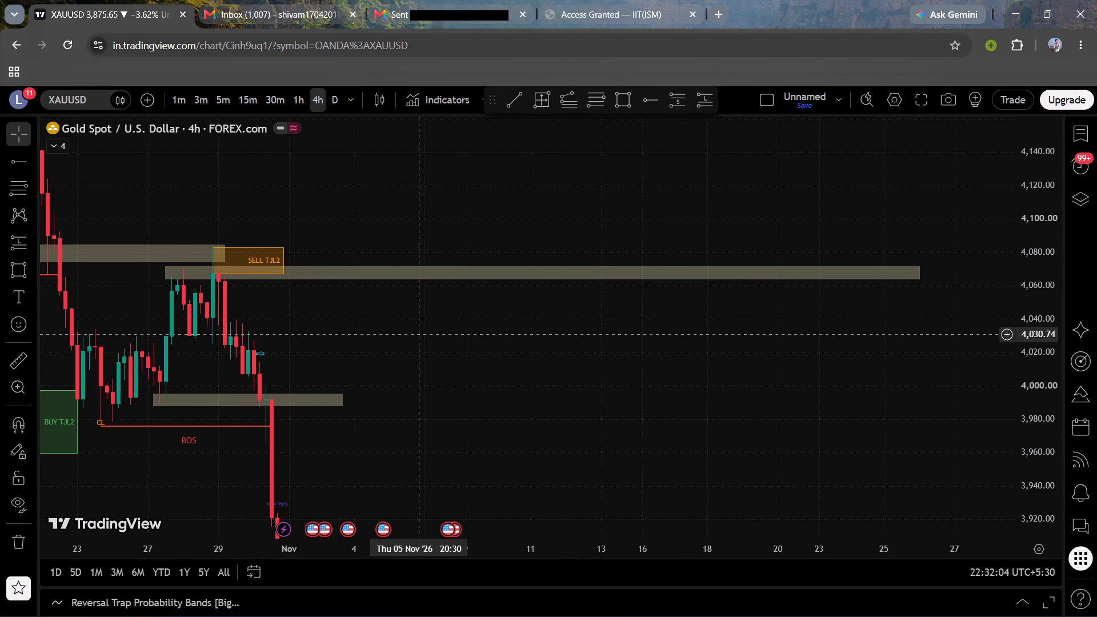
{"action": "left_click_drag", "start_coordinate": [414, 330], "coordinate": [398, 315]}
{"action": "left_click_drag", "start_coordinate": [400, 315], "coordinate": [443, 223]}
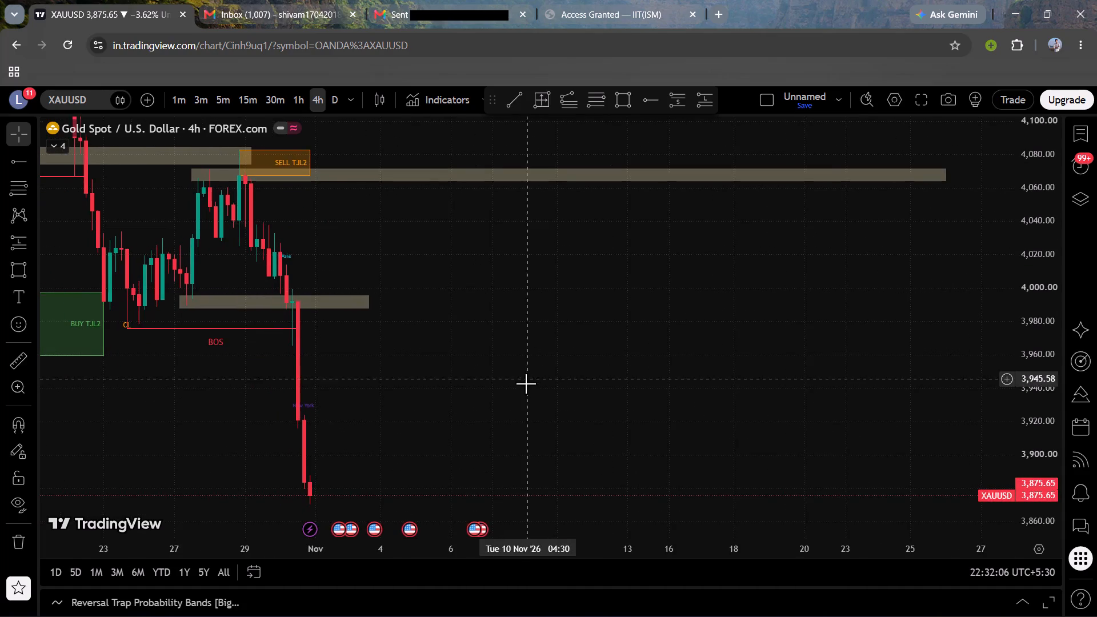
{"action": "left_click_drag", "start_coordinate": [526, 383], "coordinate": [522, 341]}
{"action": "left_click_drag", "start_coordinate": [428, 352], "coordinate": [511, 371]}
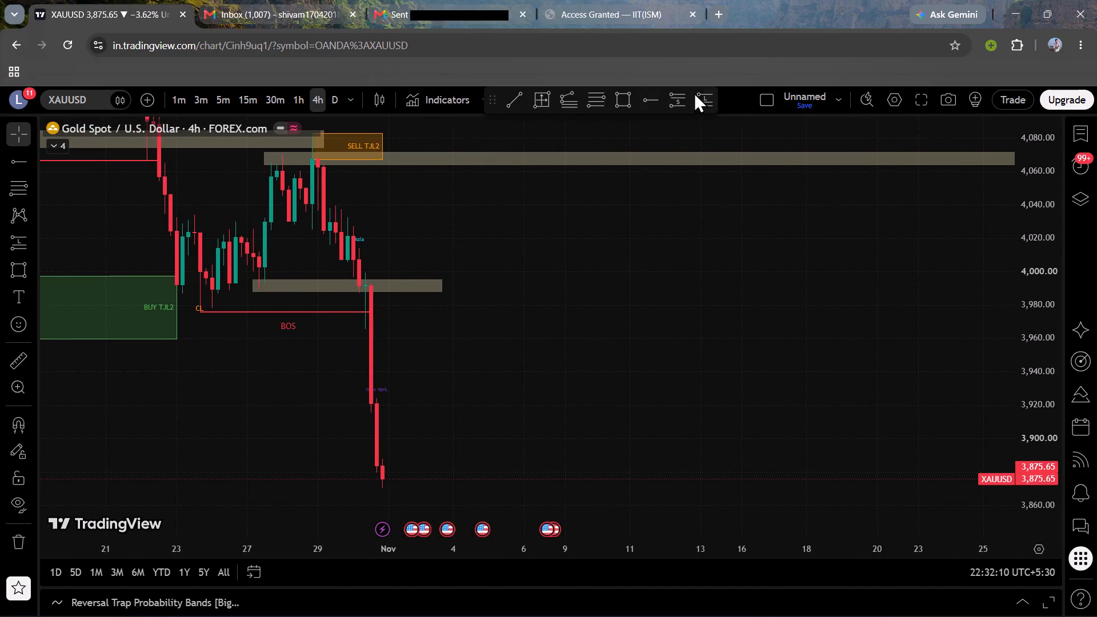
{"action": "left_click", "coordinate": [623, 101]}
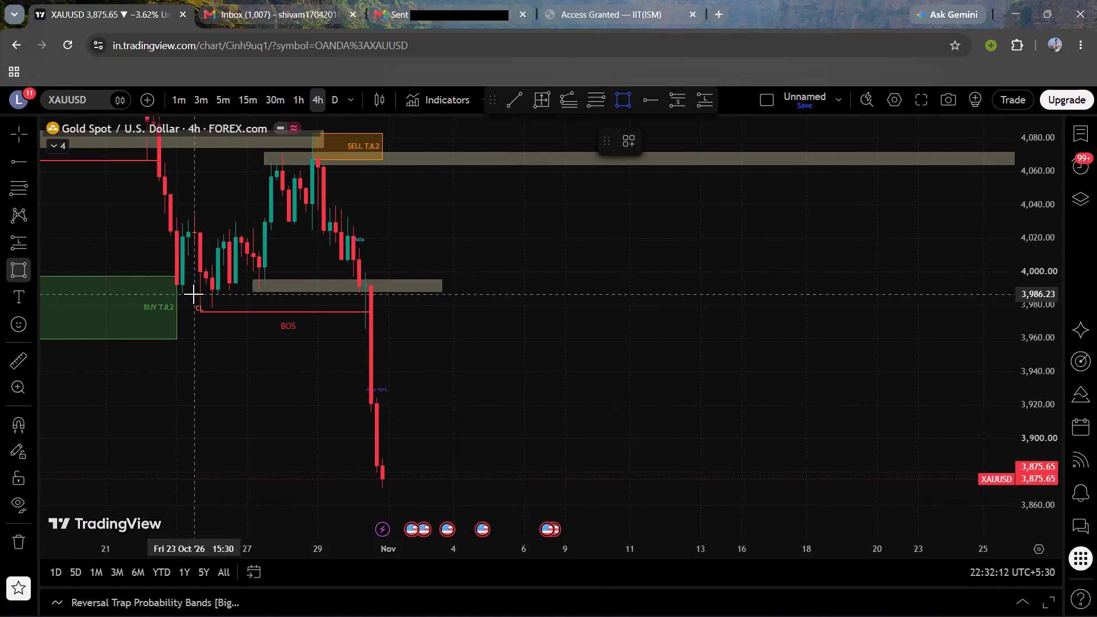
{"action": "left_click", "coordinate": [193, 290]}
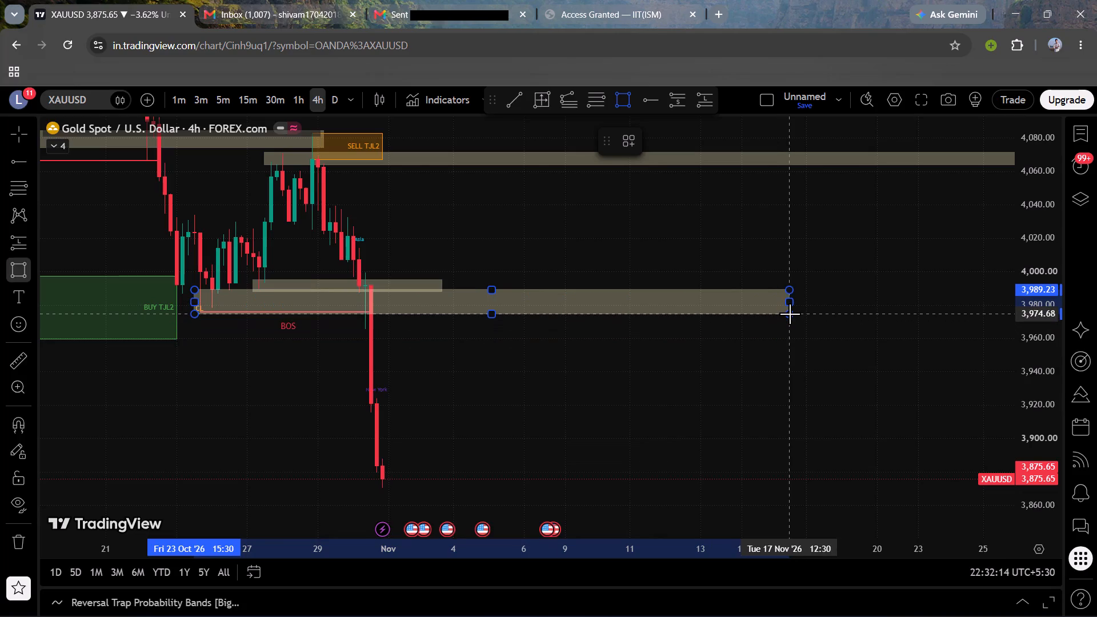
{"action": "left_click", "coordinate": [790, 312]}
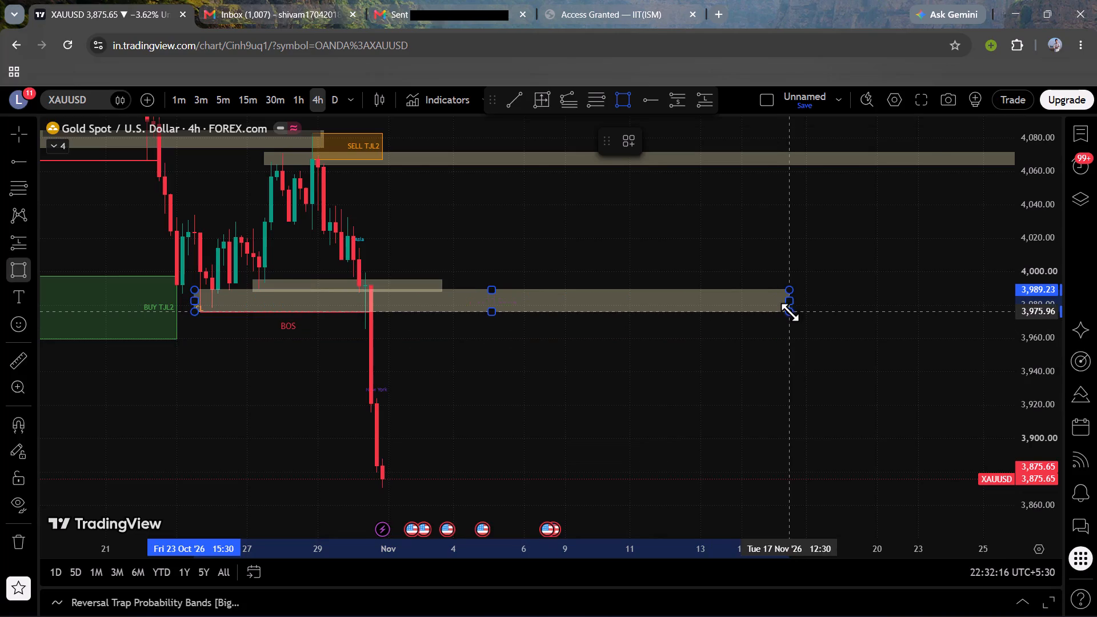
Adjust the end of the new late-October low zone to about 16 November.
{"action": "left_click_drag", "start_coordinate": [753, 369], "coordinate": [655, 388]}
{"action": "left_click_drag", "start_coordinate": [702, 318], "coordinate": [902, 293]}
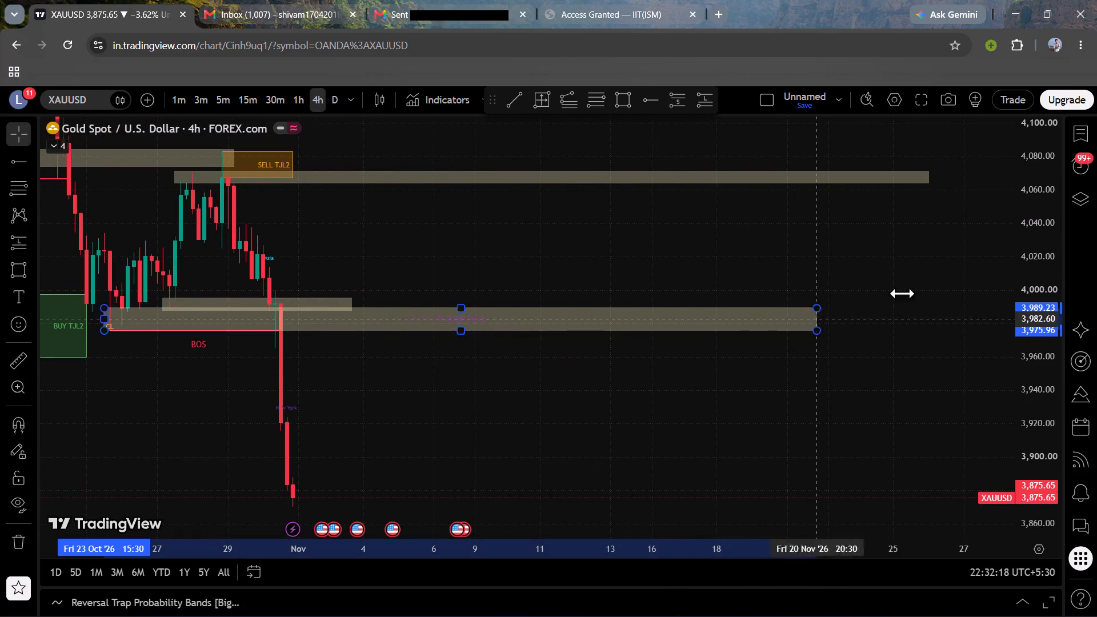
{"action": "left_click_drag", "start_coordinate": [902, 293], "coordinate": [677, 308]}
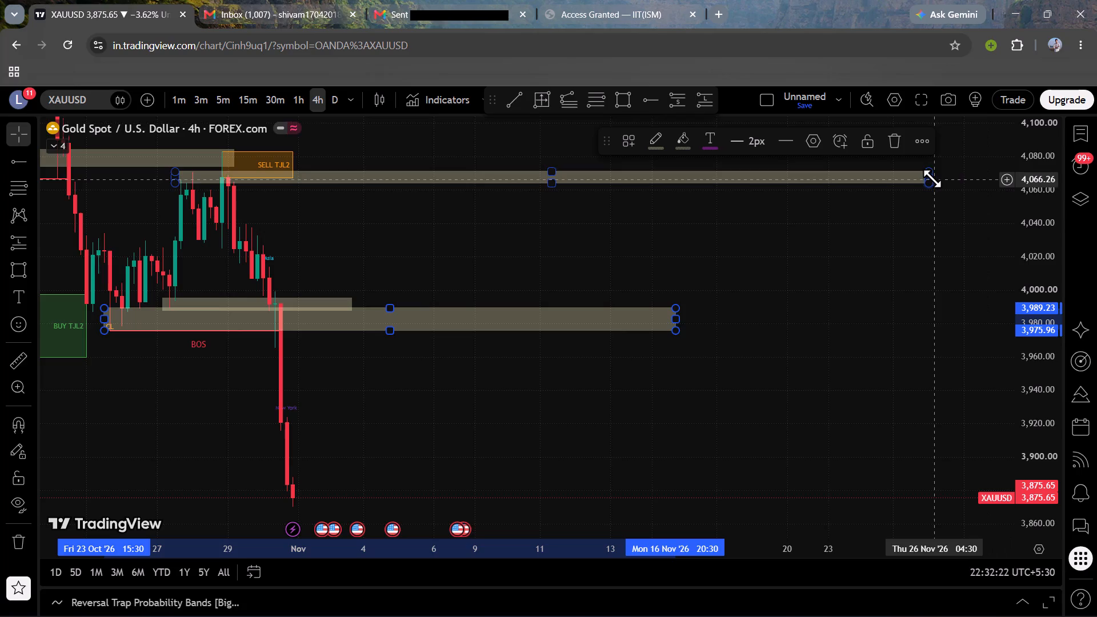
Shorten the zone over the late-October highs near 4,066 so it ends at about 16 November, level with the low zone.
{"action": "left_click_drag", "start_coordinate": [934, 178], "coordinate": [673, 178]}
Examine the overlapping zones at the late-October lows on the 4-hour and 1-hour charts.
{"action": "left_click_drag", "start_coordinate": [675, 237], "coordinate": [956, 305]}
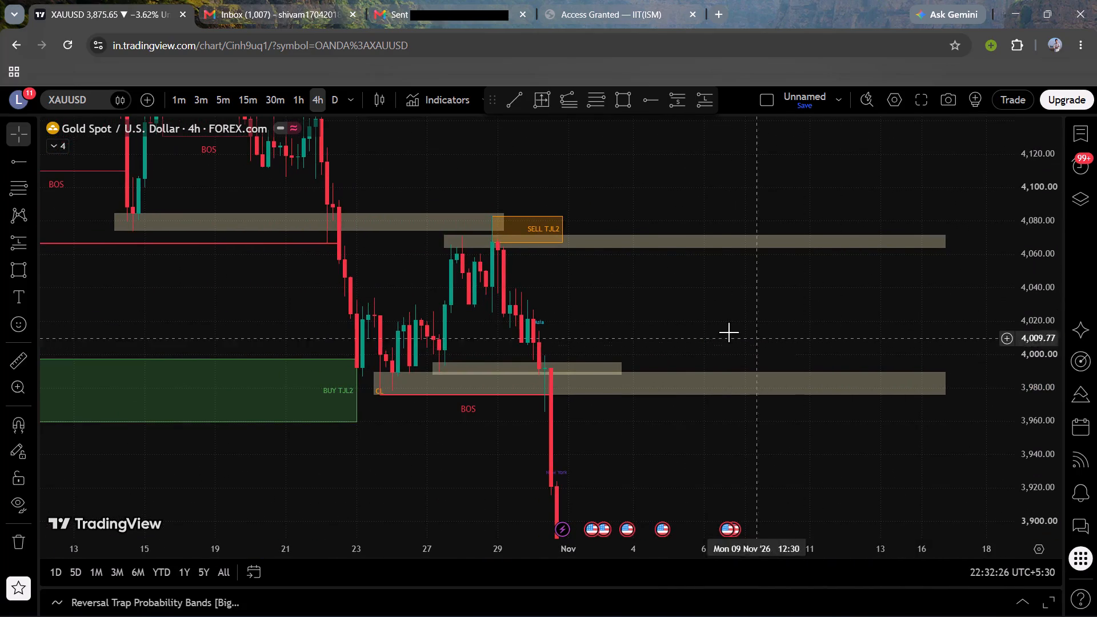
{"action": "scroll", "coordinate": [639, 328], "scroll_direction": "up", "scroll_amount": 2}
{"action": "left_click_drag", "start_coordinate": [615, 334], "coordinate": [825, 288]}
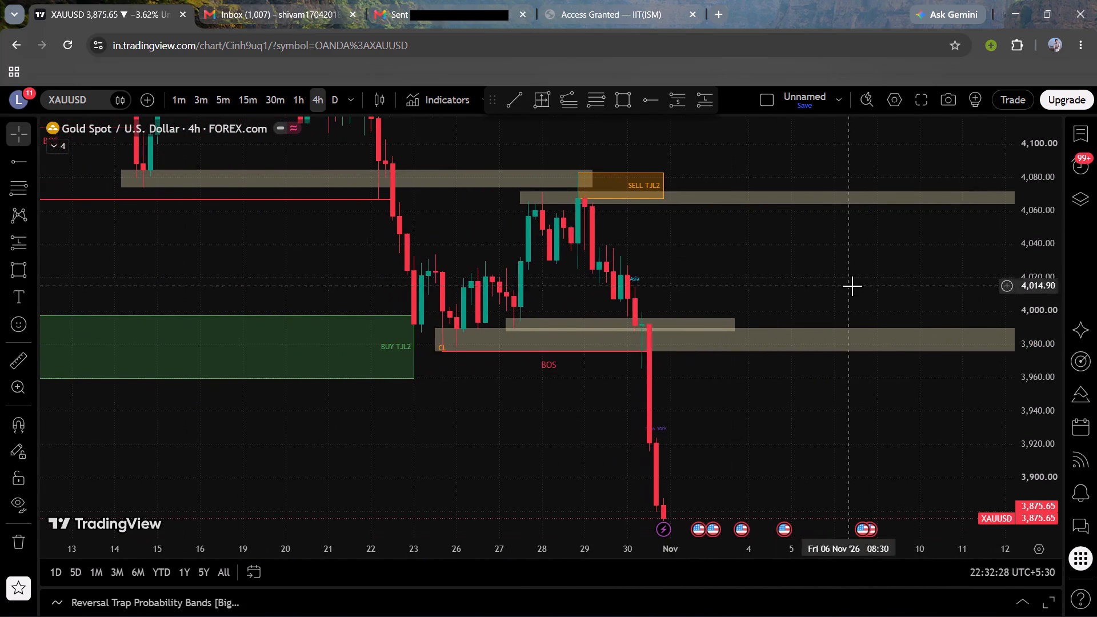
{"action": "left_click_drag", "start_coordinate": [842, 420], "coordinate": [674, 379]}
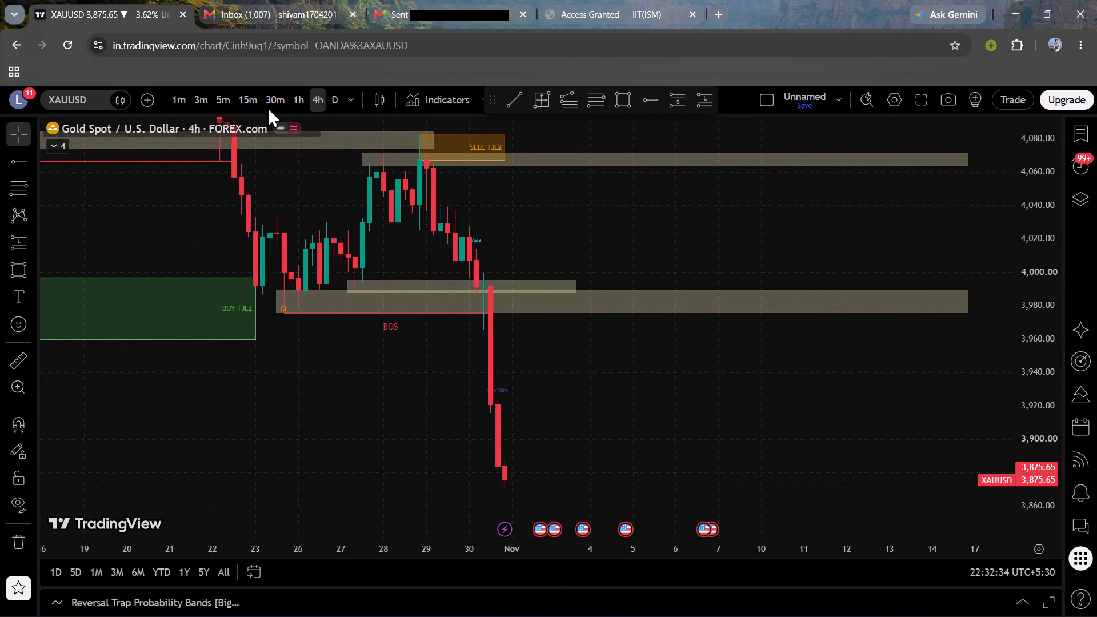
{"action": "left_click", "coordinate": [295, 97]}
{"action": "scroll", "coordinate": [503, 392], "scroll_direction": "down", "scroll_amount": 4}
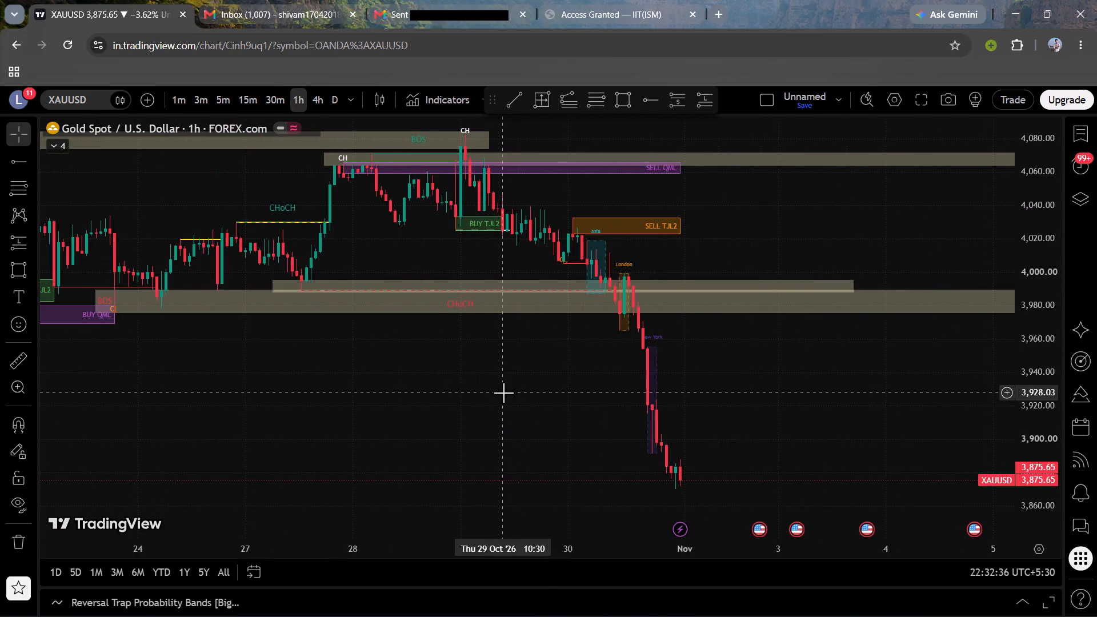
{"action": "scroll", "coordinate": [503, 392], "scroll_direction": "down", "scroll_amount": 2}
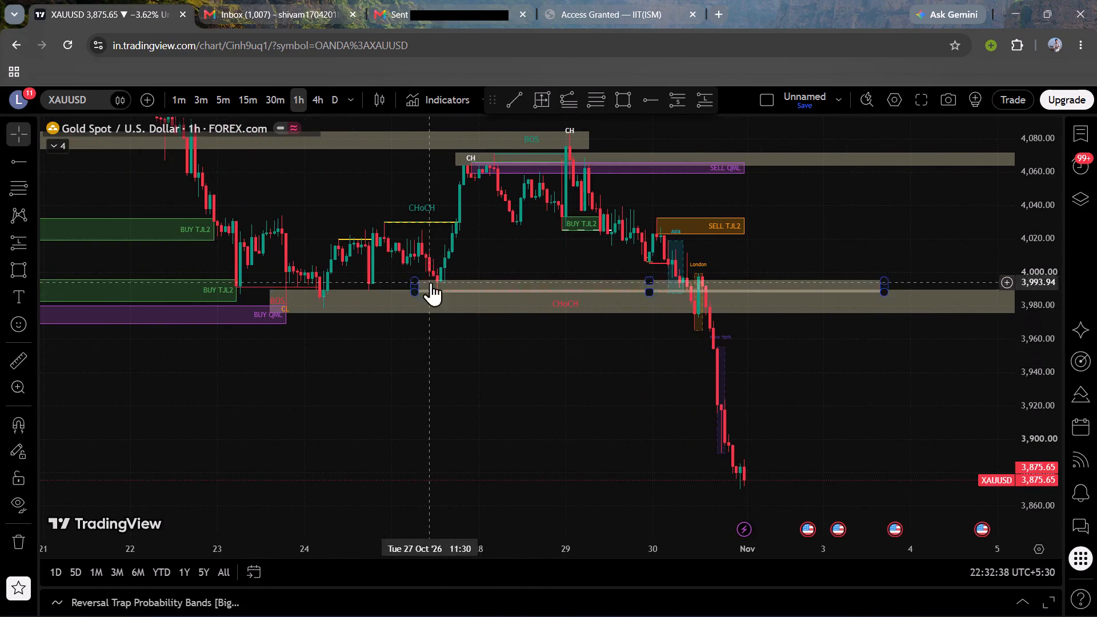
{"action": "left_click", "coordinate": [431, 282]}
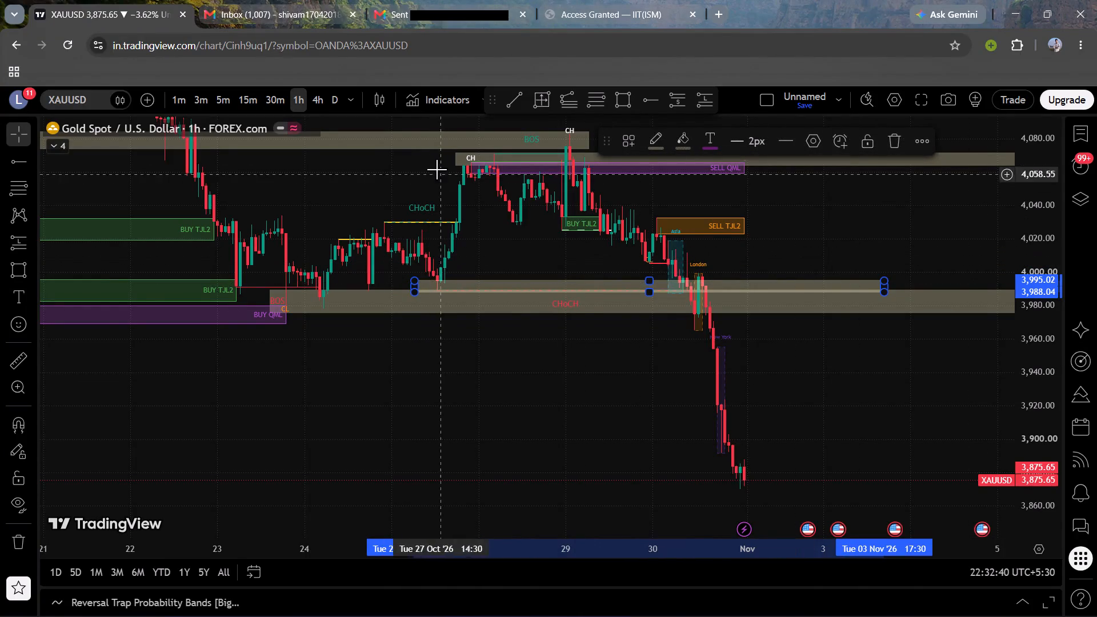
On the 4-hour chart, delete the small late-October zone between 3,995.02 and 3,988.04.
{"action": "left_click", "coordinate": [311, 97]}
{"action": "scroll", "coordinate": [567, 407], "scroll_direction": "up", "scroll_amount": 3}
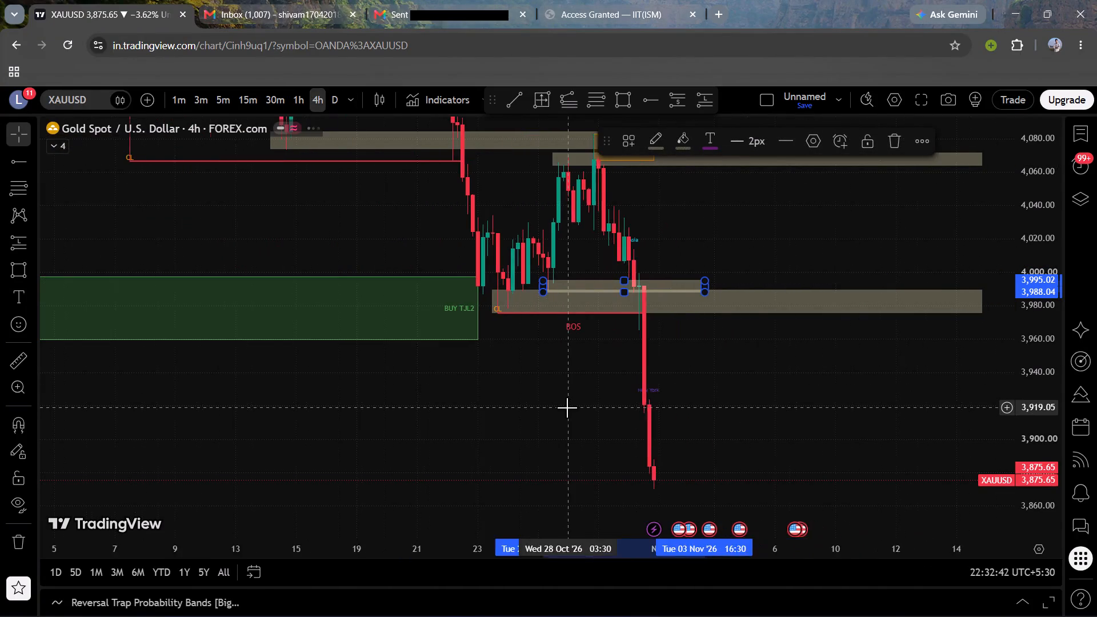
{"action": "scroll", "coordinate": [567, 407], "scroll_direction": "up", "scroll_amount": 1}
{"action": "left_click_drag", "start_coordinate": [682, 404], "coordinate": [582, 402]}
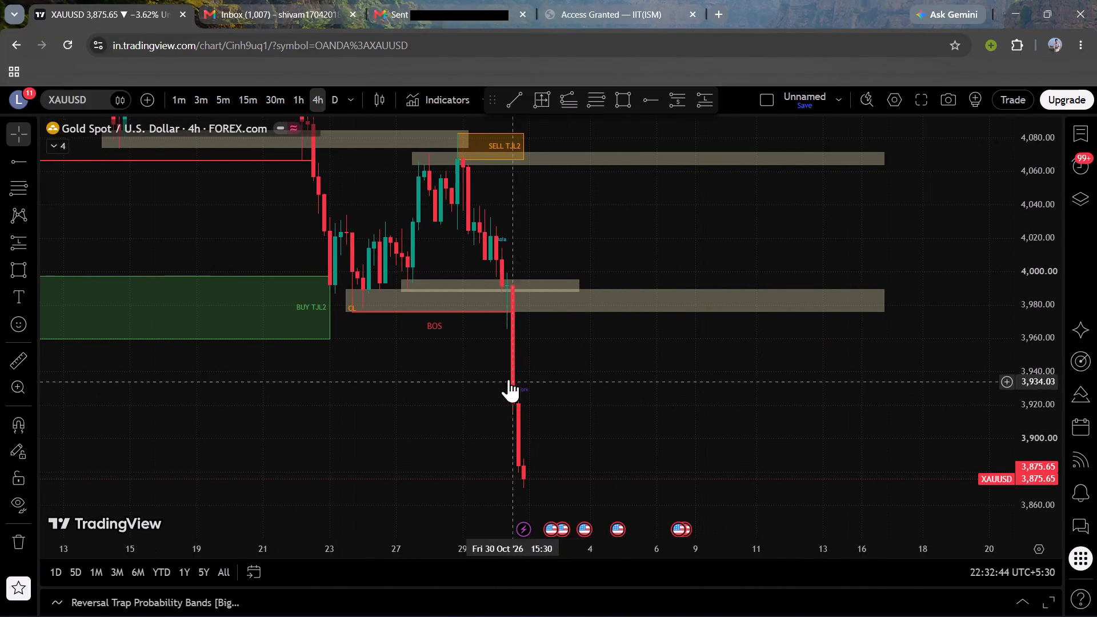
{"action": "left_click", "coordinate": [552, 286]}
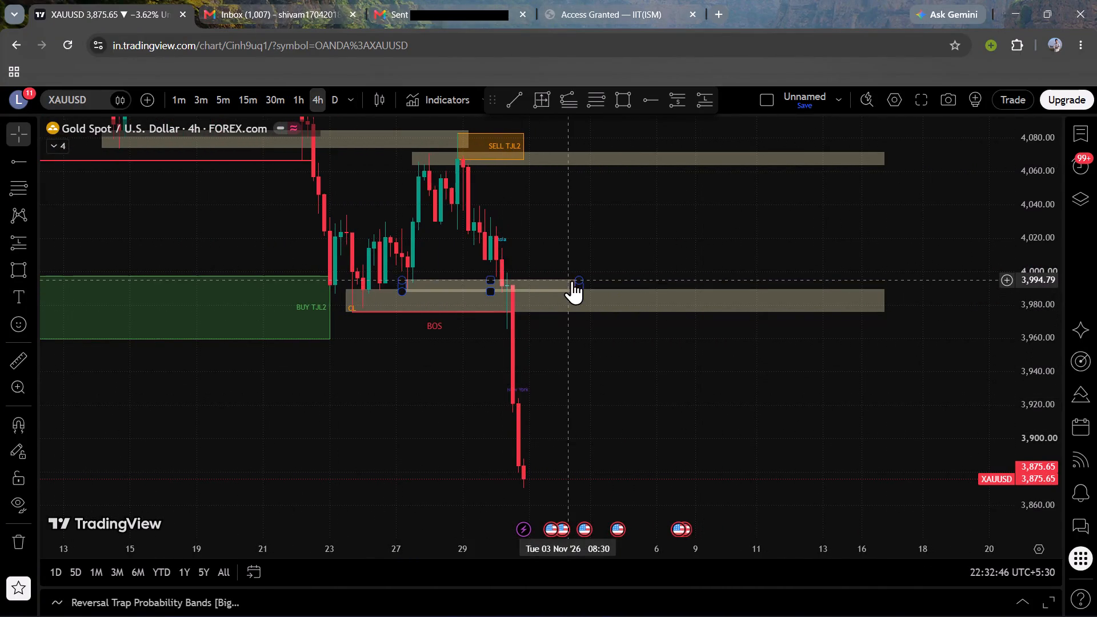
{"action": "left_click", "coordinate": [572, 281]}
{"action": "left_click", "coordinate": [895, 135]}
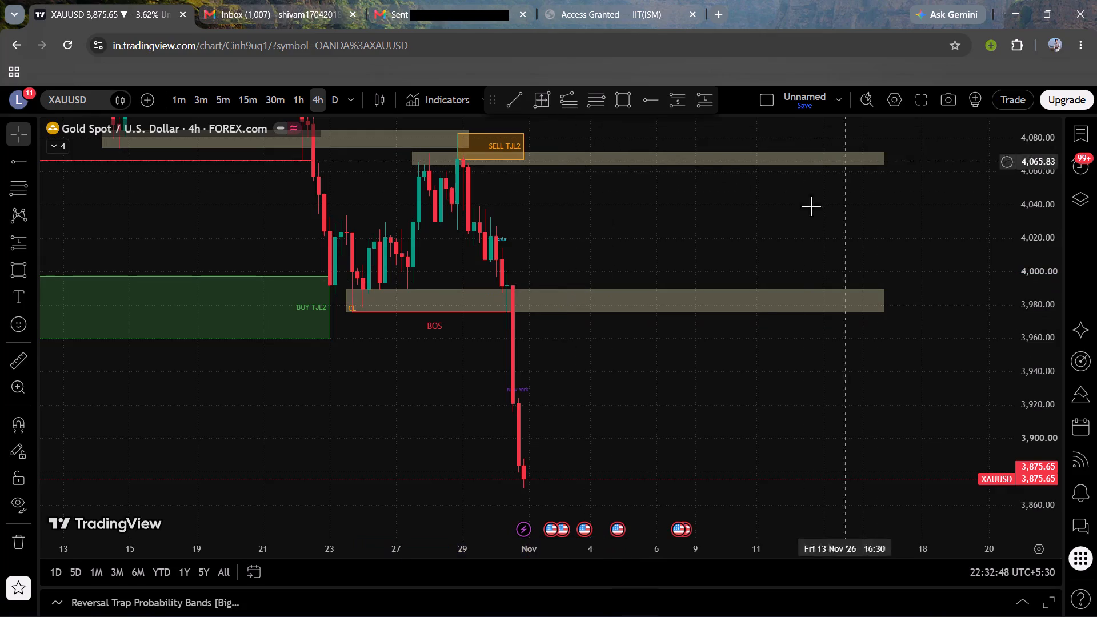
Open Instagram in a new browser tab.
{"action": "left_click_drag", "start_coordinate": [749, 247], "coordinate": [760, 303]}
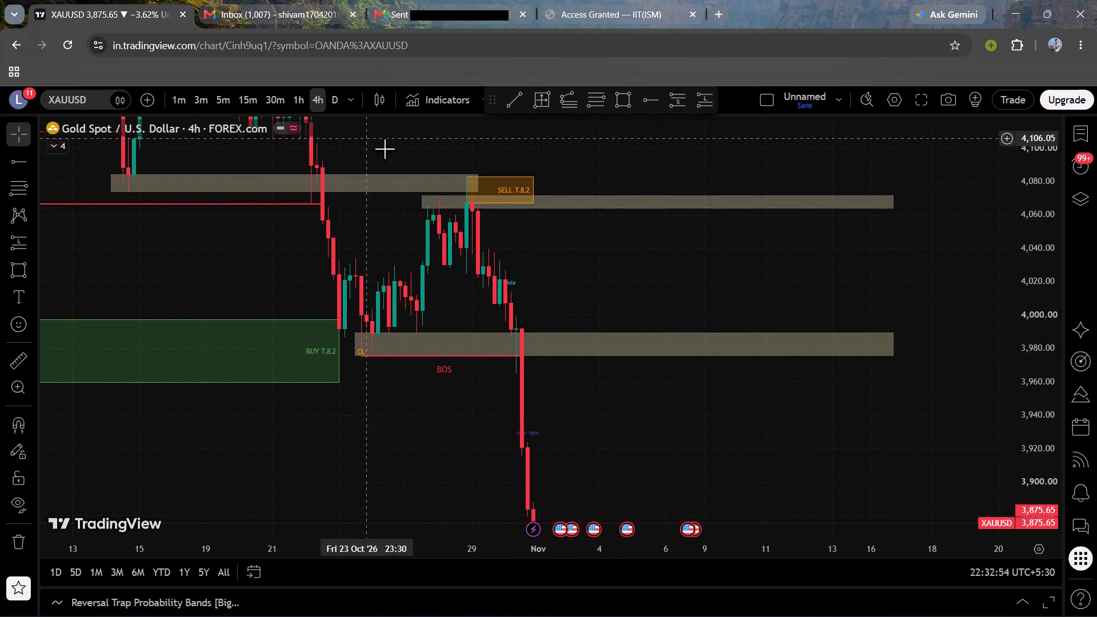
{"action": "left_click", "coordinate": [601, 0]}
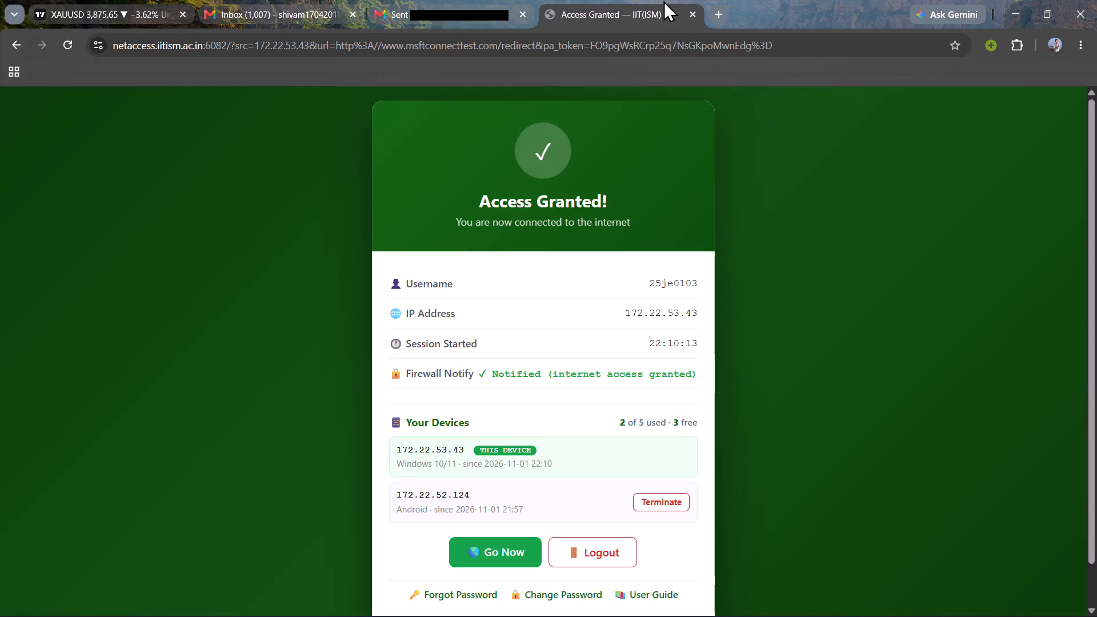
{"action": "left_click", "coordinate": [710, 10]}
{"action": "left_click", "coordinate": [624, 439]}
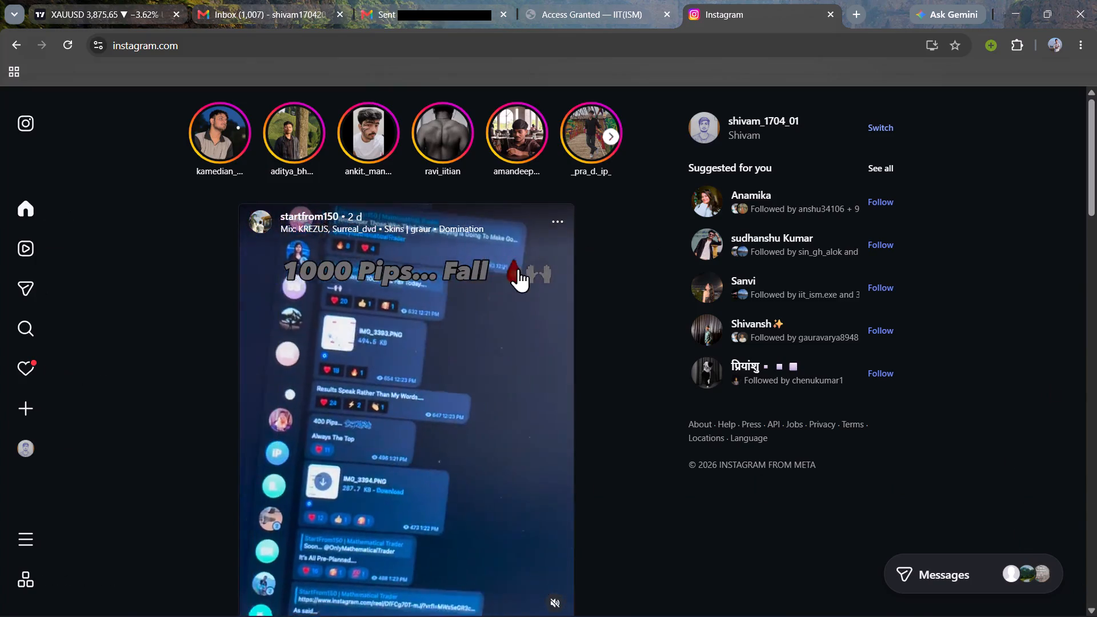
View a few of the followed accounts' stories, close the story viewer and skim the home feed.
{"action": "left_click", "coordinate": [363, 125]}
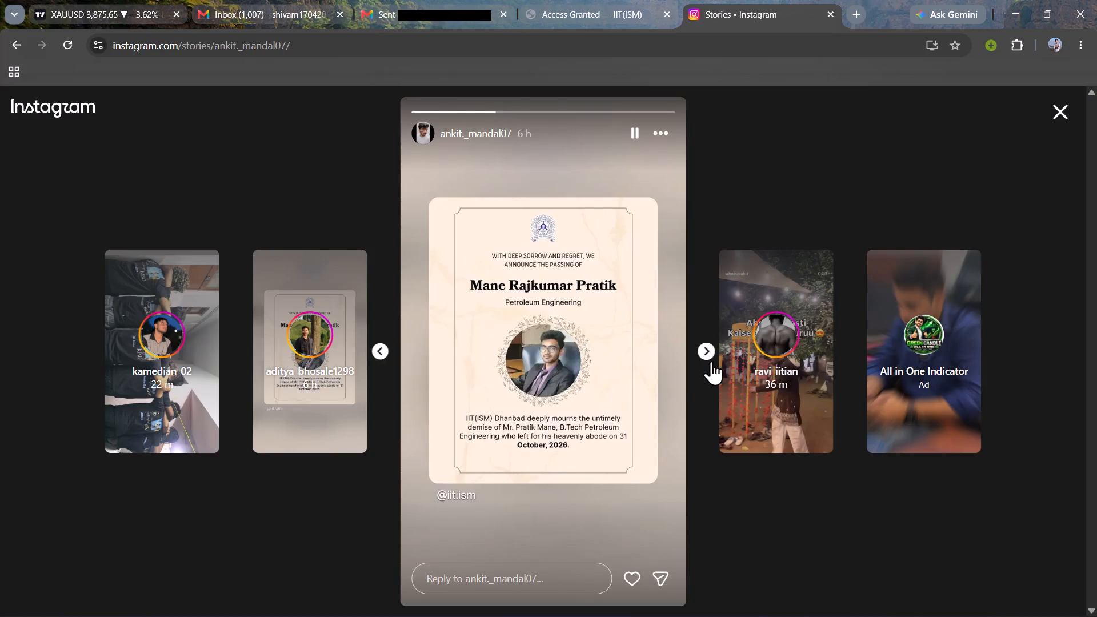
{"action": "left_click", "coordinate": [711, 361]}
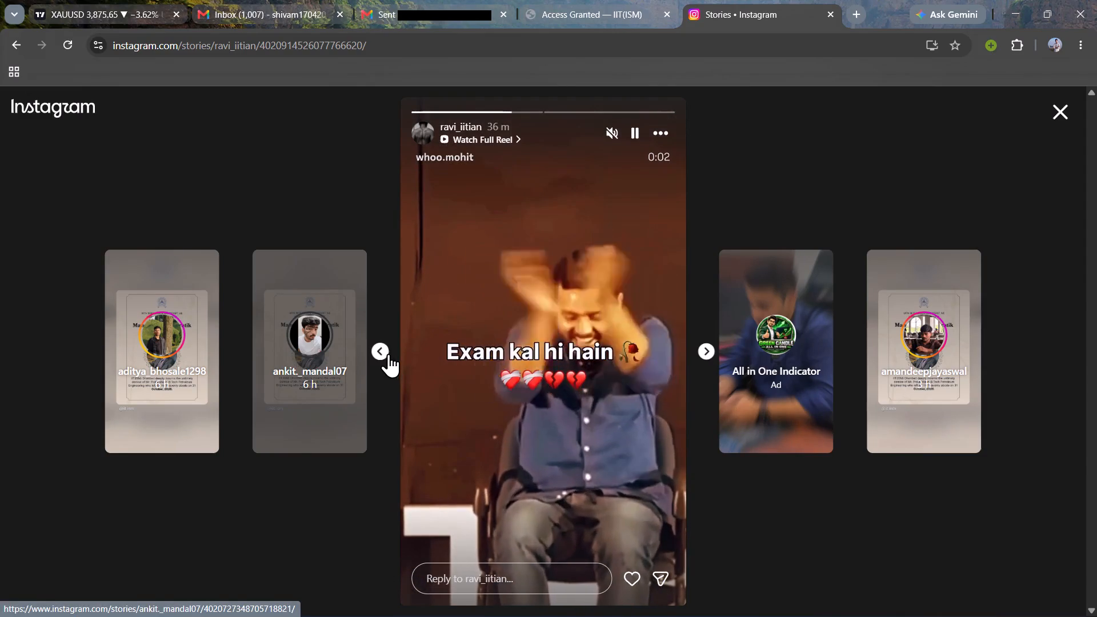
{"action": "left_click", "coordinate": [389, 354]}
{"action": "left_click", "coordinate": [708, 354]}
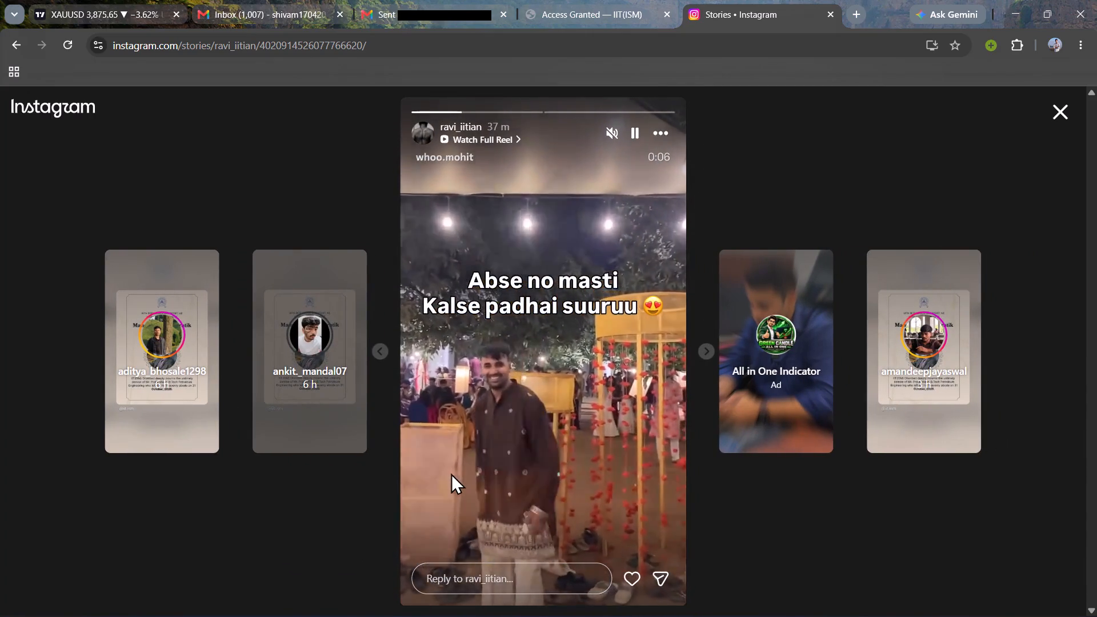
{"action": "left_click", "coordinate": [1064, 114]}
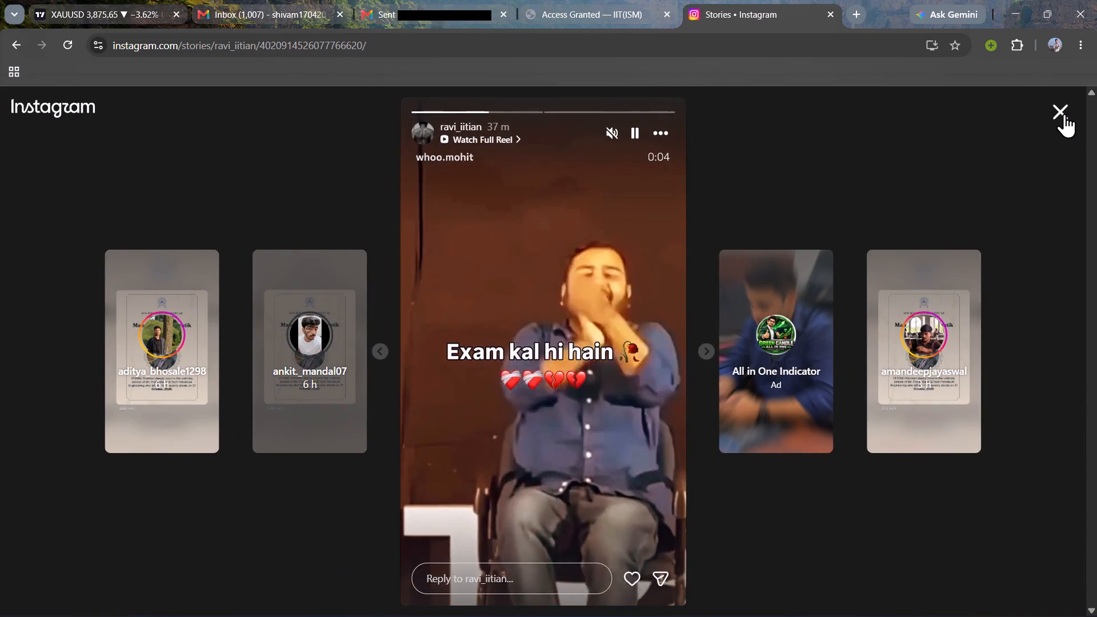
{"action": "scroll", "coordinate": [483, 416], "scroll_direction": "down", "scroll_amount": 6}
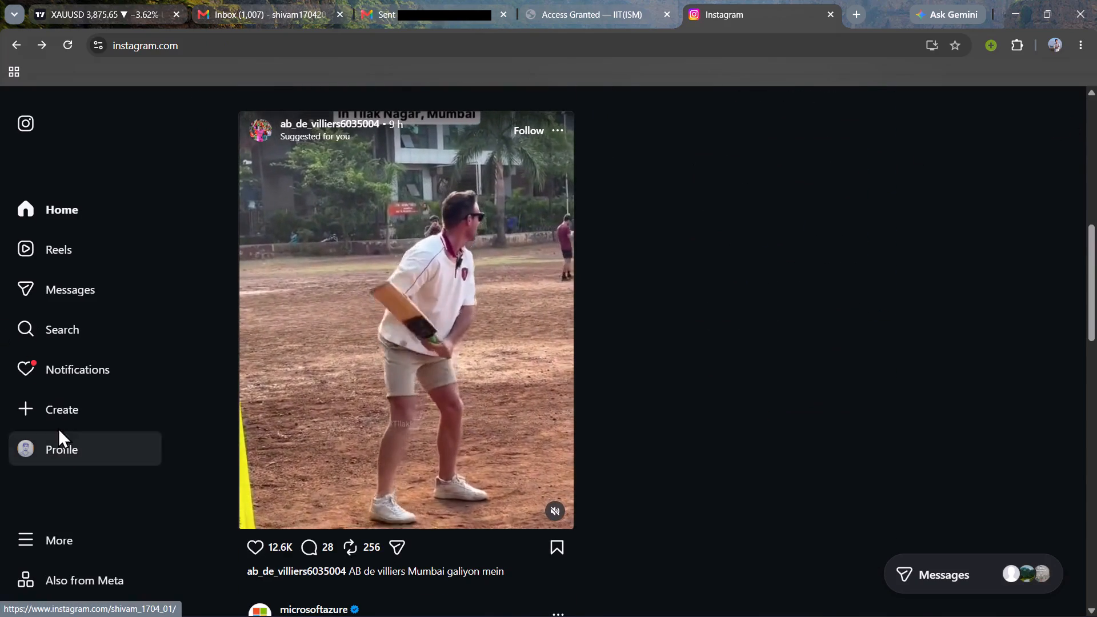
{"action": "left_click", "coordinate": [51, 451]}
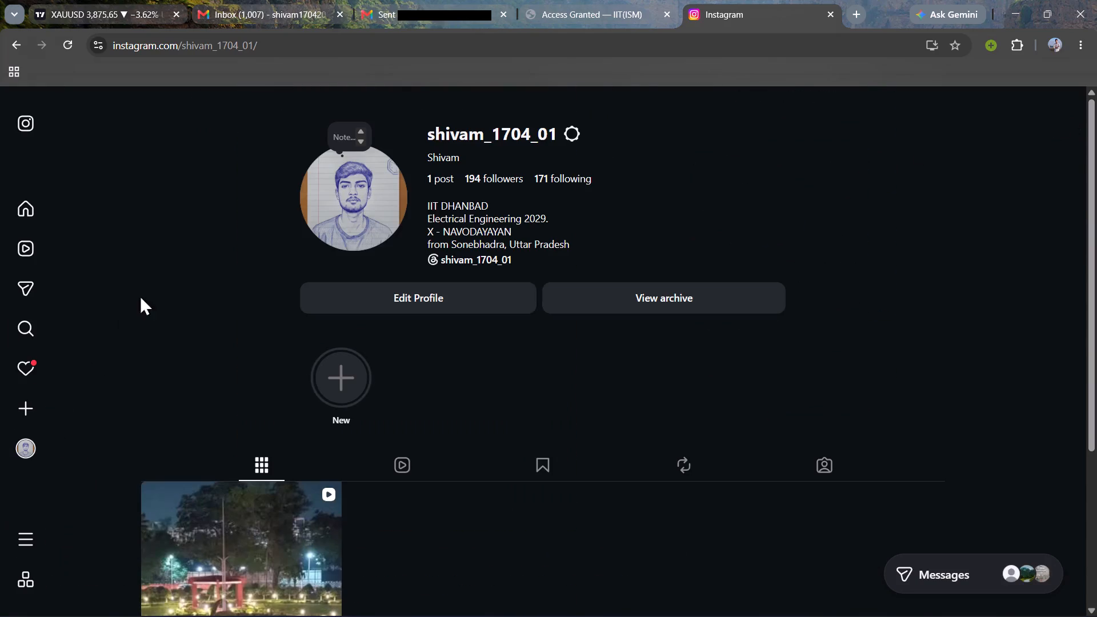
{"action": "scroll", "coordinate": [375, 432], "scroll_direction": "down", "scroll_amount": 3}
{"action": "scroll", "coordinate": [575, 198], "scroll_direction": "up", "scroll_amount": 3}
{"action": "left_click", "coordinate": [539, 178]}
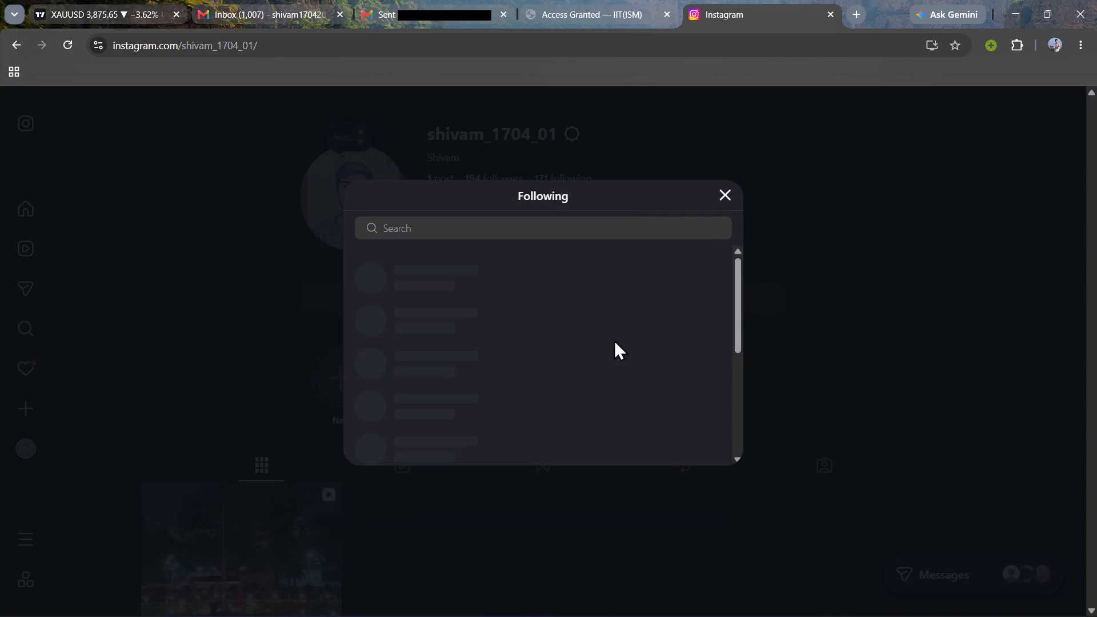
{"action": "left_click", "coordinate": [447, 231]}
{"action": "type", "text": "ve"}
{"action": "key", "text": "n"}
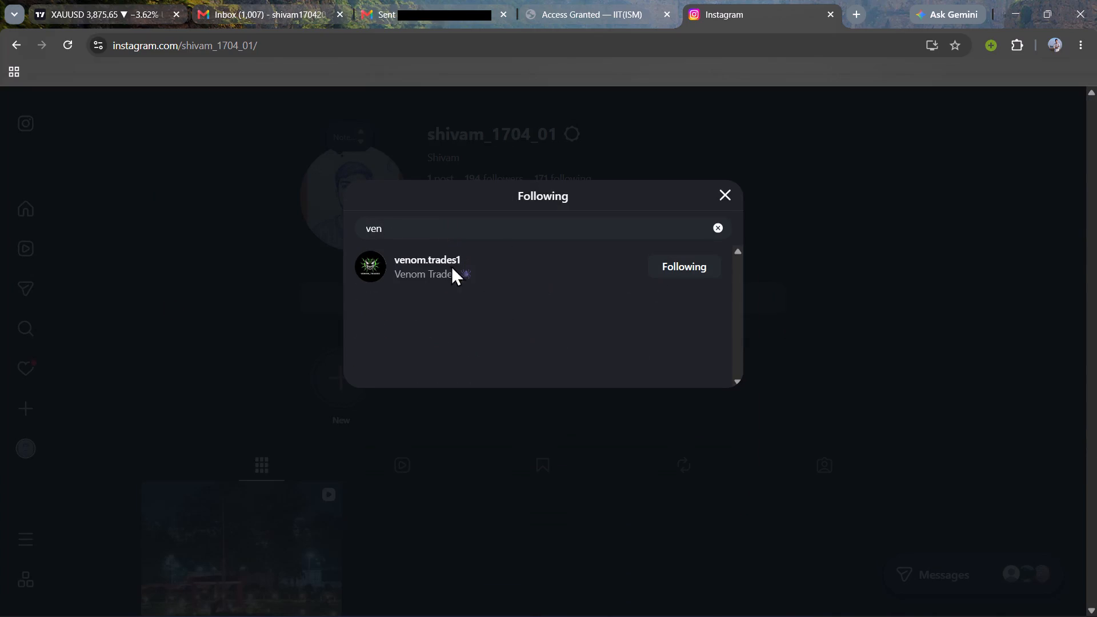
{"action": "left_click", "coordinate": [377, 267]}
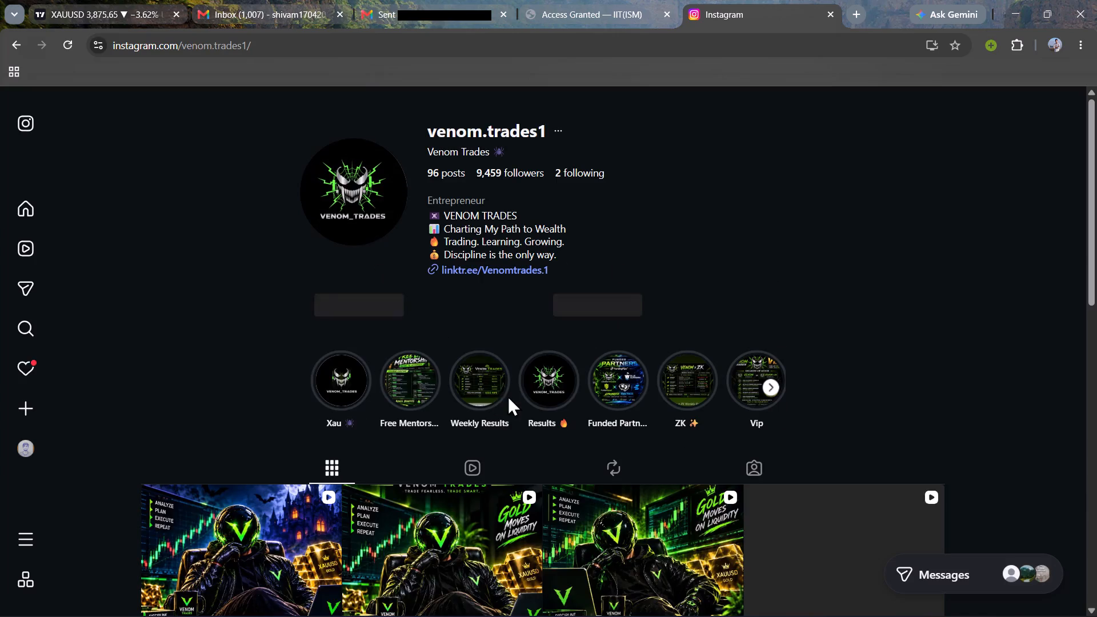
Open the Gold Weekend Analysis post dated 02/11/2026 on the profile, turn its sound on, and close the post.
{"action": "scroll", "coordinate": [507, 395], "scroll_direction": "down", "scroll_amount": 2}
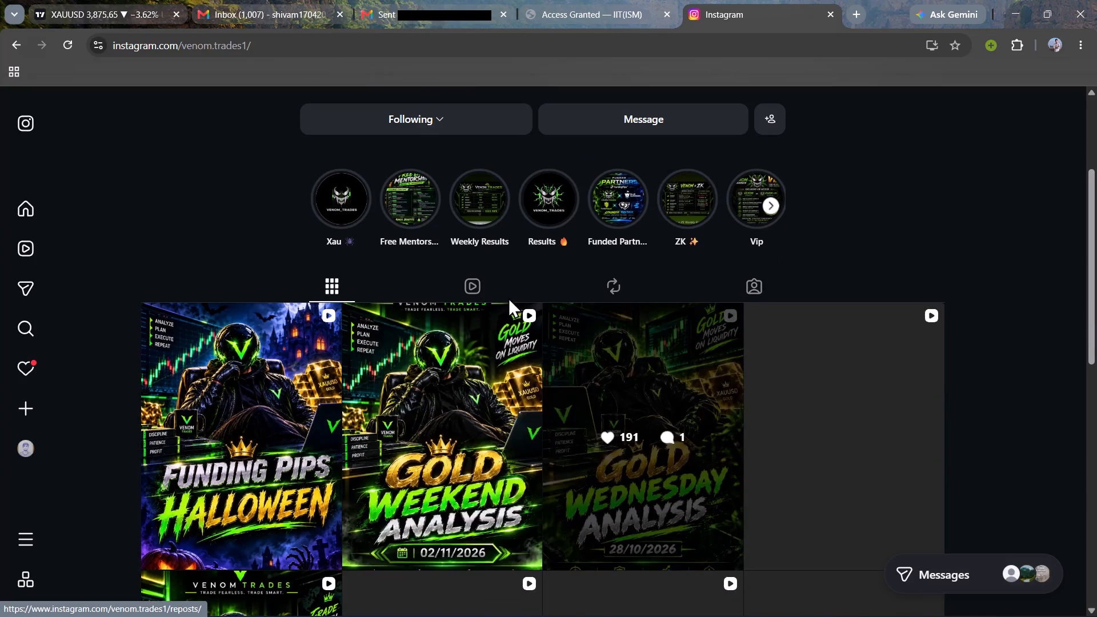
{"action": "scroll", "coordinate": [504, 511], "scroll_direction": "down", "scroll_amount": 1}
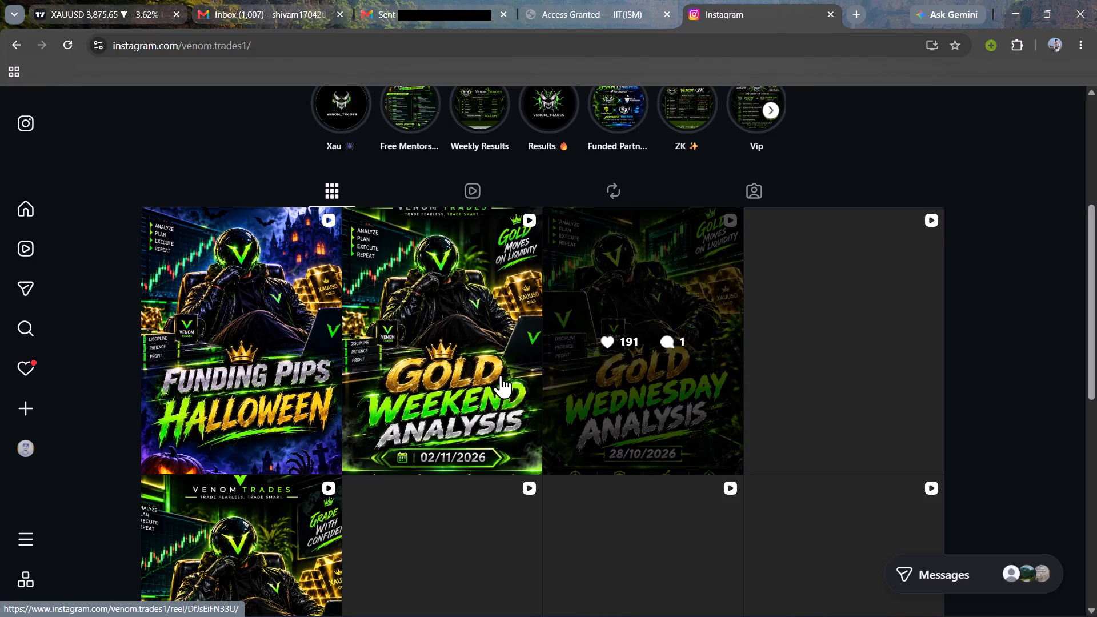
{"action": "left_click", "coordinate": [457, 372]}
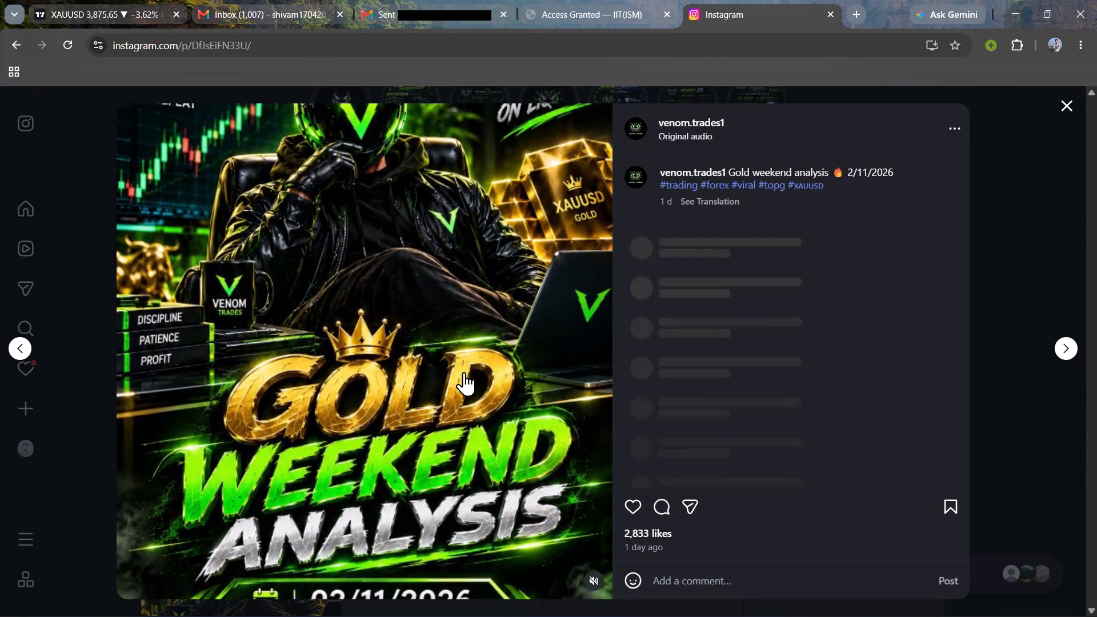
{"action": "left_click", "coordinate": [597, 572]}
{"action": "left_click", "coordinate": [594, 575]}
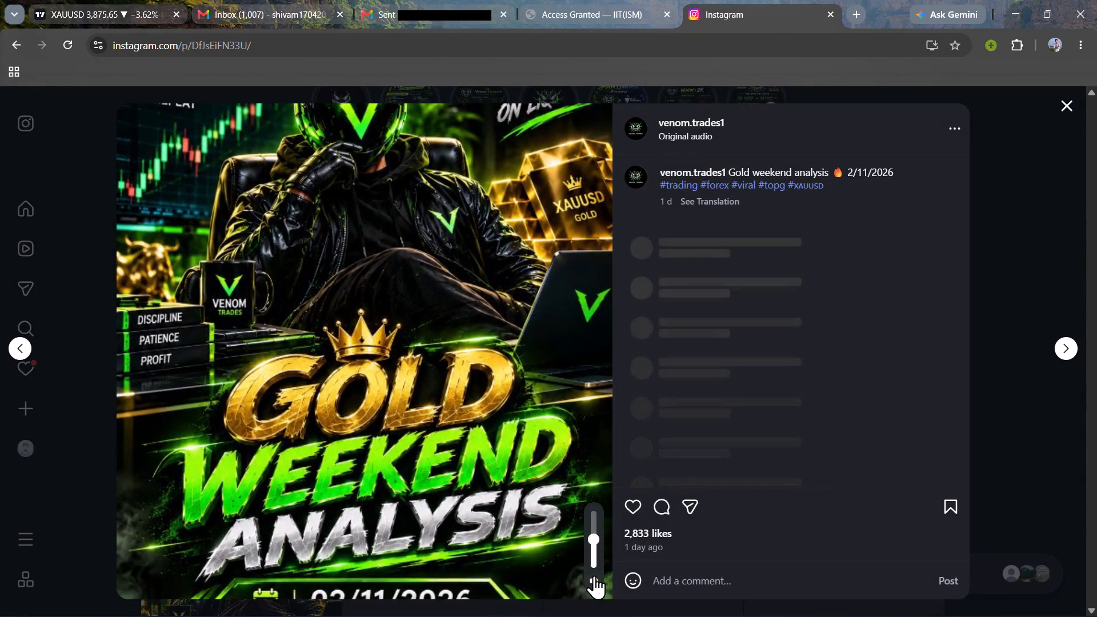
{"action": "scroll", "coordinate": [414, 386], "scroll_direction": "down", "scroll_amount": 3}
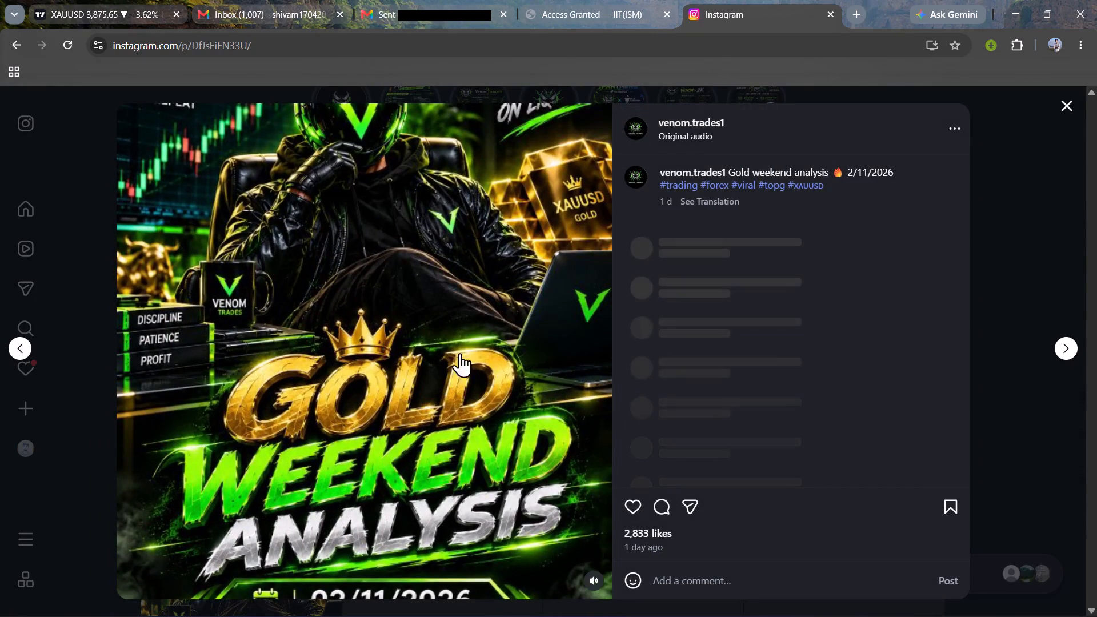
{"action": "left_click", "coordinate": [1068, 106]}
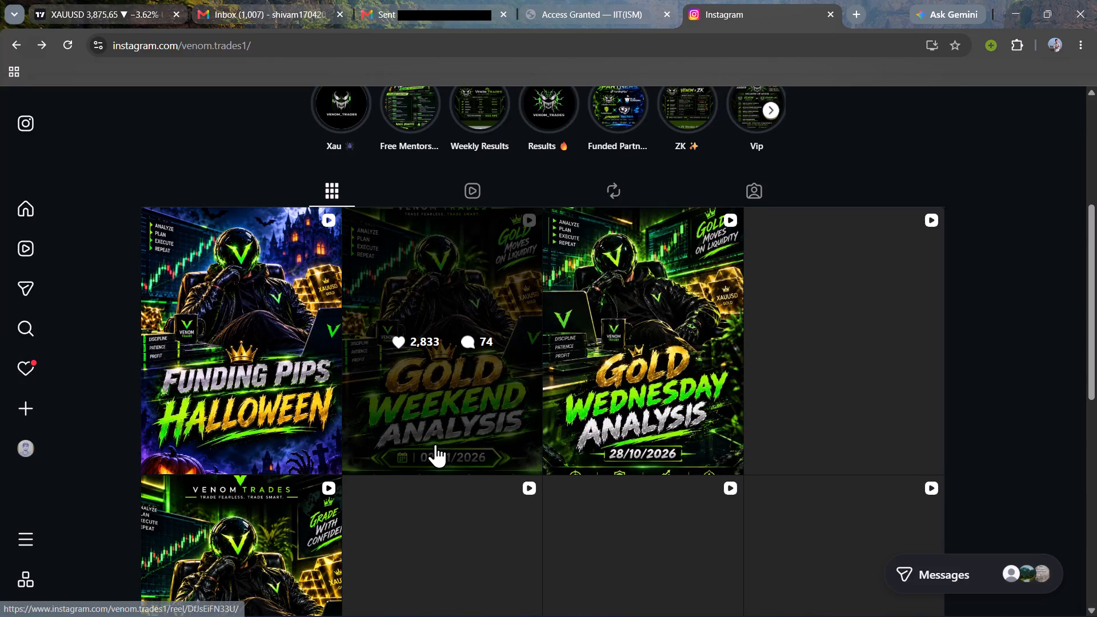
Check the Gold Wednesday Analysis (28/10/2026) and Funding Pips Halloween posts, raising the video volume to full.
{"action": "left_click", "coordinate": [646, 319]}
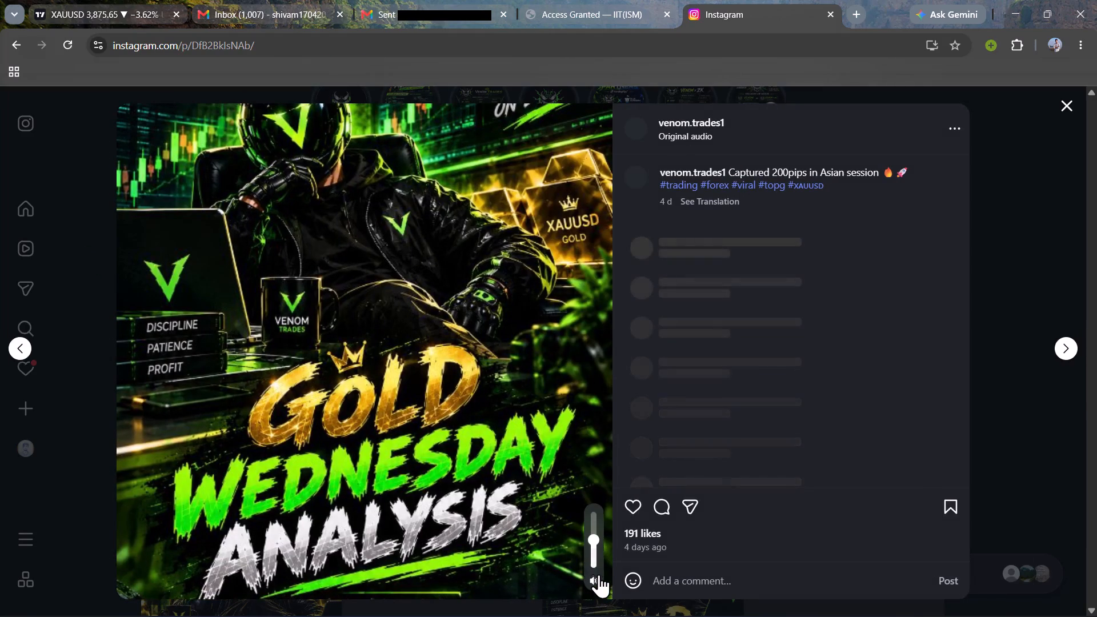
{"action": "left_click_drag", "start_coordinate": [592, 543], "coordinate": [607, 484]}
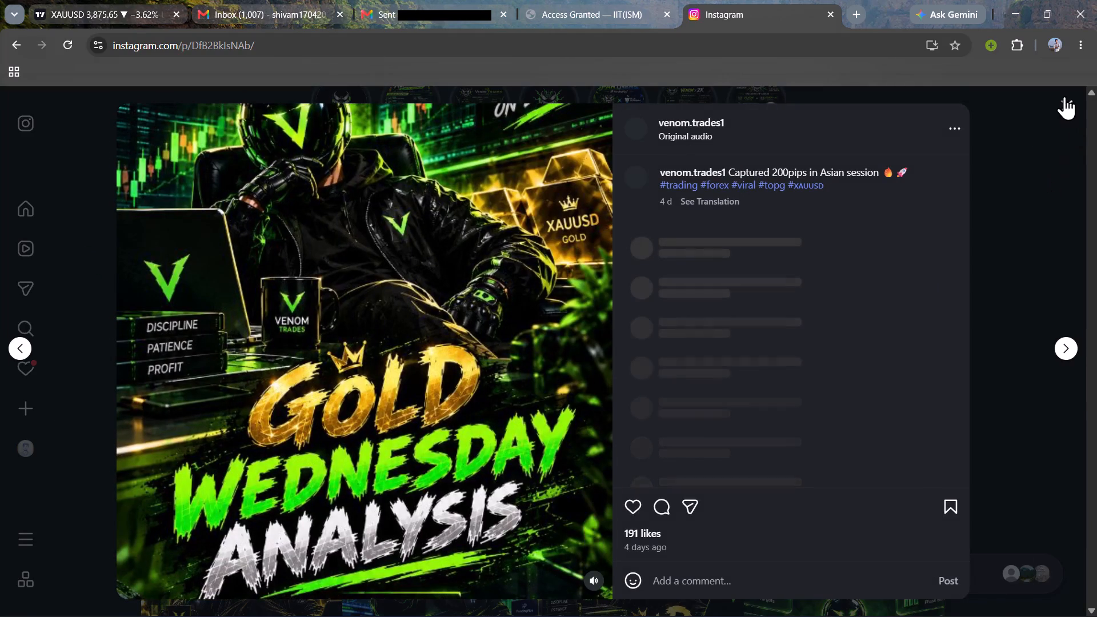
{"action": "left_click", "coordinate": [1069, 100]}
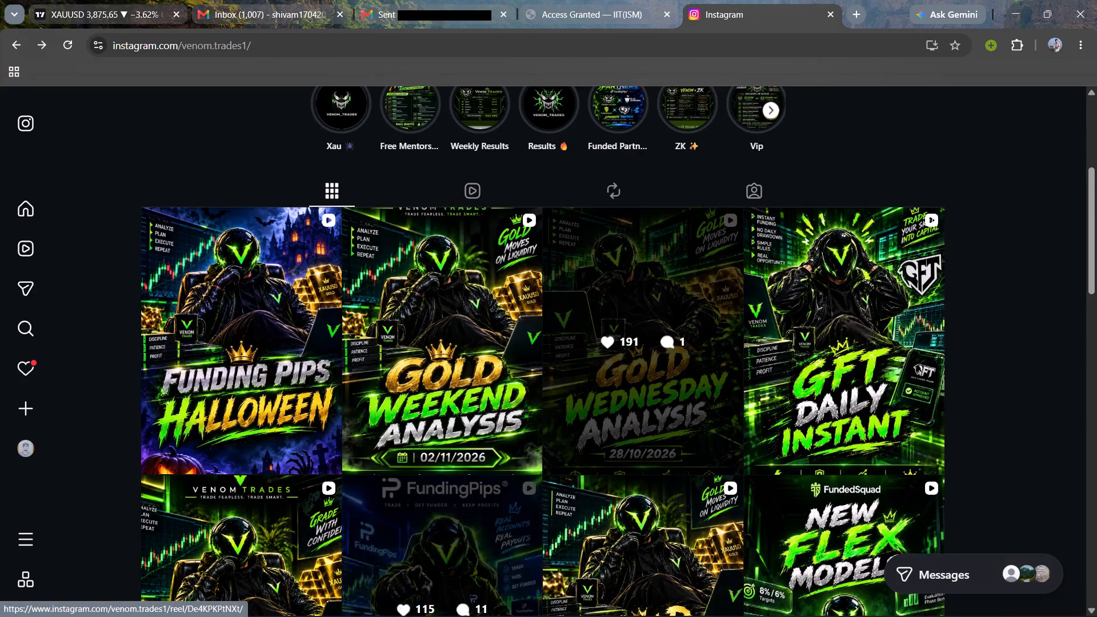
{"action": "left_click", "coordinate": [241, 398]}
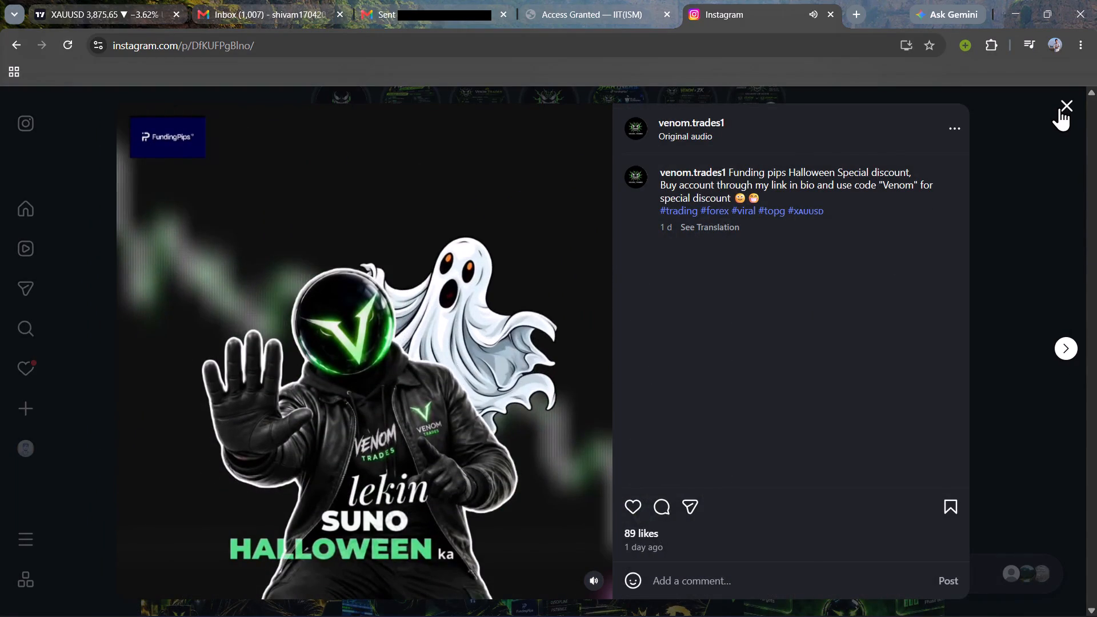
{"action": "left_click", "coordinate": [1060, 107]}
Watch the Gold Weekend Analysis video for 02/11/2026 on XAUUSD levels, lowering its volume to about half.
{"action": "left_click", "coordinate": [436, 348]}
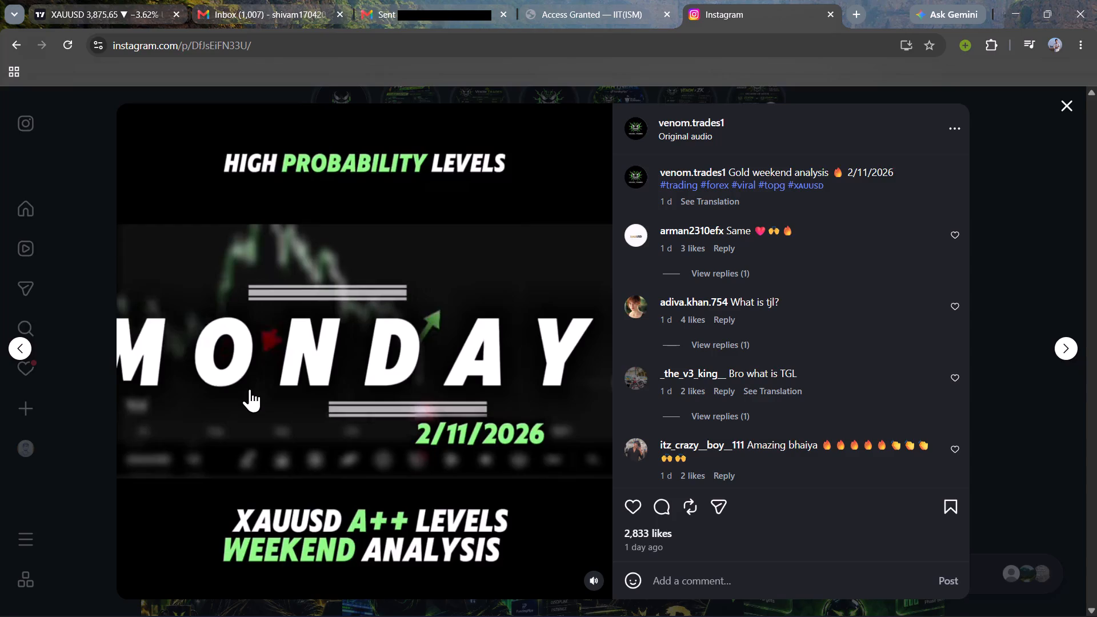
{"action": "left_click", "coordinate": [1062, 107]}
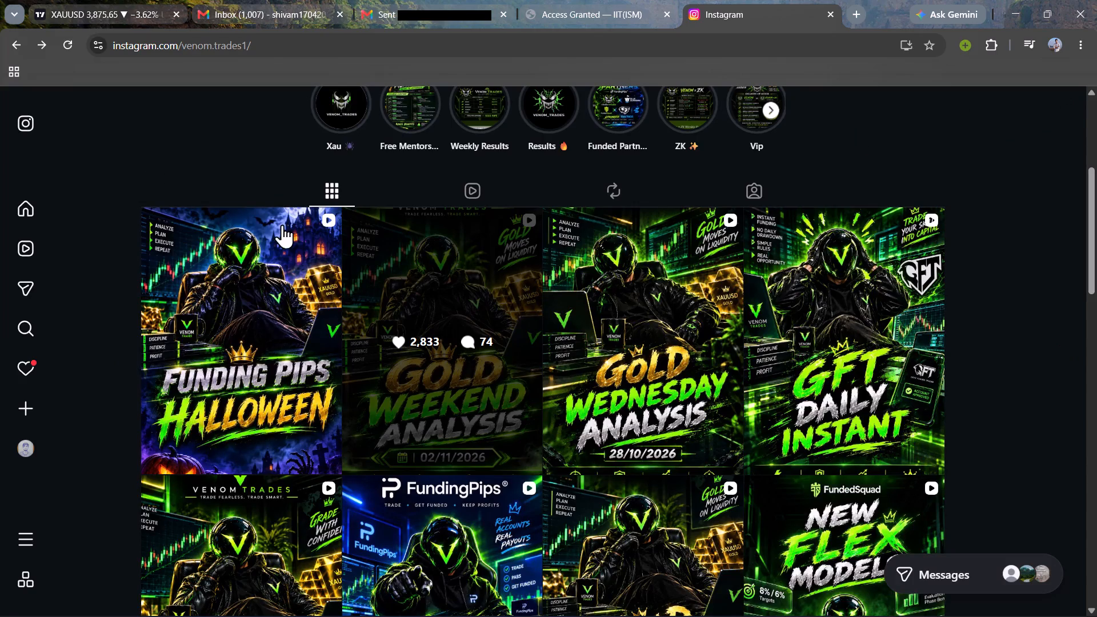
{"action": "scroll", "coordinate": [314, 472], "scroll_direction": "down", "scroll_amount": 3}
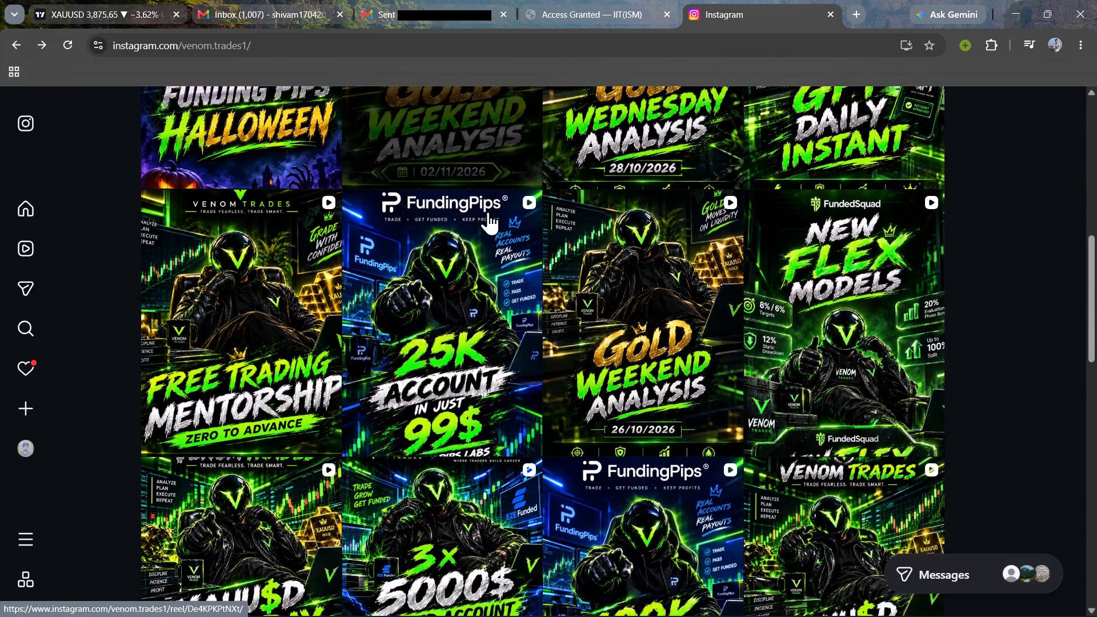
{"action": "scroll", "coordinate": [487, 218], "scroll_direction": "up", "scroll_amount": 2}
{"action": "left_click", "coordinate": [474, 226]}
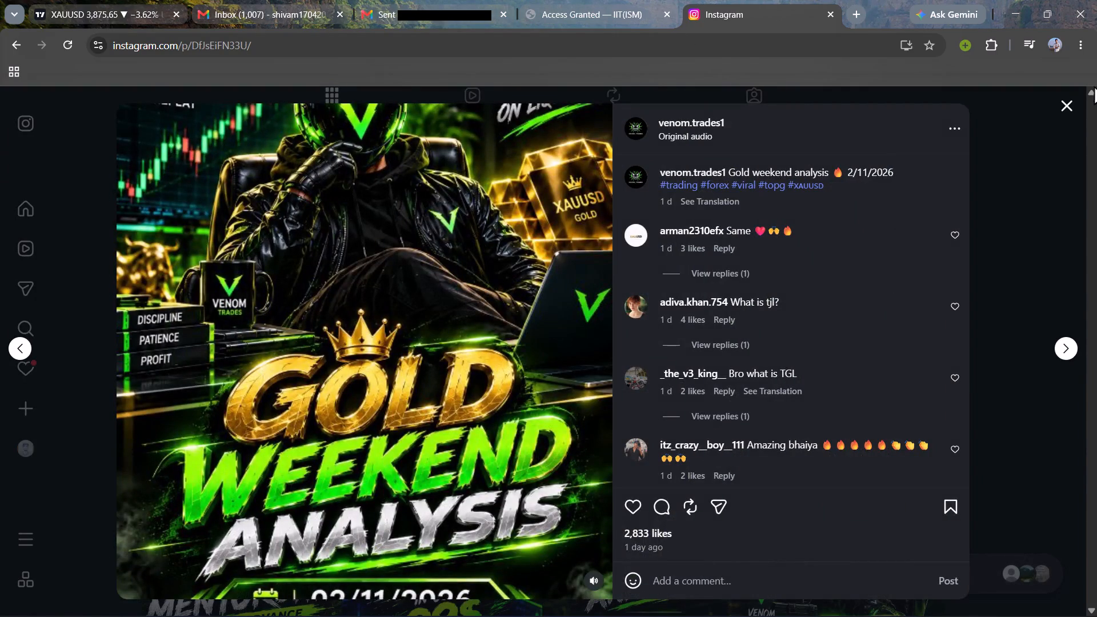
{"action": "left_click", "coordinate": [1070, 107]}
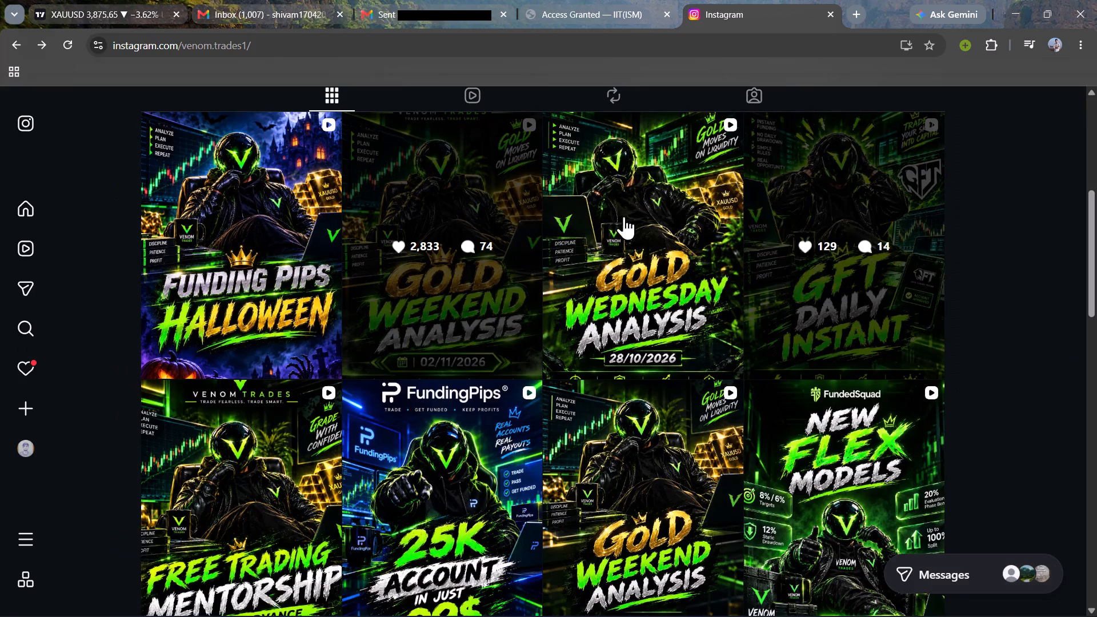
{"action": "left_click", "coordinate": [486, 217]}
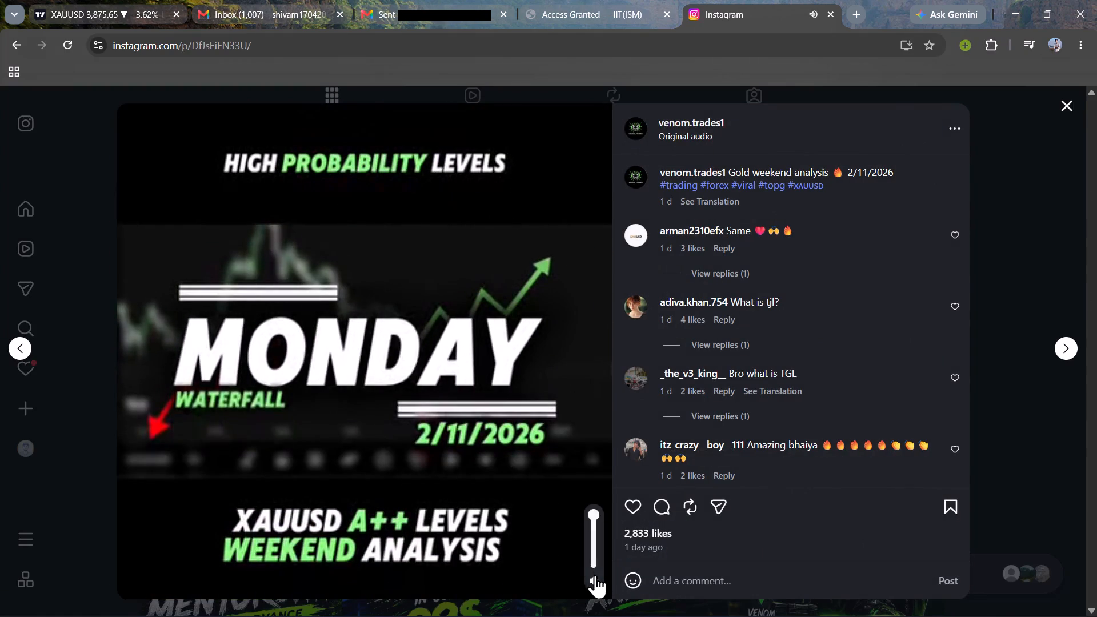
{"action": "left_click", "coordinate": [594, 537]}
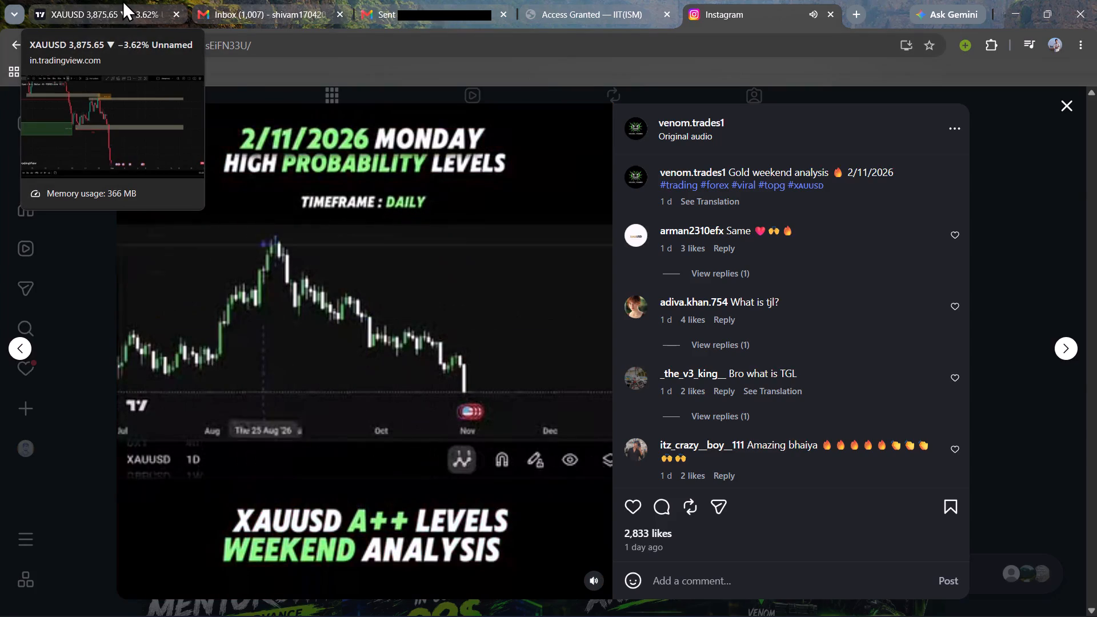
Switch back to the XAUUSD 4-hour chart and extend both late-October zones, low and high, to about 18 November.
{"action": "left_click", "coordinate": [122, 0]}
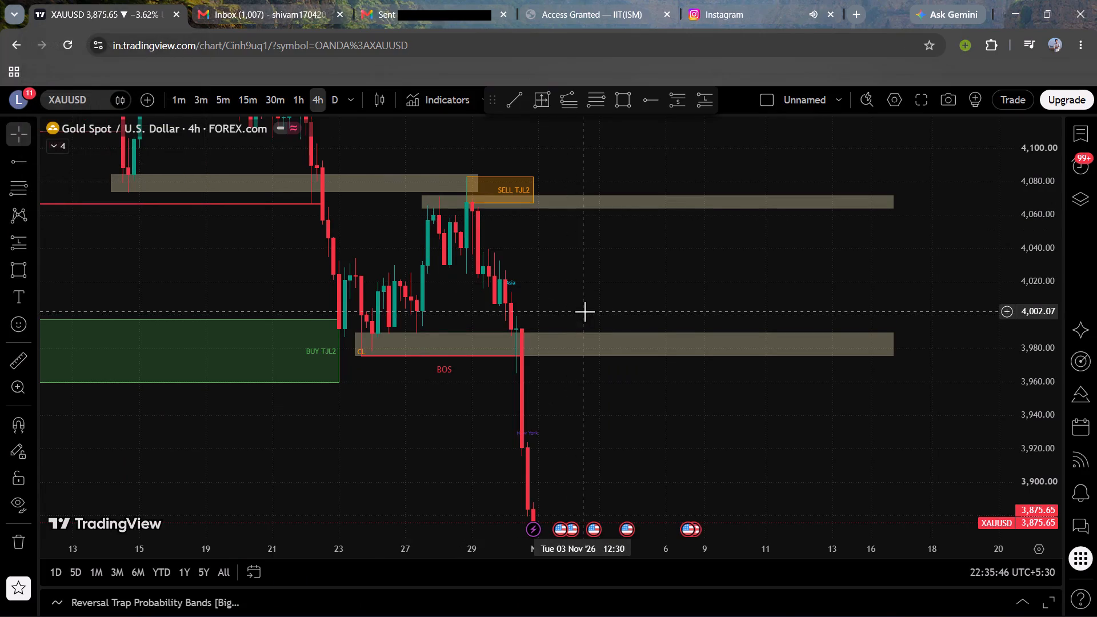
{"action": "left_click_drag", "start_coordinate": [584, 310], "coordinate": [461, 287]}
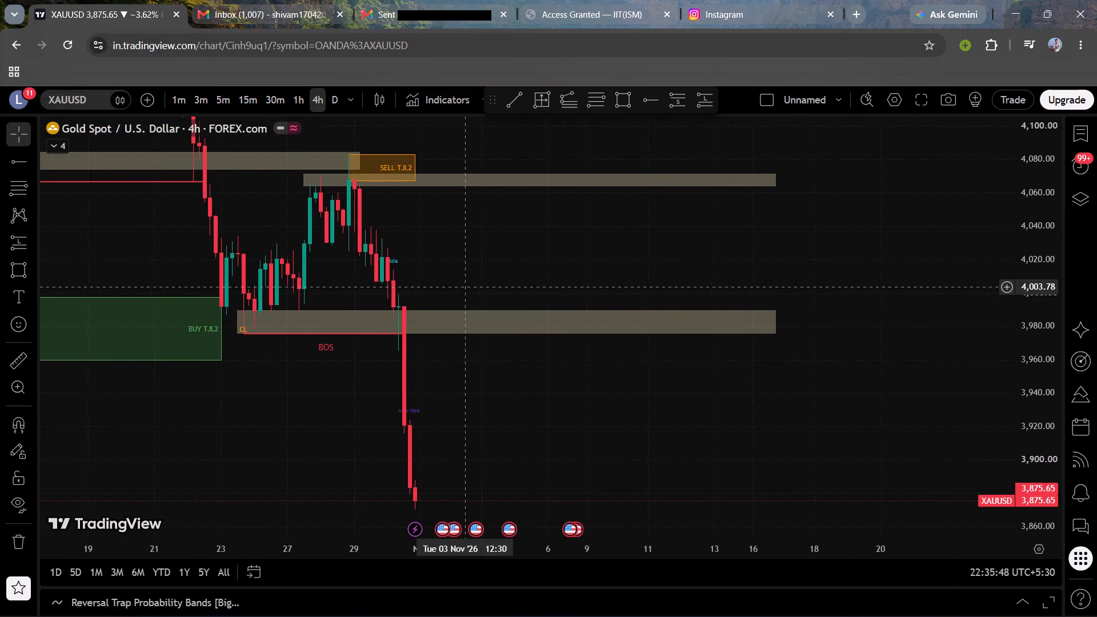
{"action": "left_click_drag", "start_coordinate": [461, 287], "coordinate": [459, 285]}
{"action": "left_click_drag", "start_coordinate": [776, 322], "coordinate": [827, 323]}
{"action": "left_click_drag", "start_coordinate": [774, 179], "coordinate": [827, 181]}
Switch the XAUUSD chart to the 15-minute timeframe and reload the chart page, accepting the unsaved changes.
{"action": "left_click_drag", "start_coordinate": [684, 265], "coordinate": [683, 187]}
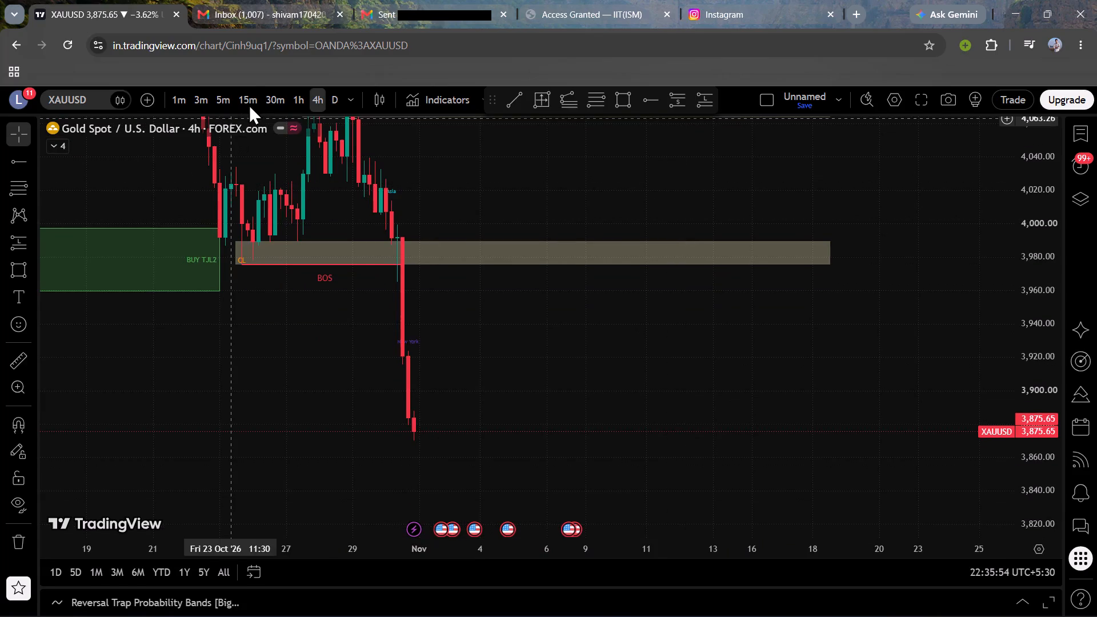
{"action": "left_click", "coordinate": [247, 104]}
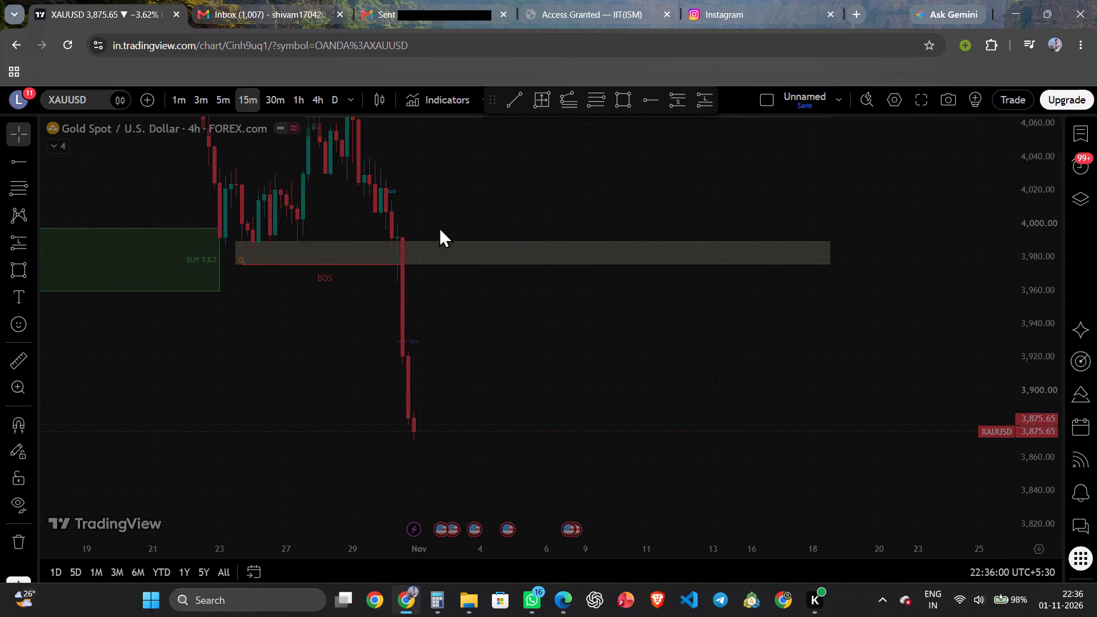
{"action": "left_click", "coordinate": [71, 49]}
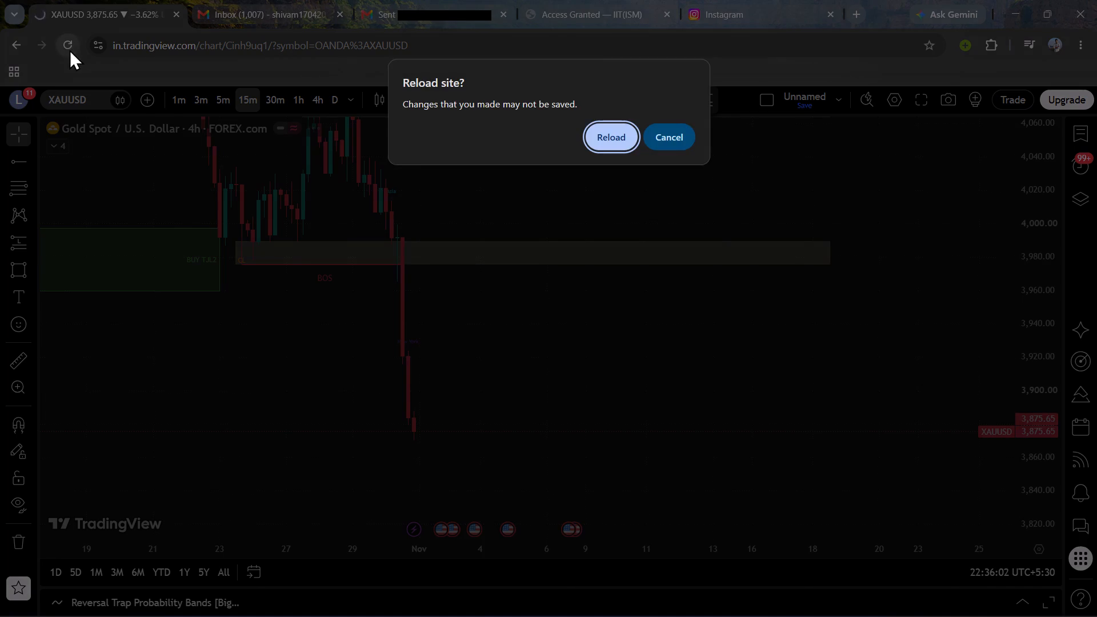
{"action": "left_click", "coordinate": [618, 147]}
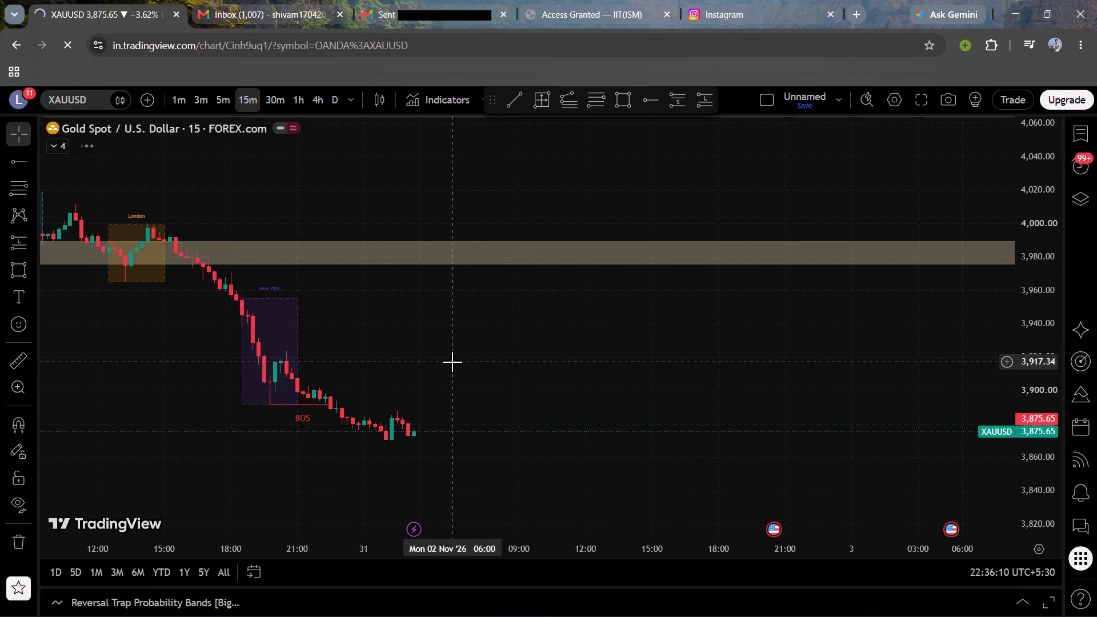
On the 15-minute chart, draw a rectangle zone from 30 October 19:45 to 2 November 23:15, between about 3,923.76 and 3,917.98.
{"action": "left_click_drag", "start_coordinate": [452, 360], "coordinate": [464, 329]}
{"action": "left_click_drag", "start_coordinate": [1039, 484], "coordinate": [1035, 440]}
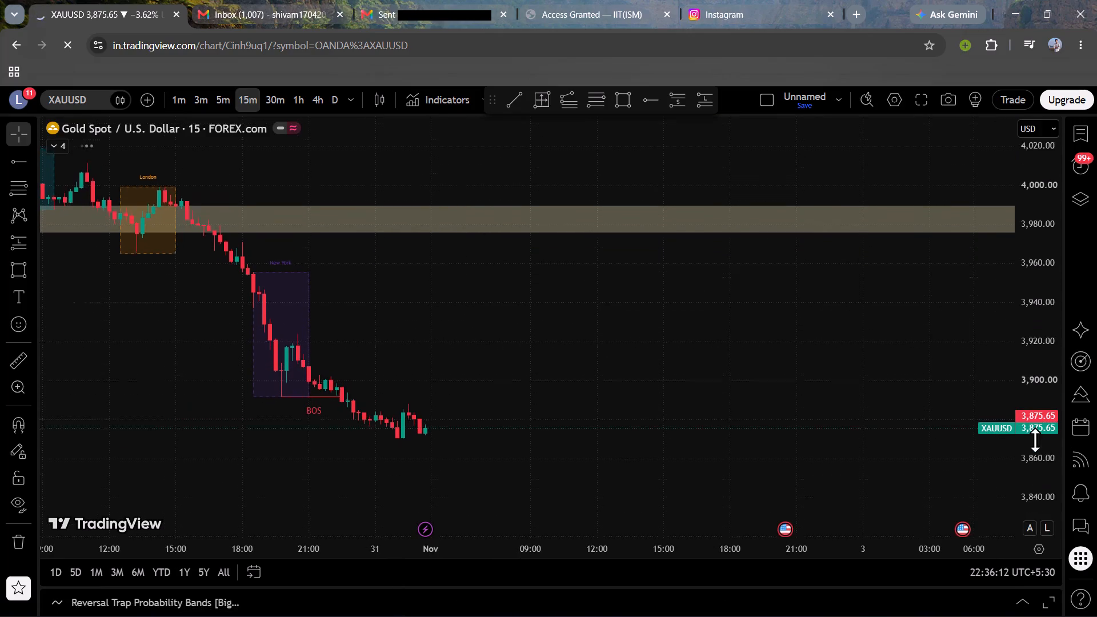
{"action": "left_click_drag", "start_coordinate": [1035, 440], "coordinate": [880, 303]}
{"action": "left_click_drag", "start_coordinate": [631, 414], "coordinate": [578, 308]}
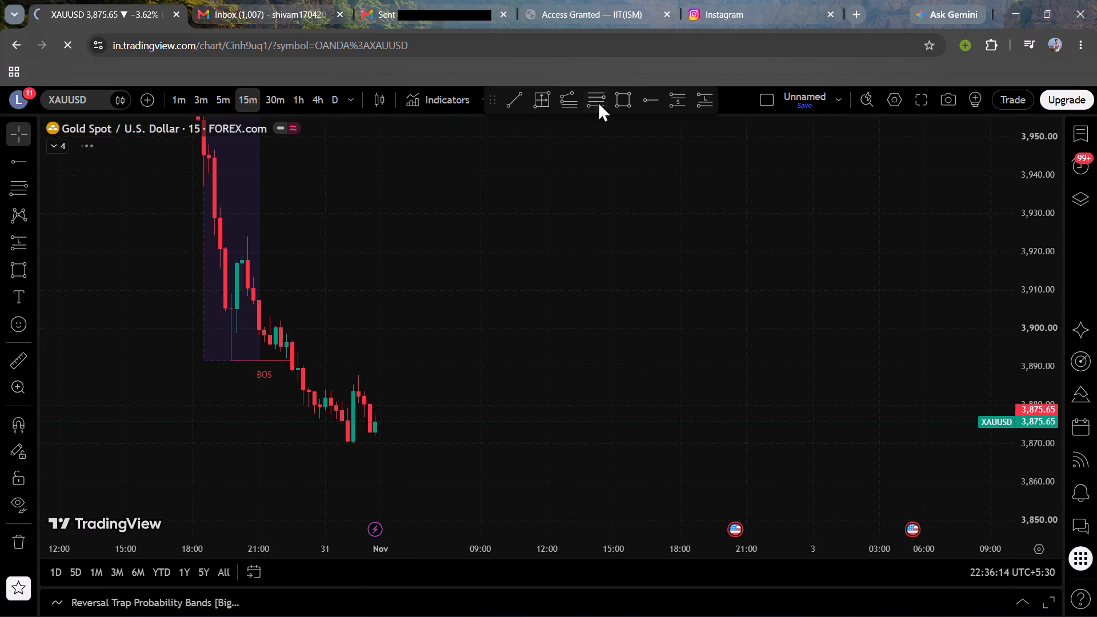
{"action": "left_click", "coordinate": [630, 107]}
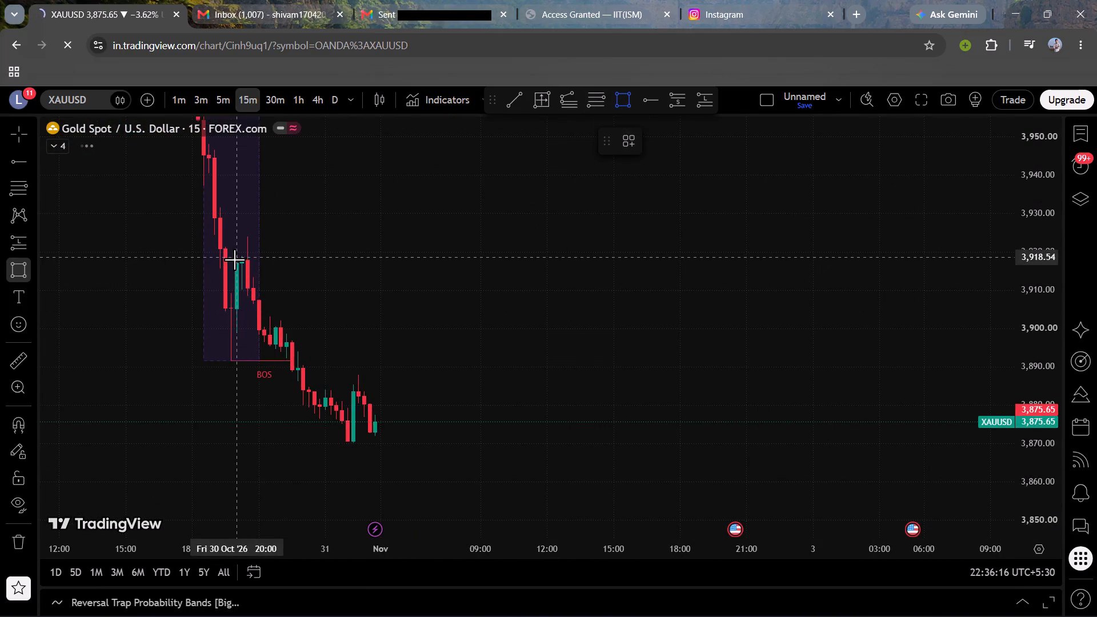
{"action": "left_click", "coordinate": [230, 259]}
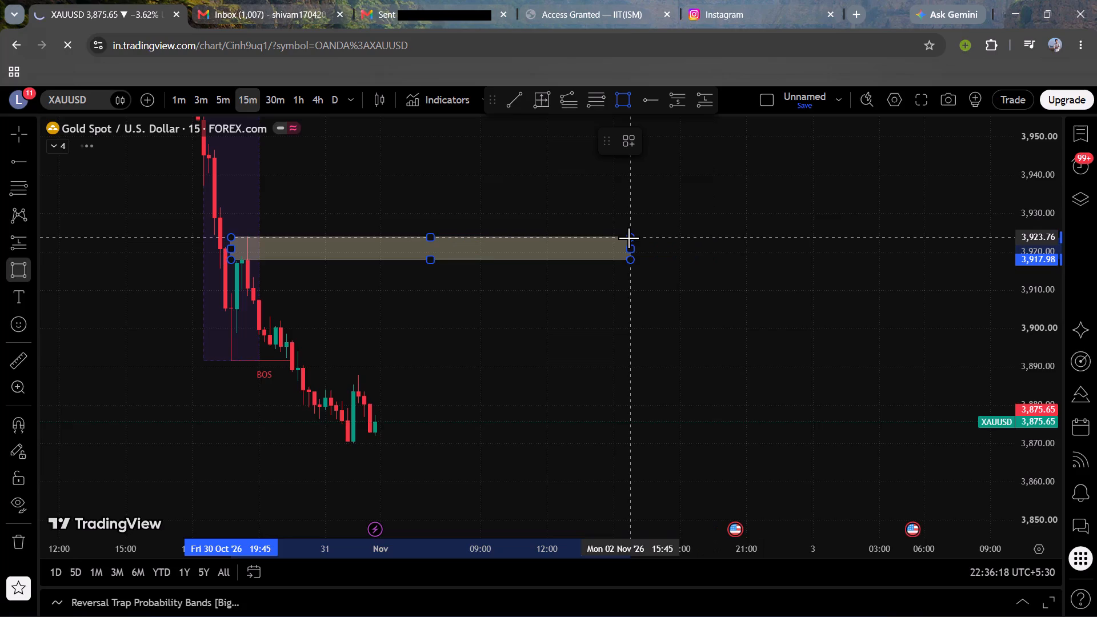
{"action": "left_click", "coordinate": [796, 238]}
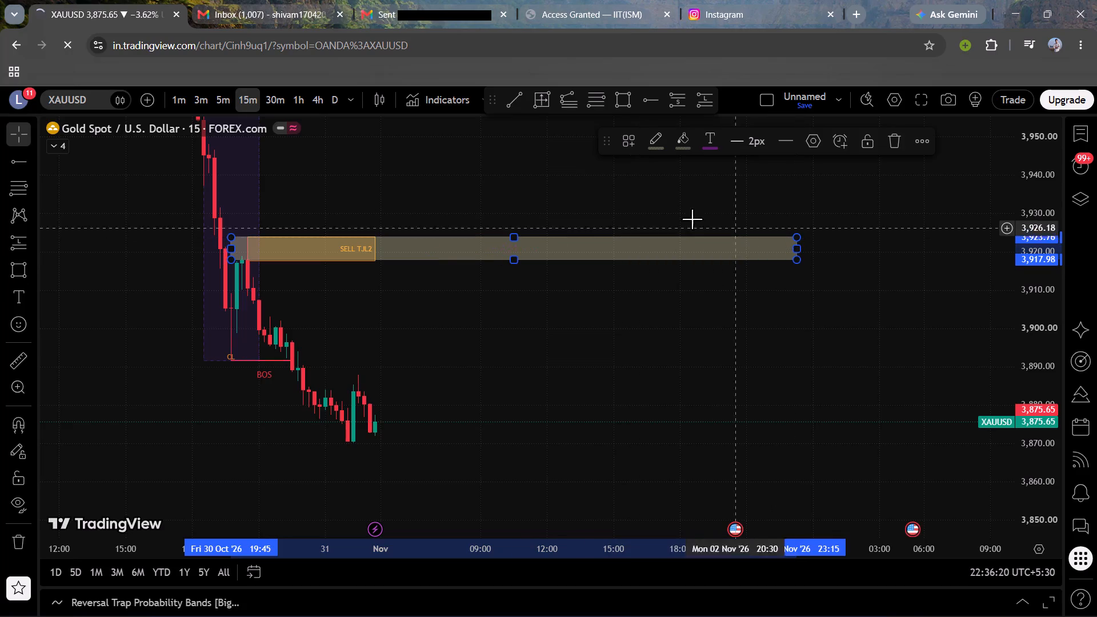
Examine the late-October price drop and its zones on the 15-minute and 1-hour charts.
{"action": "left_click_drag", "start_coordinate": [522, 208], "coordinate": [711, 437]}
{"action": "left_click_drag", "start_coordinate": [532, 355], "coordinate": [654, 450]}
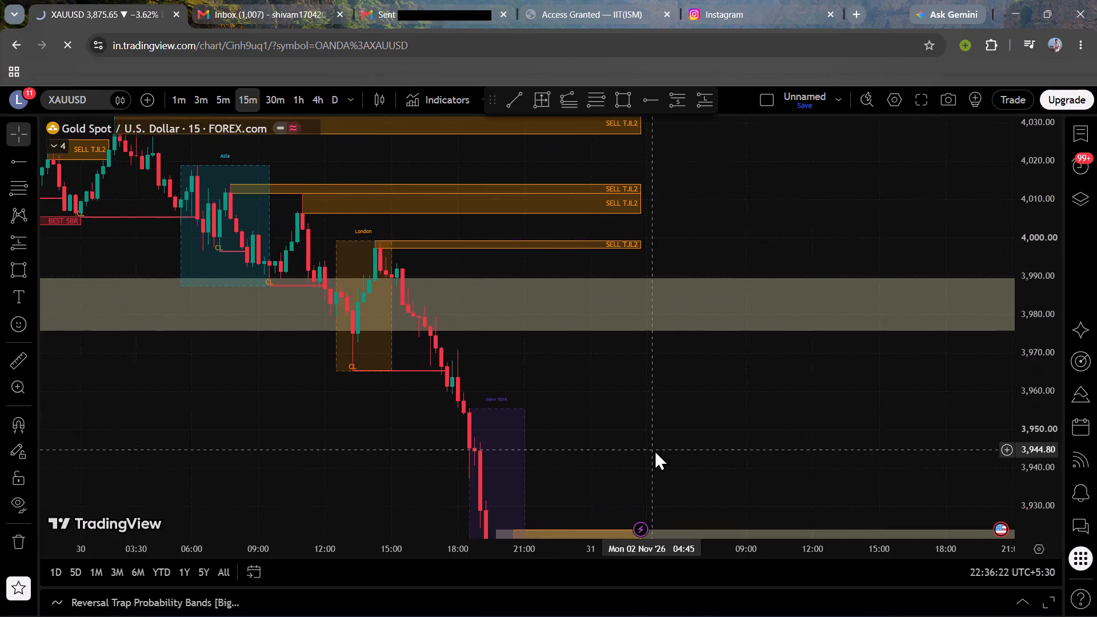
{"action": "left_click_drag", "start_coordinate": [654, 450], "coordinate": [654, 451]}
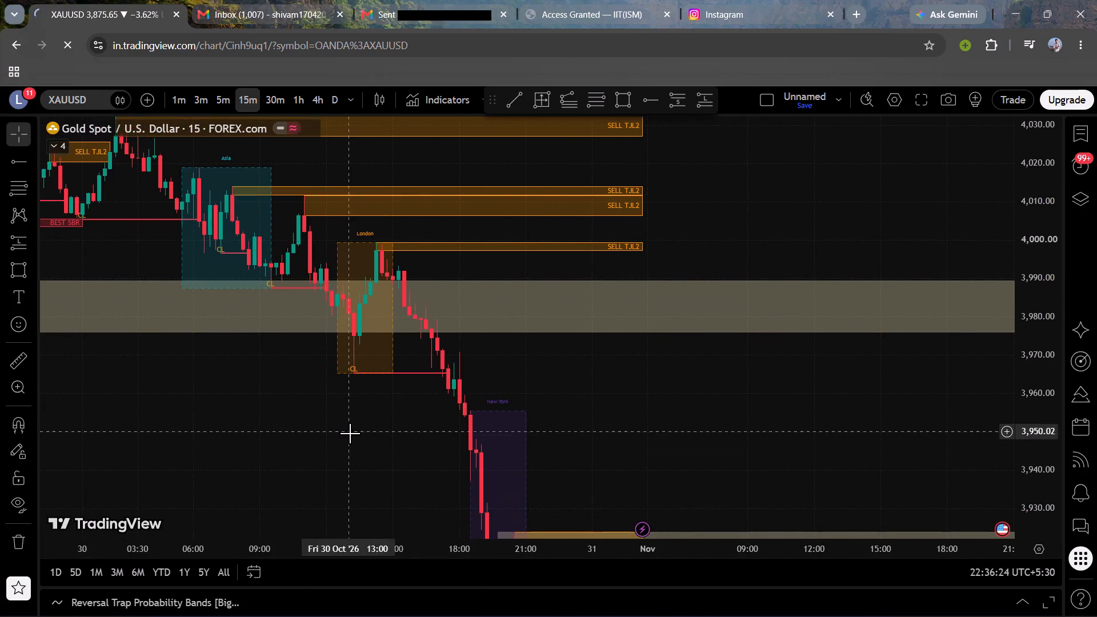
{"action": "scroll", "coordinate": [350, 433], "scroll_direction": "down", "scroll_amount": 8}
{"action": "left_click", "coordinate": [301, 106]}
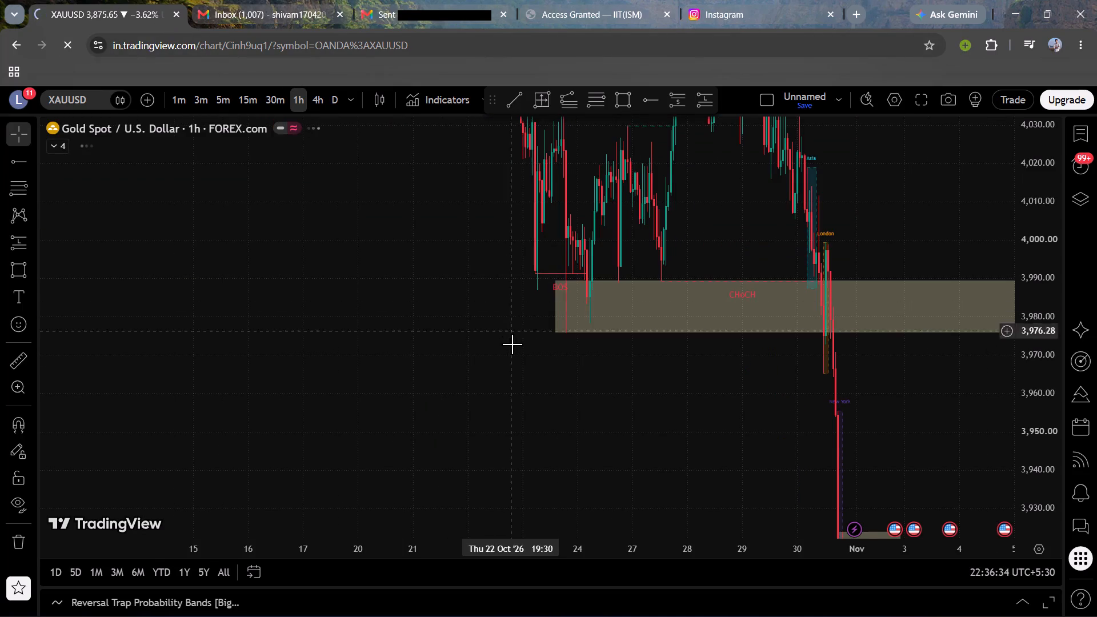
{"action": "scroll", "coordinate": [519, 368], "scroll_direction": "up", "scroll_amount": 5}
{"action": "left_click_drag", "start_coordinate": [514, 383], "coordinate": [445, 432]}
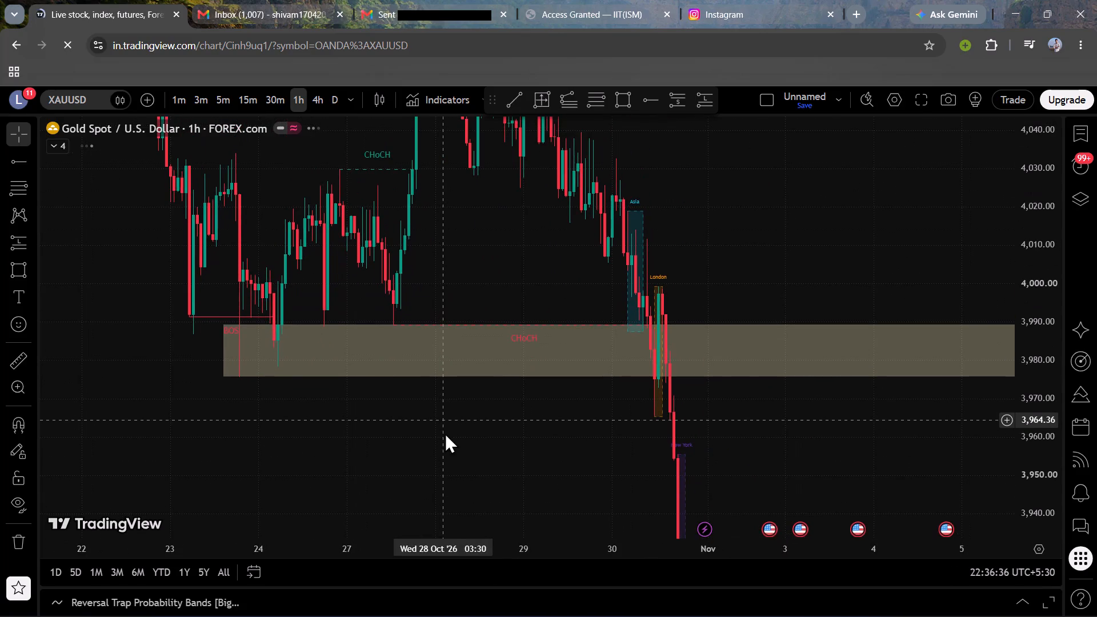
{"action": "left_click_drag", "start_coordinate": [445, 432], "coordinate": [466, 504]}
{"action": "left_click_drag", "start_coordinate": [490, 247], "coordinate": [593, 232]}
{"action": "scroll", "coordinate": [510, 290], "scroll_direction": "down", "scroll_amount": 3}
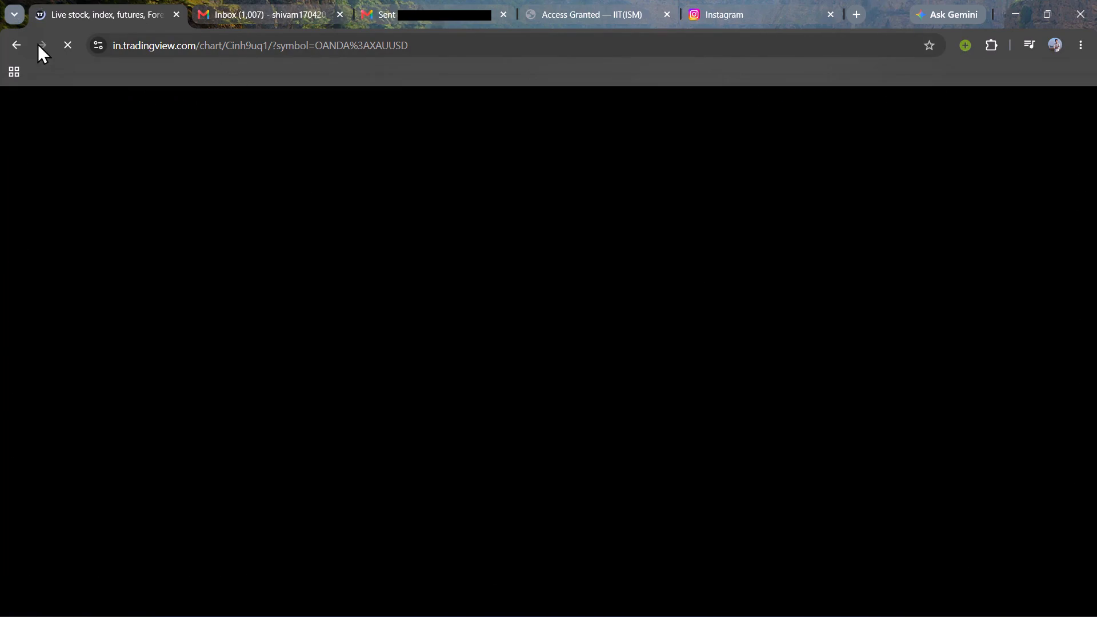
Turn the computer's Wi-Fi off and on again and reconnect to the ISM-Campus-Wi-Fi network.
{"action": "left_click", "coordinate": [959, 595]}
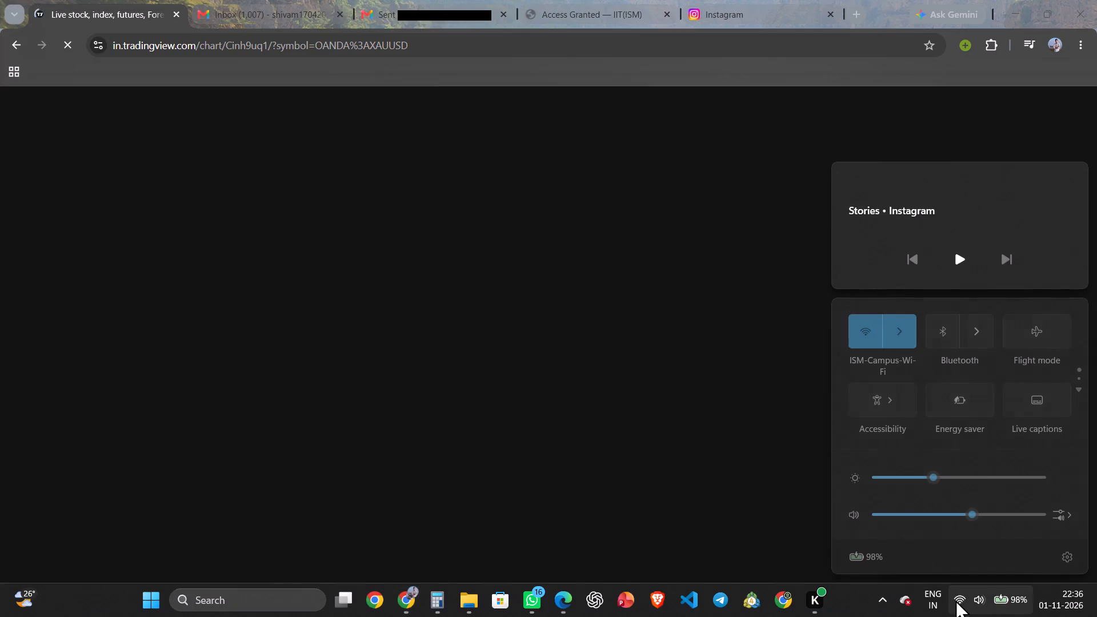
{"action": "left_click", "coordinate": [876, 343]}
{"action": "left_click", "coordinate": [904, 337]}
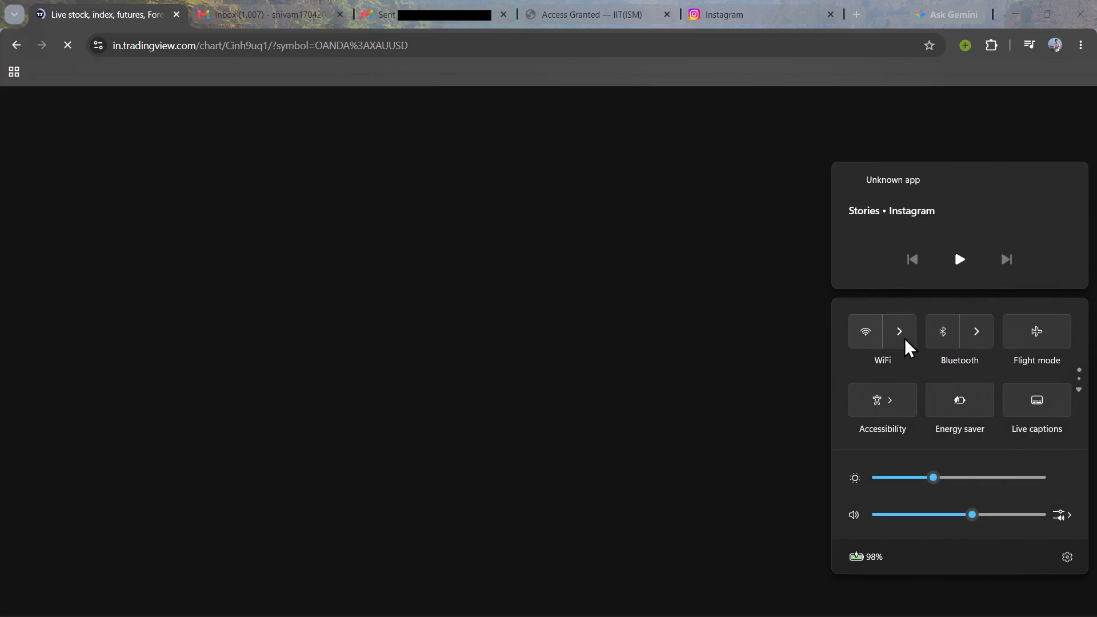
{"action": "left_click", "coordinate": [867, 334]}
{"action": "left_click", "coordinate": [906, 331]}
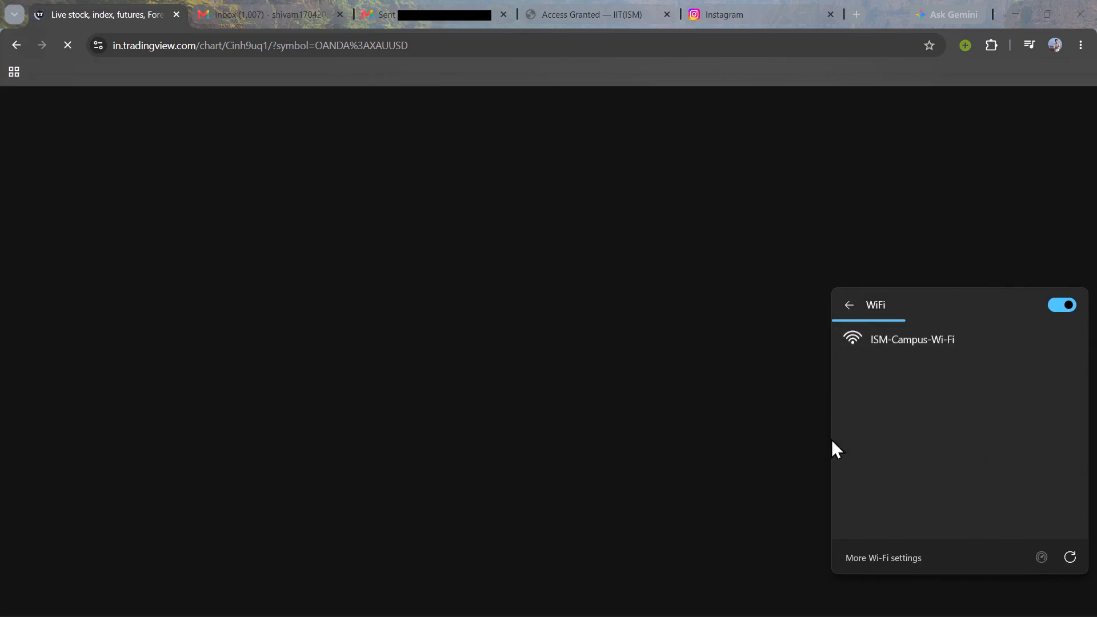
{"action": "left_click", "coordinate": [943, 344]}
{"action": "left_click", "coordinate": [1039, 437]}
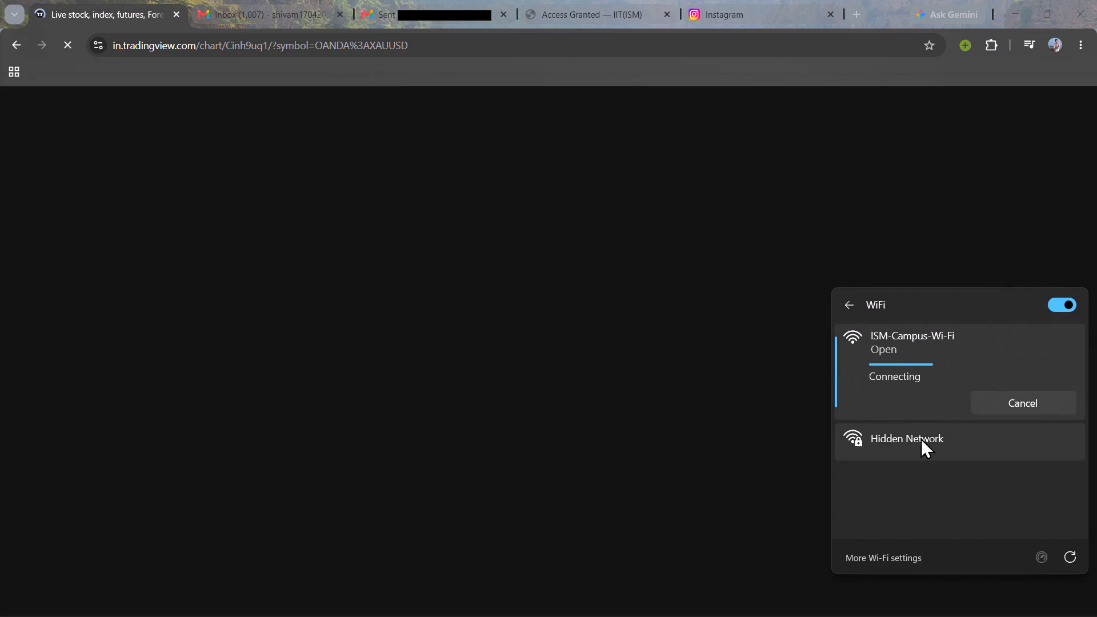
{"action": "left_click", "coordinate": [859, 312]}
{"action": "left_click", "coordinate": [909, 336]}
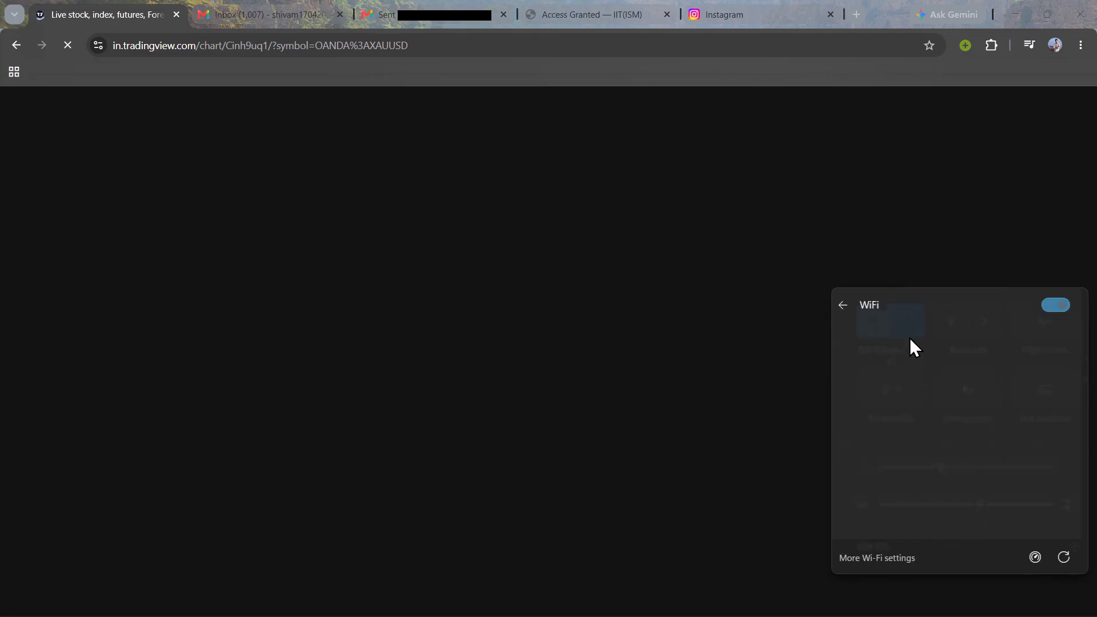
{"action": "left_click", "coordinate": [849, 303]}
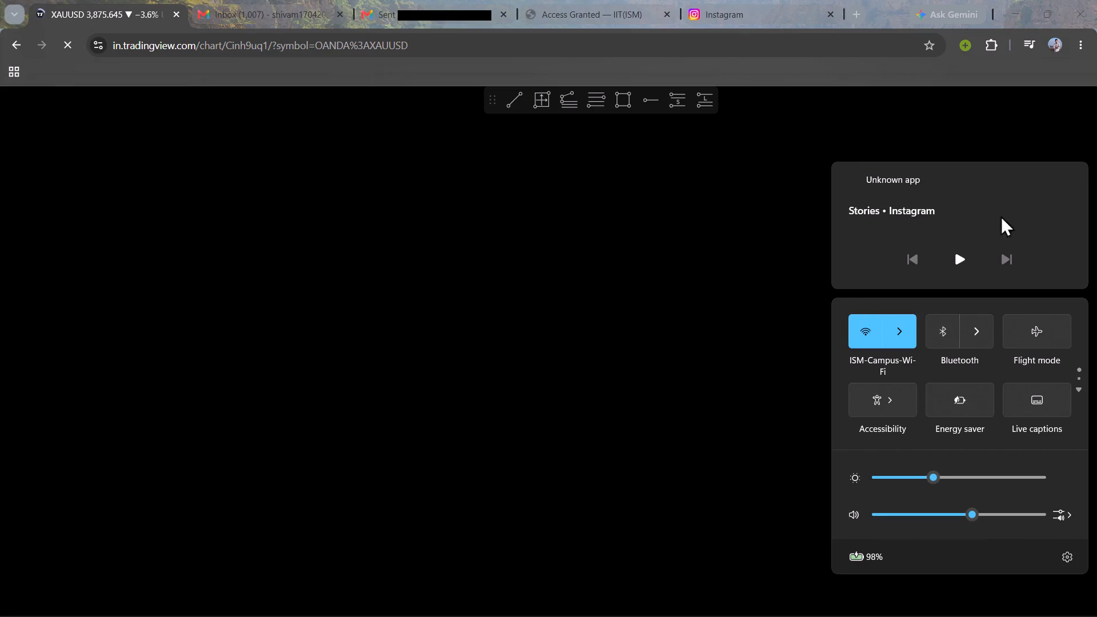
{"action": "left_click", "coordinate": [818, 131]}
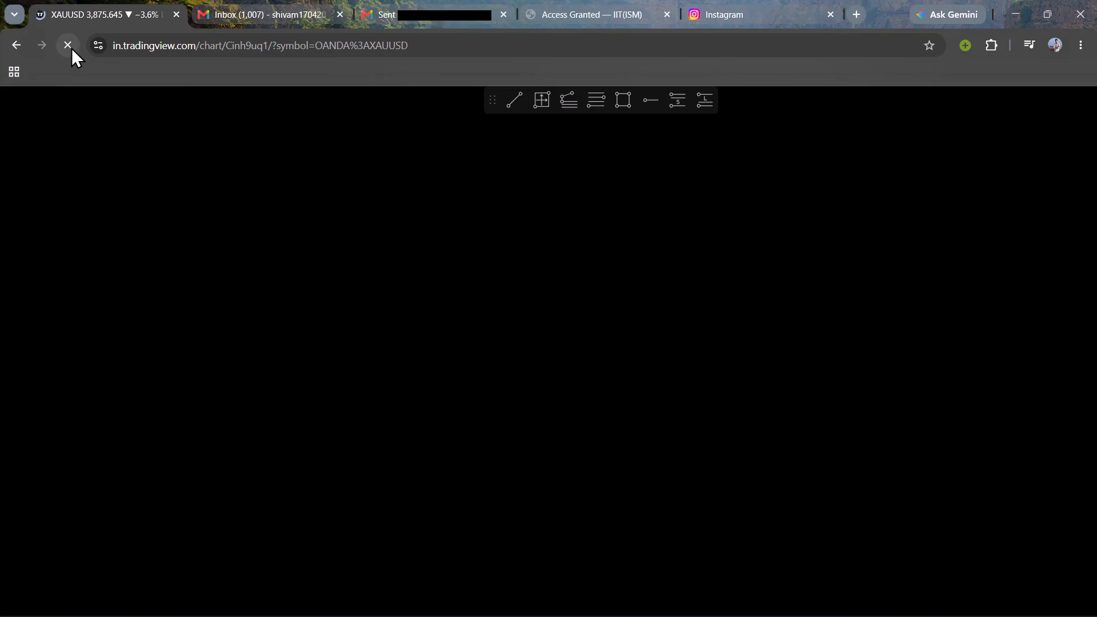
Stop the stalled page load and reload the chart page.
{"action": "left_click", "coordinate": [71, 47]}
{"action": "left_click", "coordinate": [69, 47]}
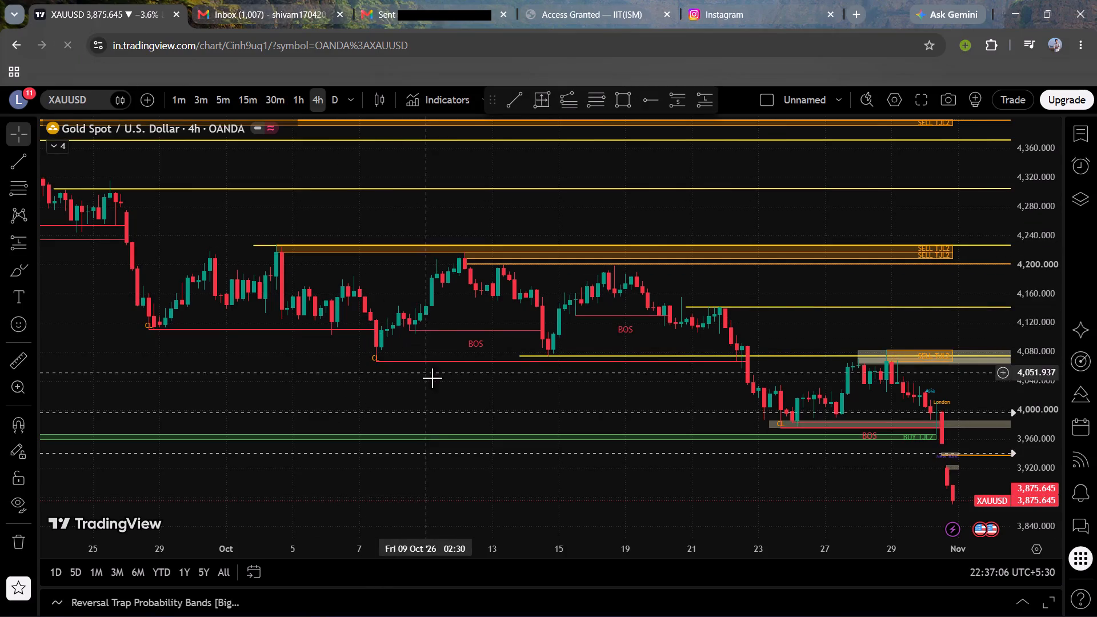
Open the watchlist and switch the chart from the OANDA to the FOREX.com XAUUSD symbol.
{"action": "left_click_drag", "start_coordinate": [435, 387], "coordinate": [159, 322]}
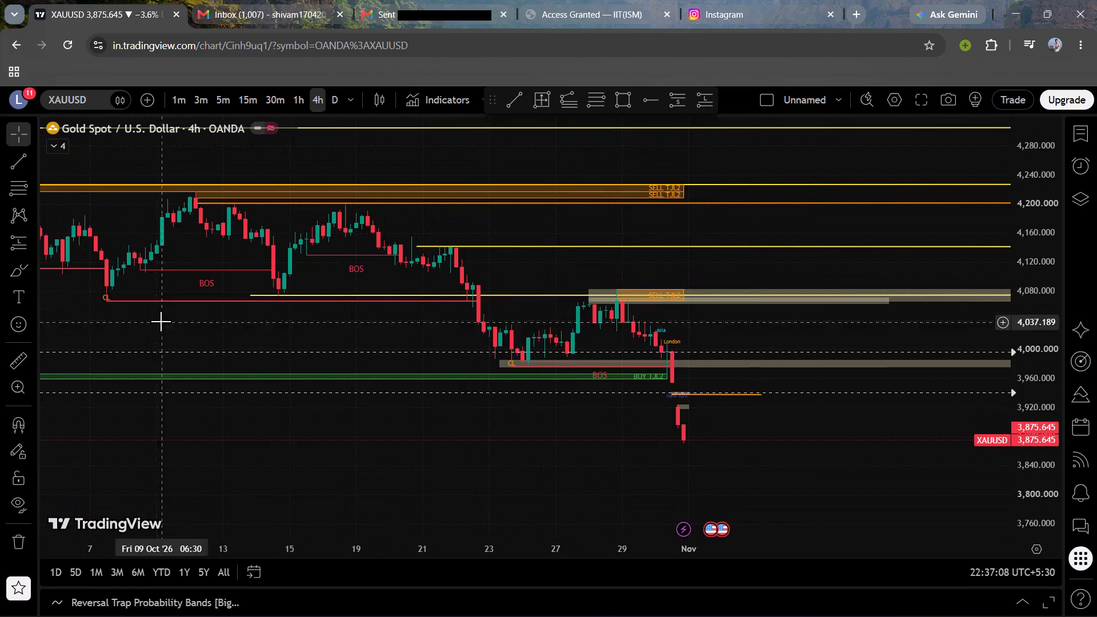
{"action": "left_click", "coordinate": [1080, 142]}
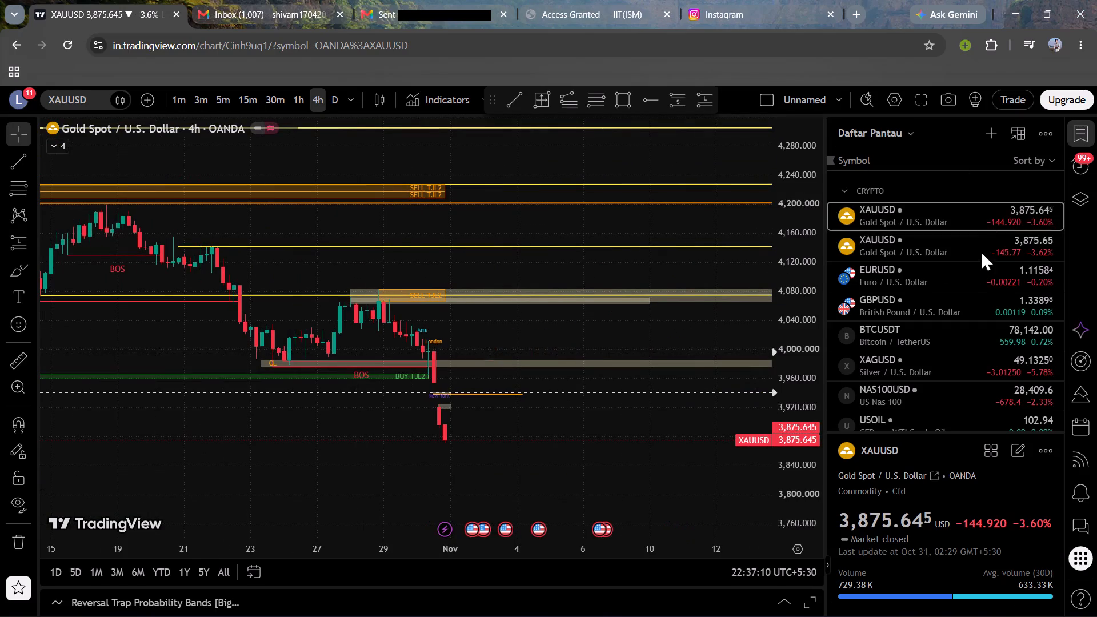
{"action": "left_click", "coordinate": [947, 248]}
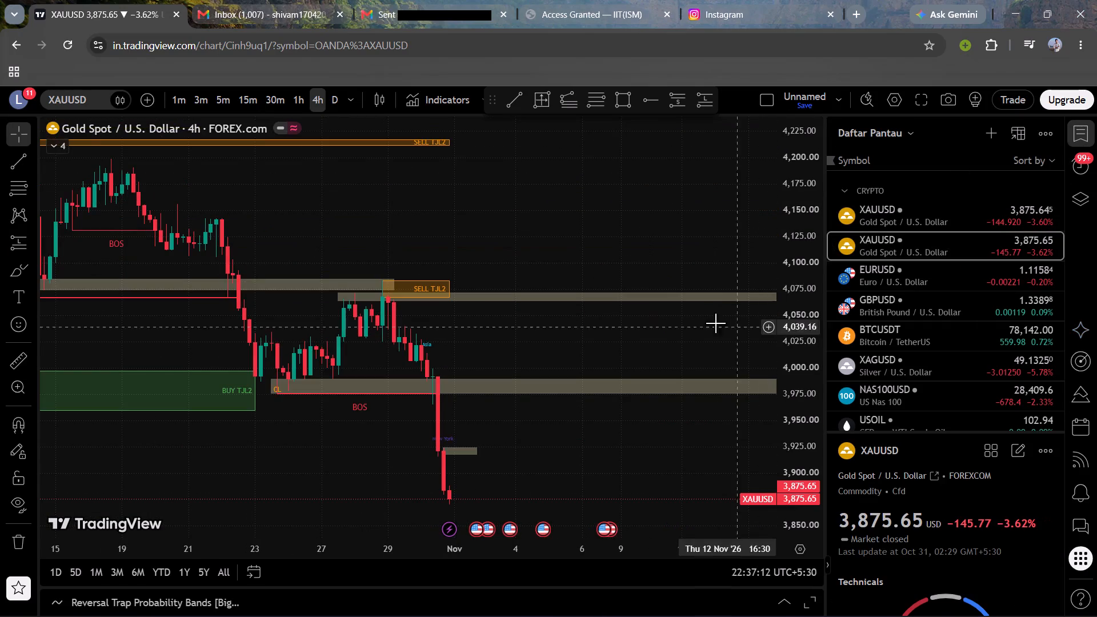
Examine the late-October zones and the latest price drop on the 4-hour FOREX.com gold chart.
{"action": "left_click_drag", "start_coordinate": [700, 347], "coordinate": [715, 269]}
{"action": "left_click_drag", "start_coordinate": [786, 368], "coordinate": [779, 331]}
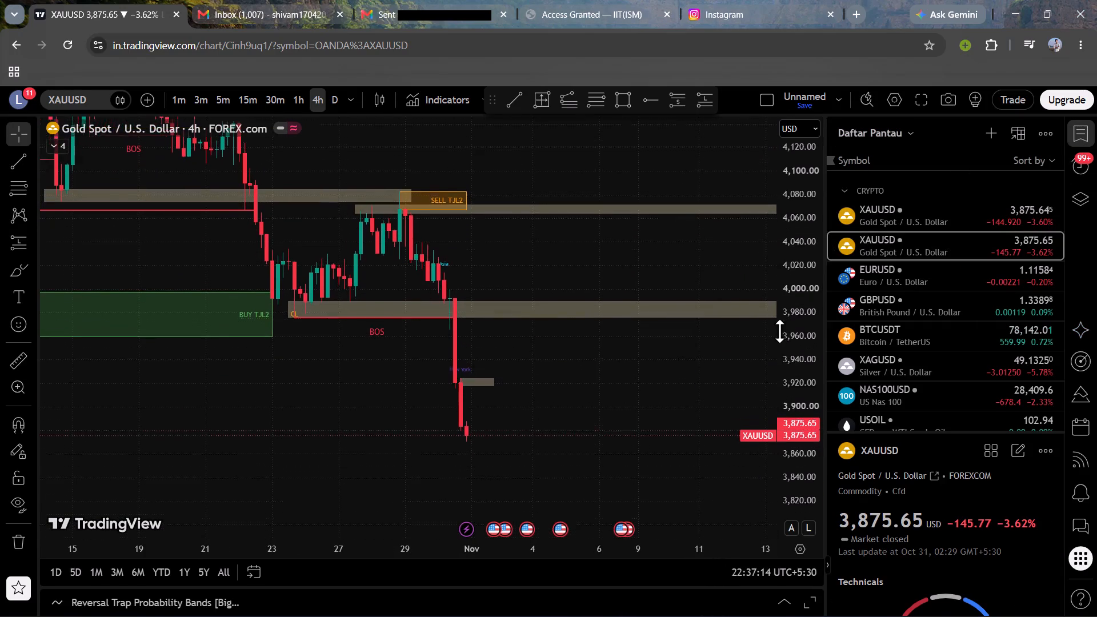
{"action": "left_click_drag", "start_coordinate": [779, 331], "coordinate": [728, 166]}
{"action": "left_click_drag", "start_coordinate": [677, 246], "coordinate": [591, 285]}
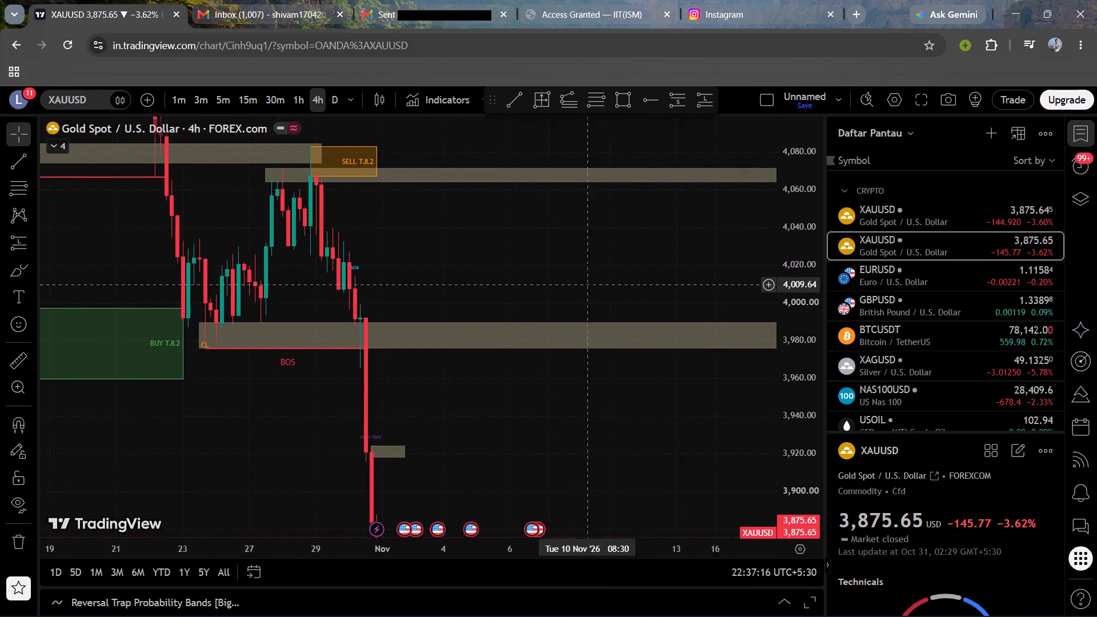
{"action": "left_click_drag", "start_coordinate": [591, 285], "coordinate": [603, 290]}
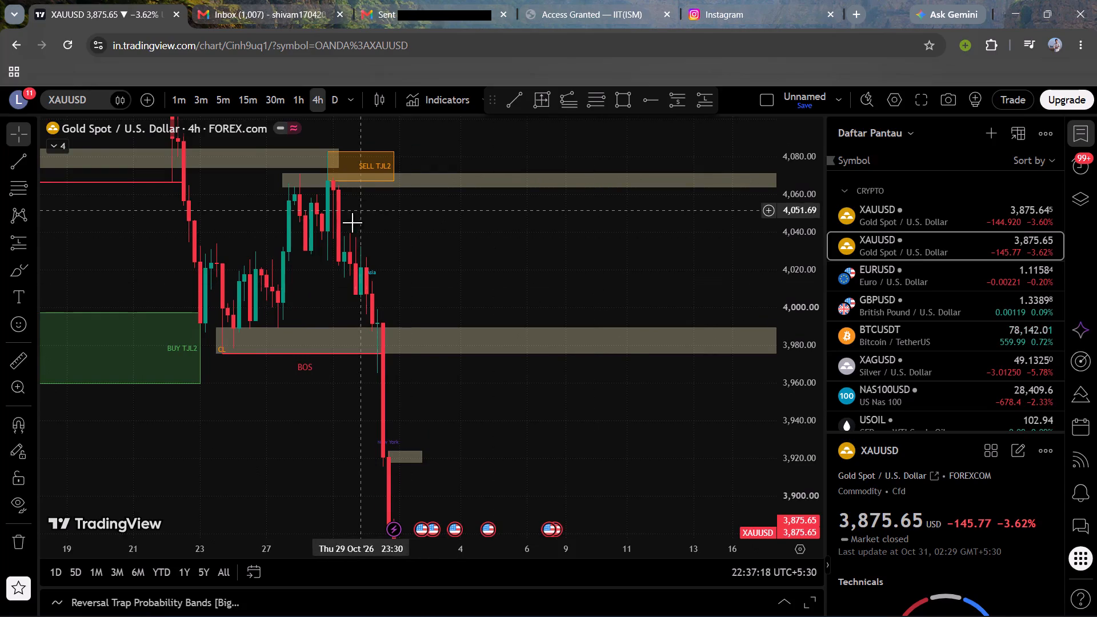
{"action": "left_click_drag", "start_coordinate": [425, 263], "coordinate": [453, 338]}
On the 1-hour chart, delete the zone spanning 14 to 29 October between 4,084.12 and 4,074.22.
{"action": "left_click", "coordinate": [293, 100]}
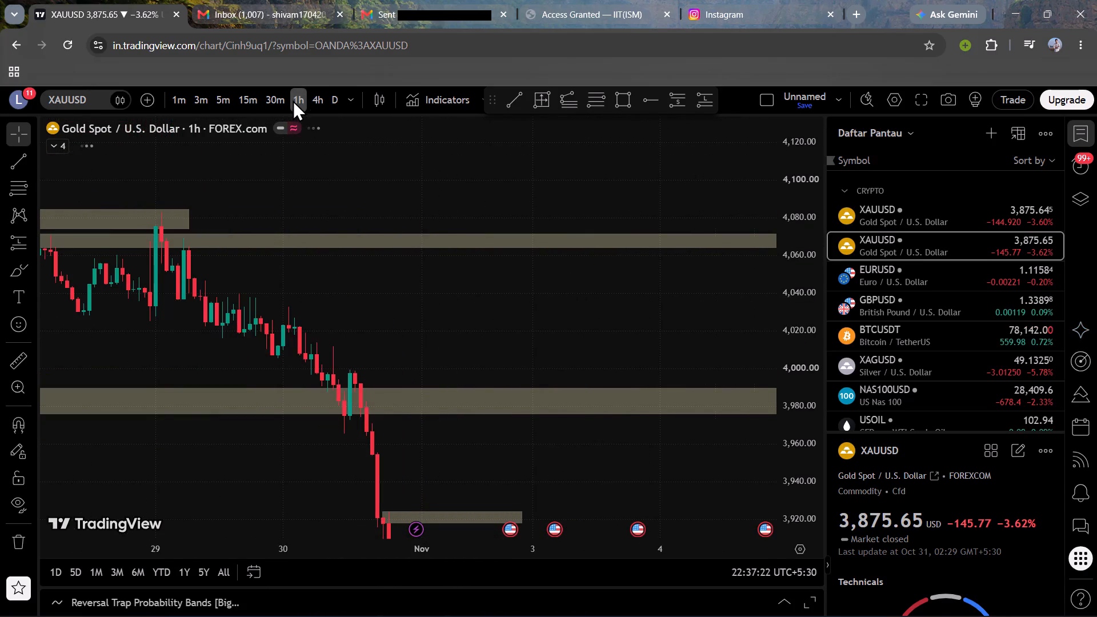
{"action": "scroll", "coordinate": [343, 314], "scroll_direction": "down", "scroll_amount": 14}
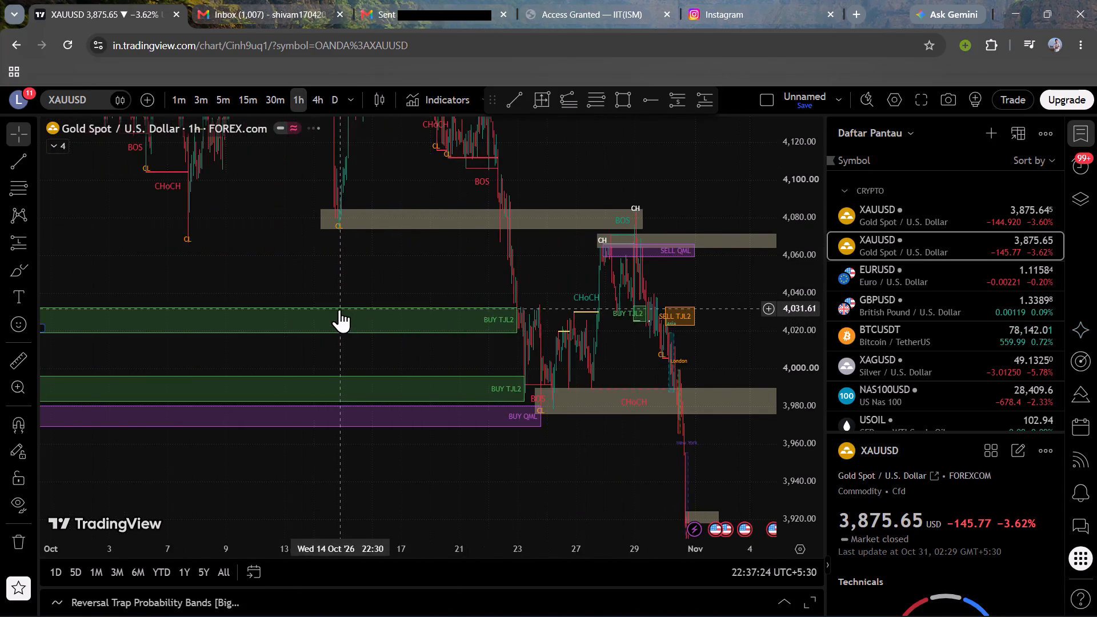
{"action": "scroll", "coordinate": [339, 306], "scroll_direction": "up", "scroll_amount": 6}
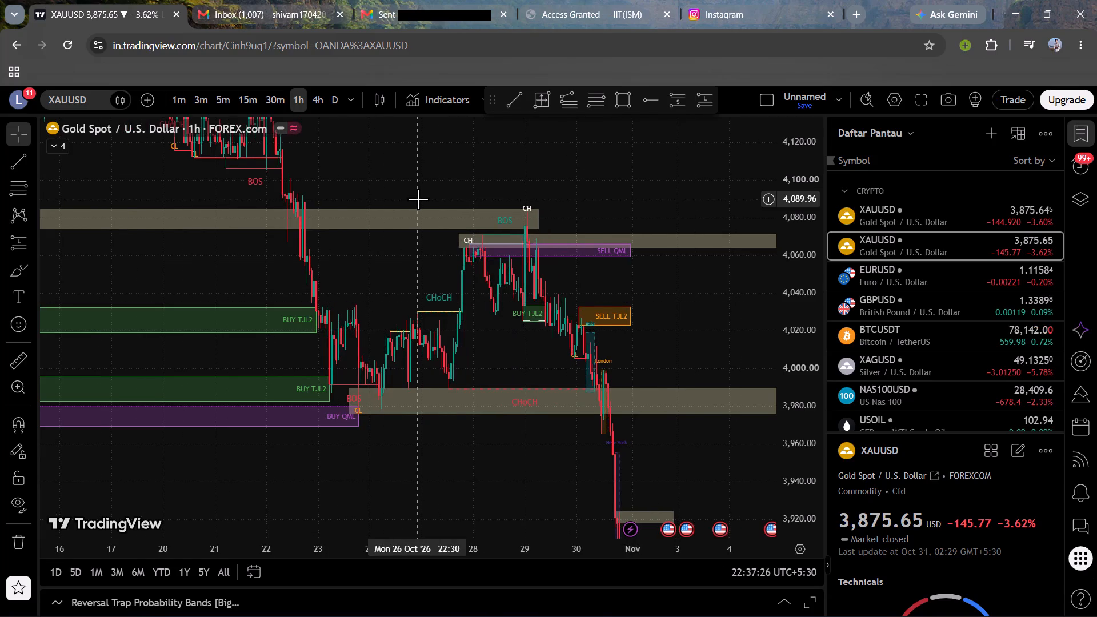
{"action": "left_click_drag", "start_coordinate": [418, 199], "coordinate": [461, 383]}
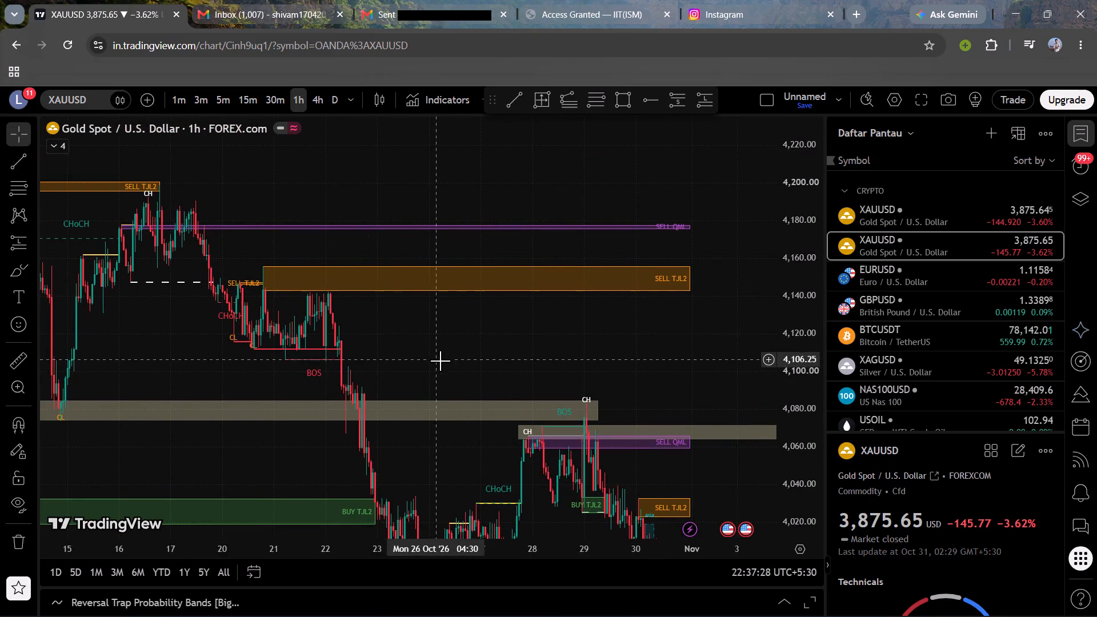
{"action": "left_click_drag", "start_coordinate": [443, 361], "coordinate": [402, 218]}
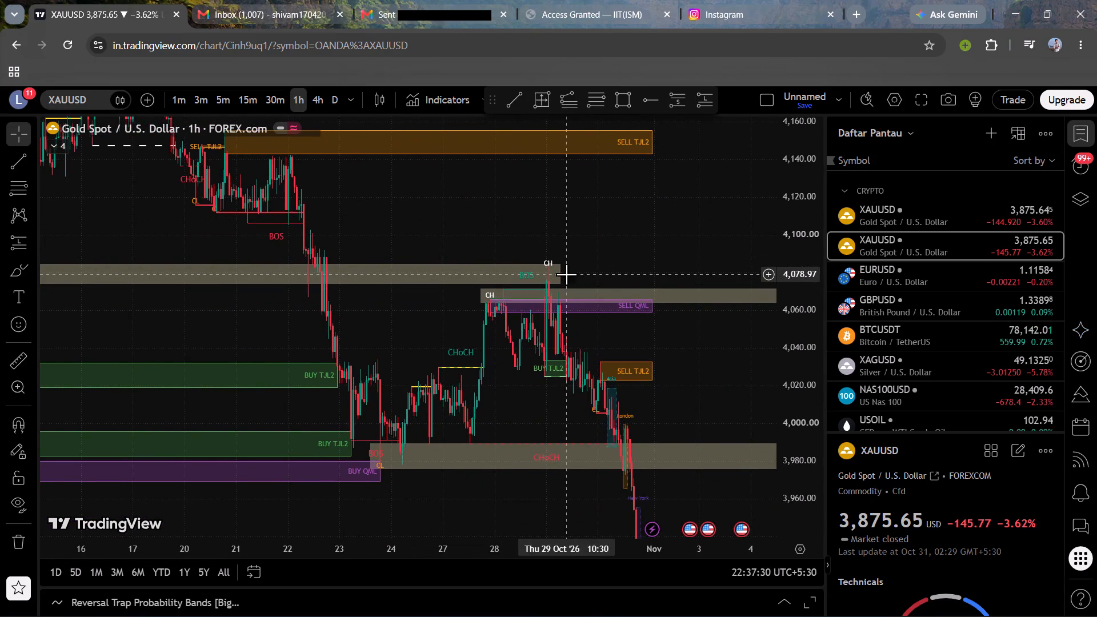
{"action": "left_click", "coordinate": [558, 274]}
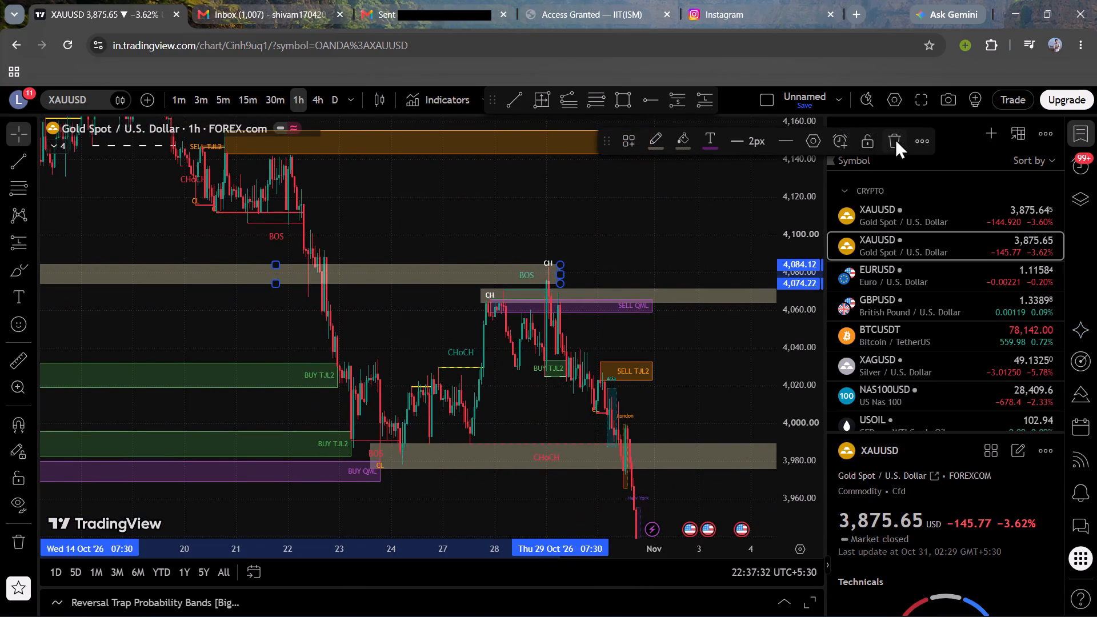
{"action": "left_click", "coordinate": [892, 138]}
Examine the October swings on the 1-hour chart against the remaining zones and the SELL TJL2 and SELL QML boxes, and hide the watchlist.
{"action": "left_click_drag", "start_coordinate": [624, 230], "coordinate": [526, 306]}
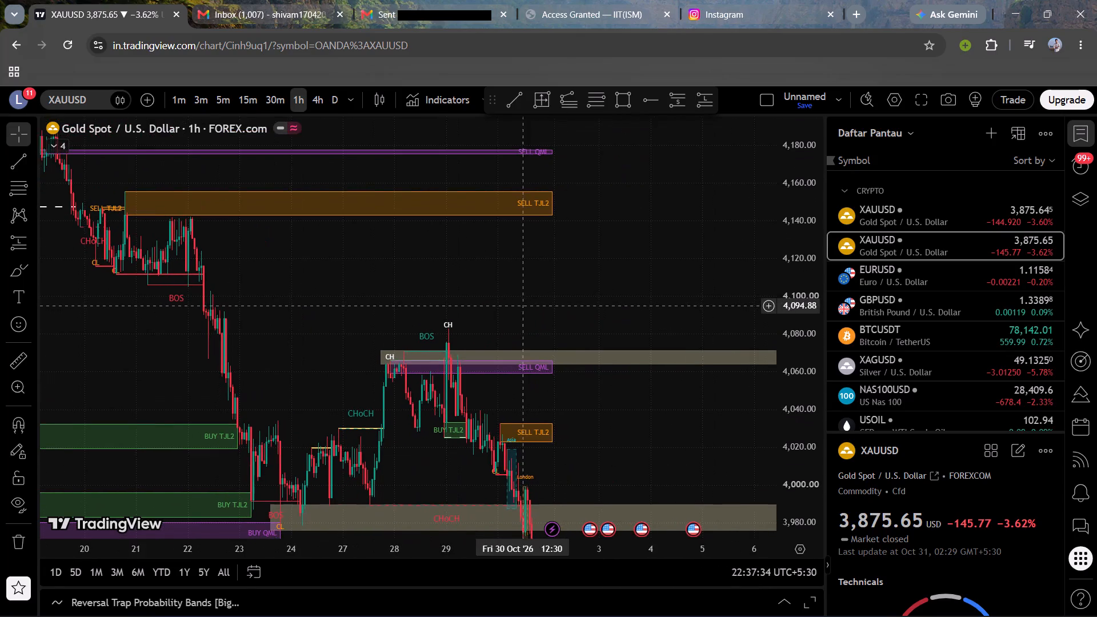
{"action": "left_click_drag", "start_coordinate": [526, 306], "coordinate": [526, 306]}
{"action": "scroll", "coordinate": [525, 303], "scroll_direction": "down", "scroll_amount": 4}
{"action": "left_click_drag", "start_coordinate": [531, 273], "coordinate": [576, 372]}
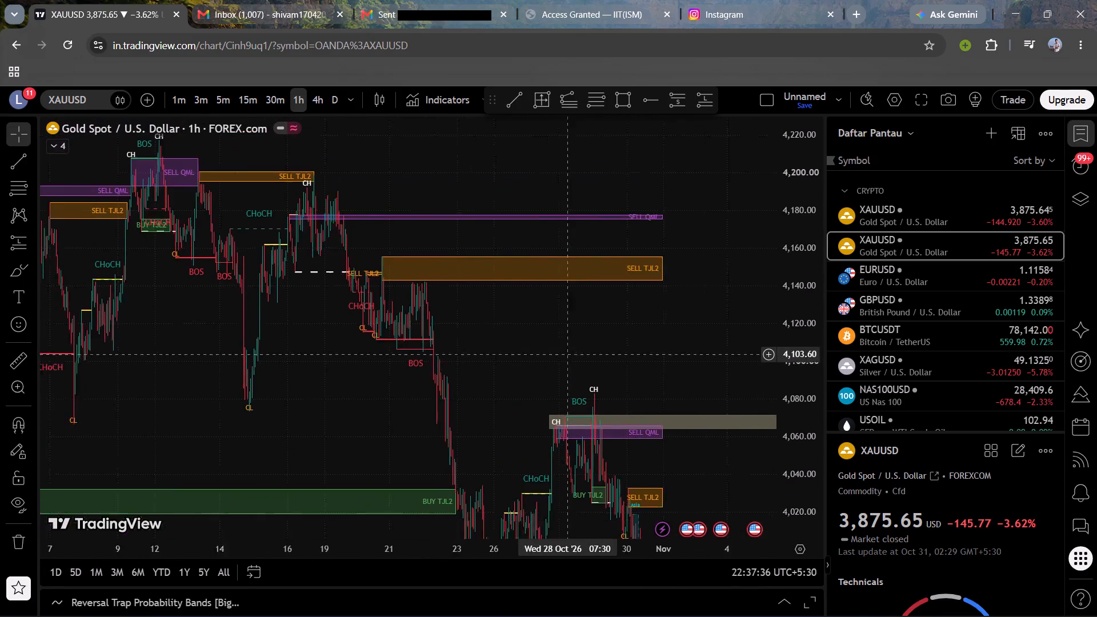
{"action": "left_click_drag", "start_coordinate": [576, 372], "coordinate": [454, 195]}
{"action": "scroll", "coordinate": [473, 210], "scroll_direction": "up", "scroll_amount": 6}
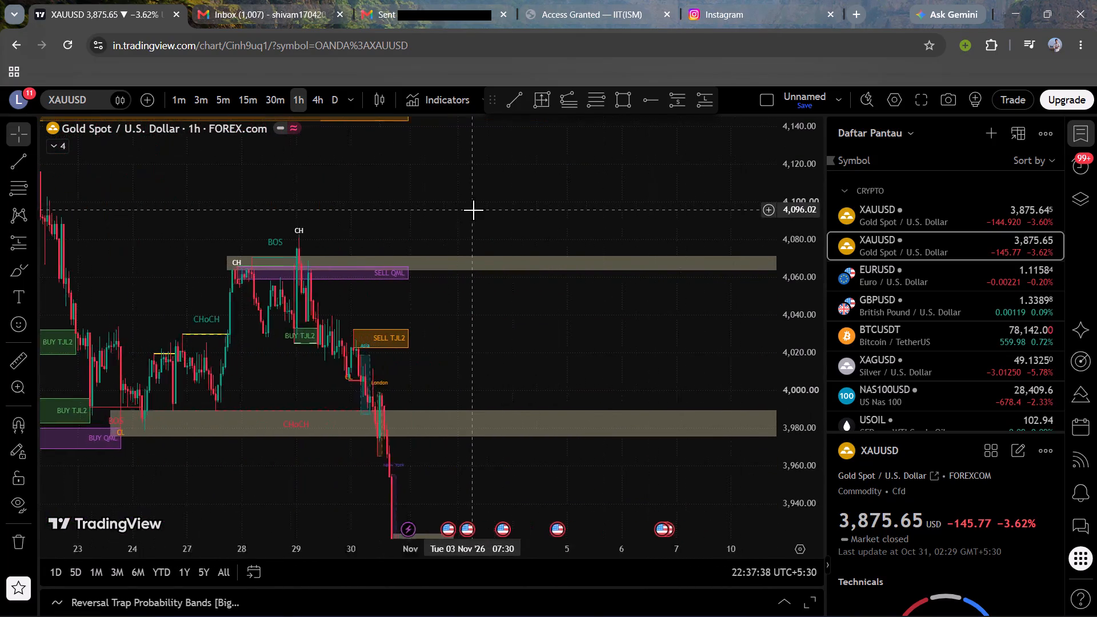
{"action": "scroll", "coordinate": [473, 210], "scroll_direction": "up", "scroll_amount": 1}
{"action": "left_click_drag", "start_coordinate": [474, 206], "coordinate": [473, 145]}
{"action": "left_click_drag", "start_coordinate": [483, 320], "coordinate": [529, 271]}
{"action": "left_click", "coordinate": [1070, 137]}
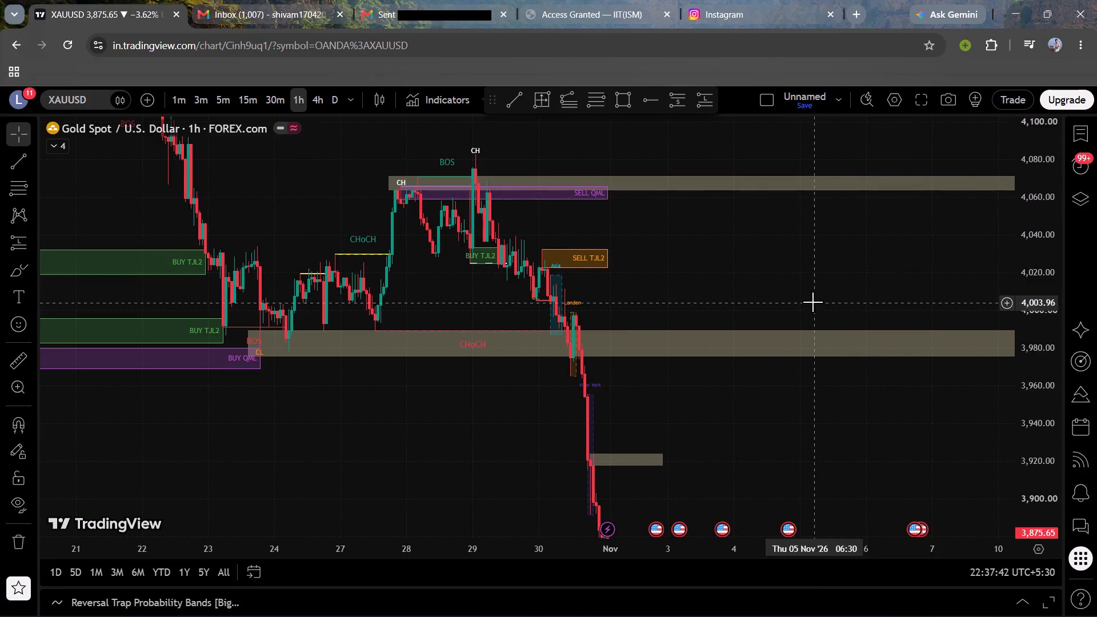
{"action": "left_click_drag", "start_coordinate": [811, 299], "coordinate": [898, 283]}
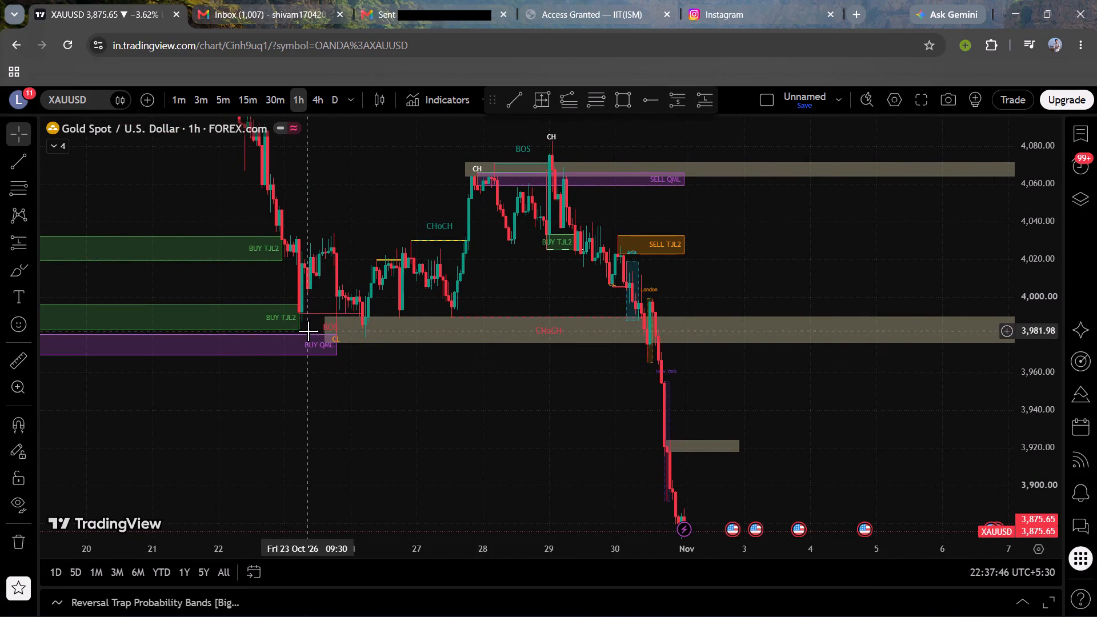
On the 1-hour chart, lower the top of the zone above 3,975.96 to 3,984.64 and nudge its 23 October start slightly forward.
{"action": "left_click_drag", "start_coordinate": [325, 320], "coordinate": [337, 329]}
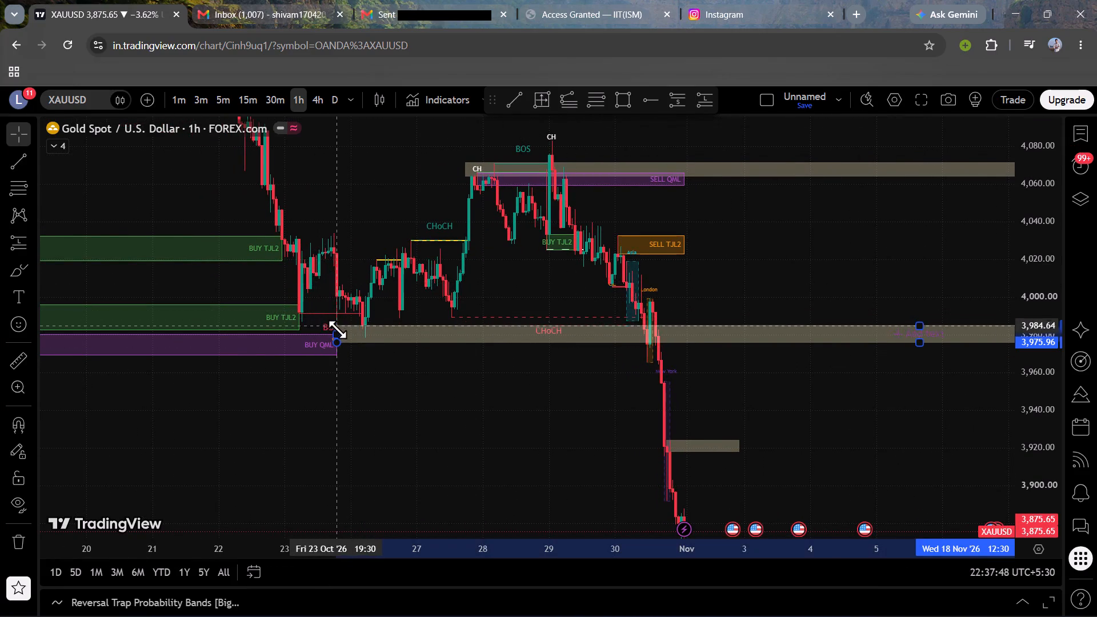
{"action": "left_click_drag", "start_coordinate": [337, 329], "coordinate": [338, 326]}
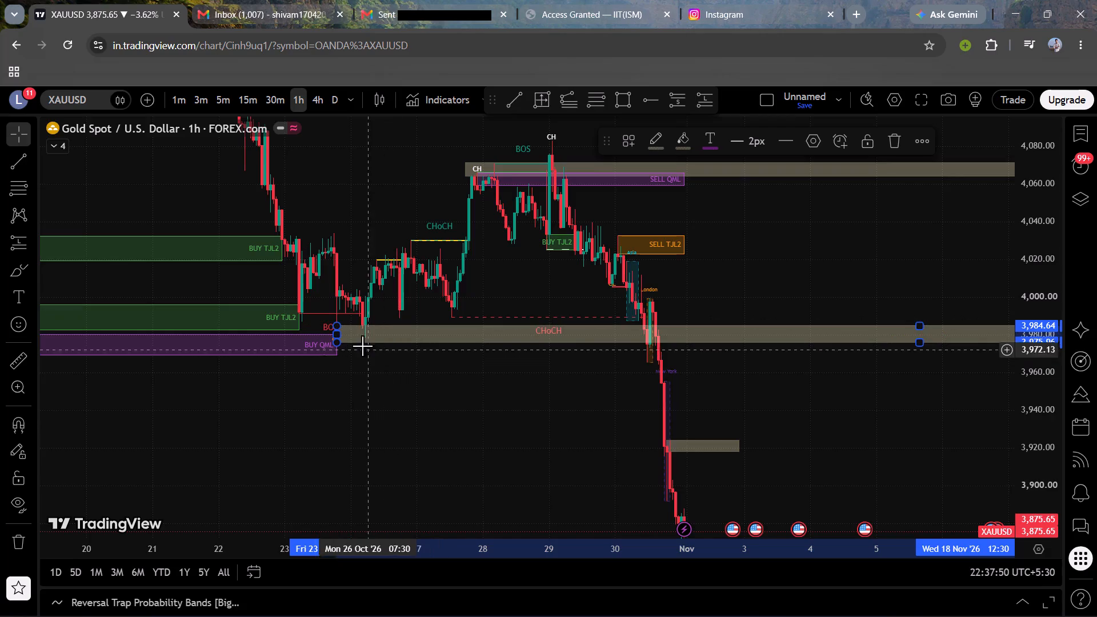
{"action": "left_click_drag", "start_coordinate": [332, 336], "coordinate": [327, 333]}
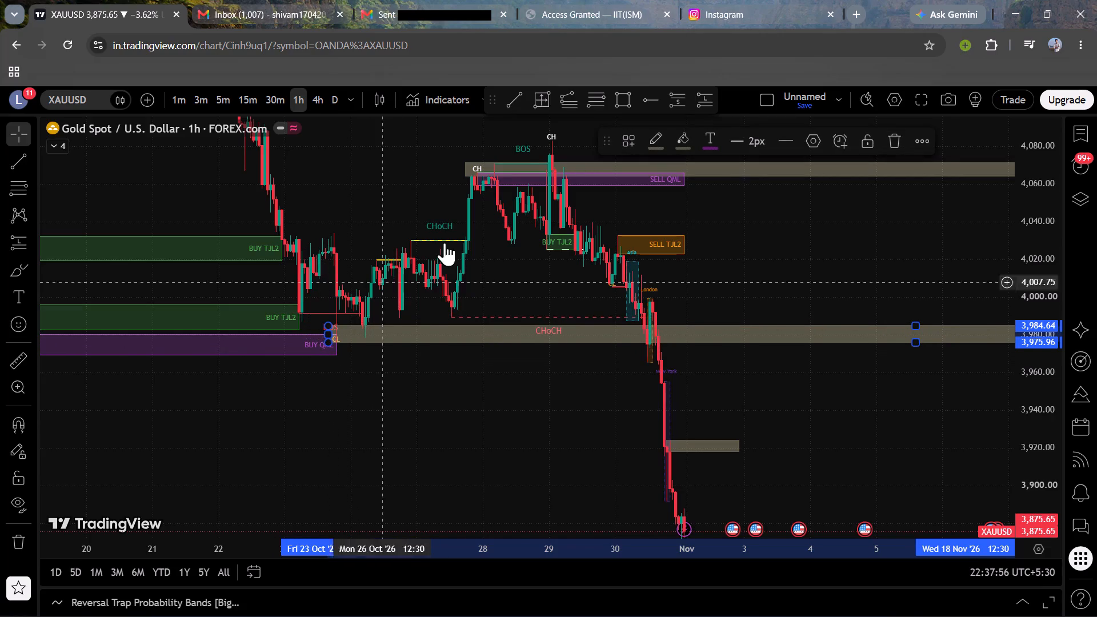
Trim the start of the 4,071.16 to 4,063.82 zone slightly forward on 27 October.
{"action": "left_click_drag", "start_coordinate": [554, 278], "coordinate": [614, 392]}
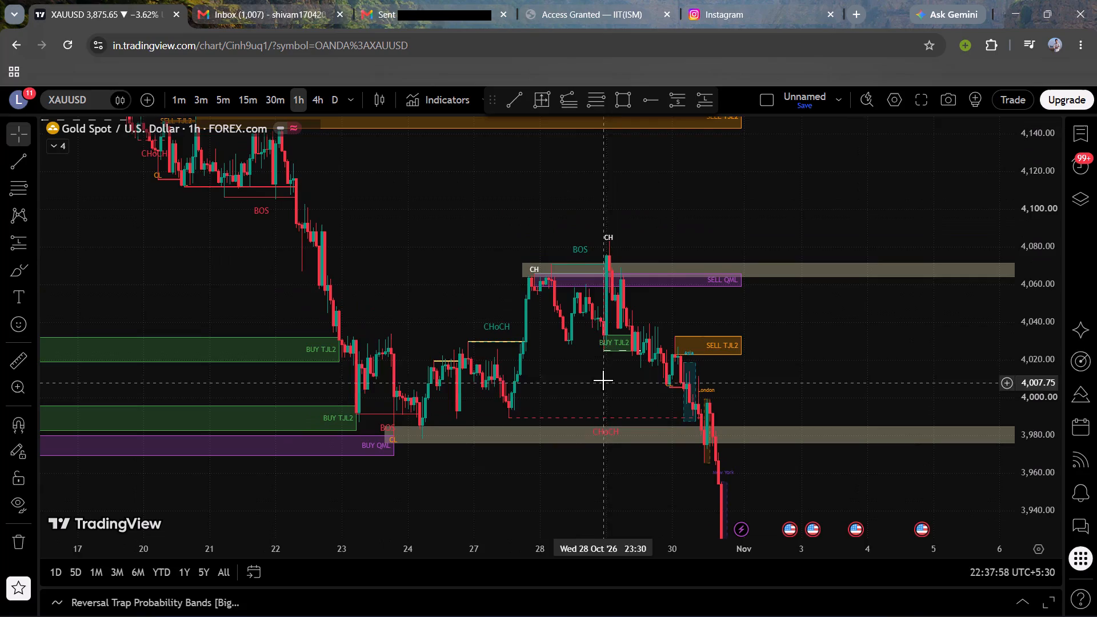
{"action": "scroll", "coordinate": [595, 382], "scroll_direction": "up", "scroll_amount": 2}
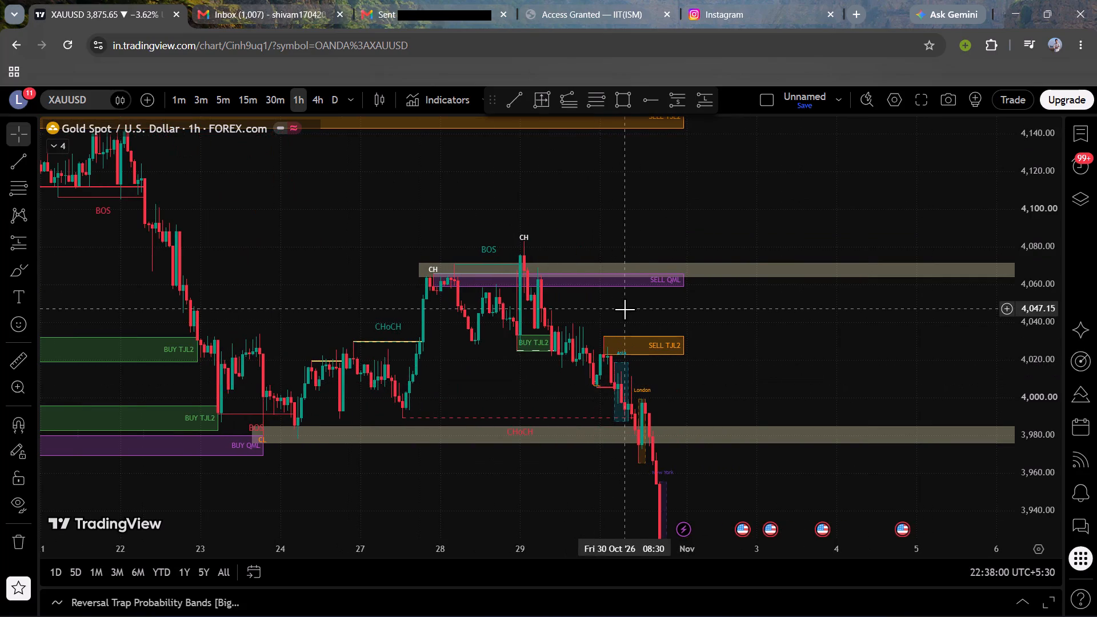
{"action": "left_click", "coordinate": [421, 273]}
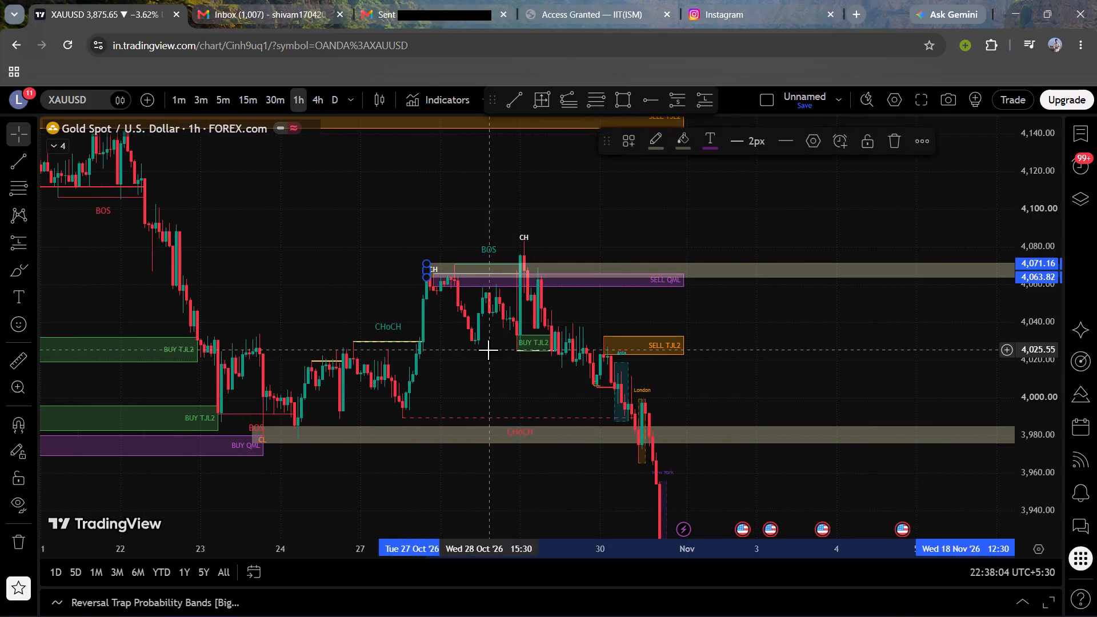
{"action": "left_click", "coordinate": [482, 350]}
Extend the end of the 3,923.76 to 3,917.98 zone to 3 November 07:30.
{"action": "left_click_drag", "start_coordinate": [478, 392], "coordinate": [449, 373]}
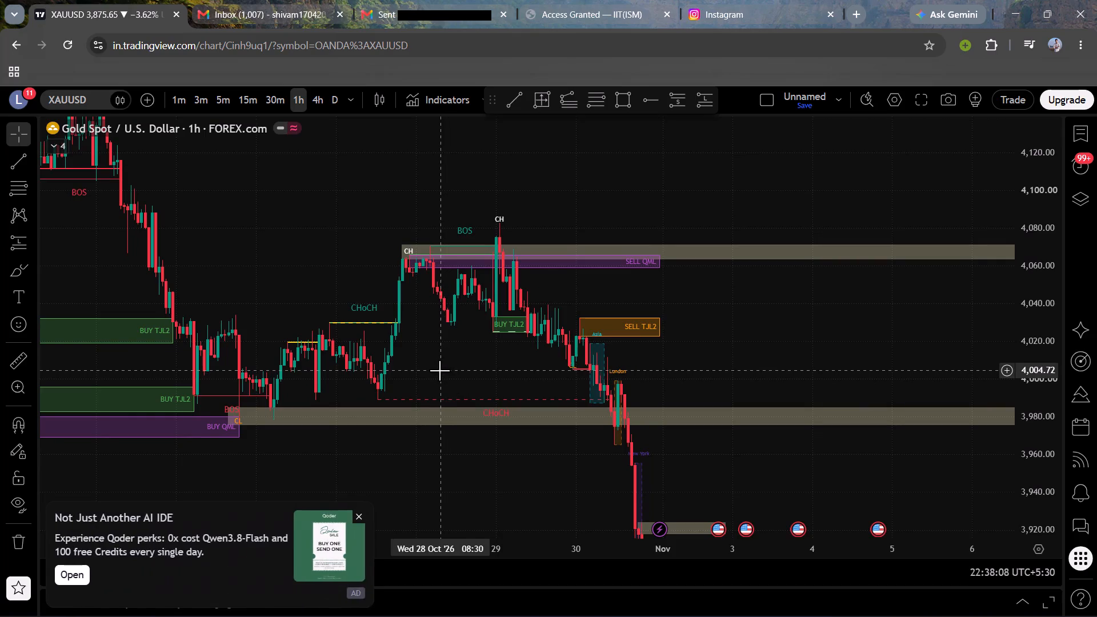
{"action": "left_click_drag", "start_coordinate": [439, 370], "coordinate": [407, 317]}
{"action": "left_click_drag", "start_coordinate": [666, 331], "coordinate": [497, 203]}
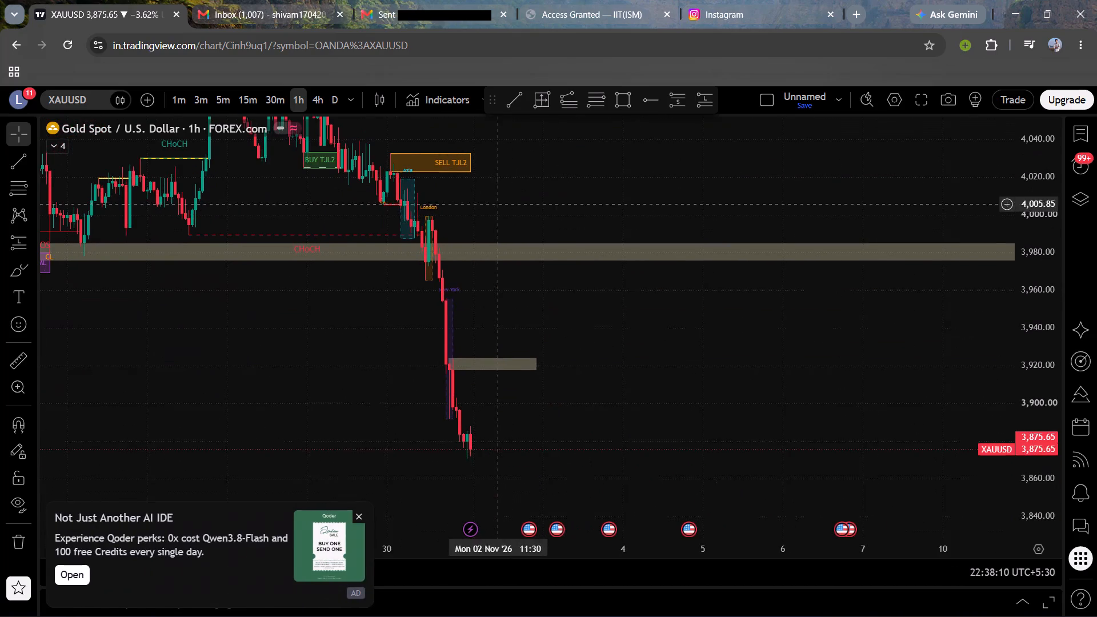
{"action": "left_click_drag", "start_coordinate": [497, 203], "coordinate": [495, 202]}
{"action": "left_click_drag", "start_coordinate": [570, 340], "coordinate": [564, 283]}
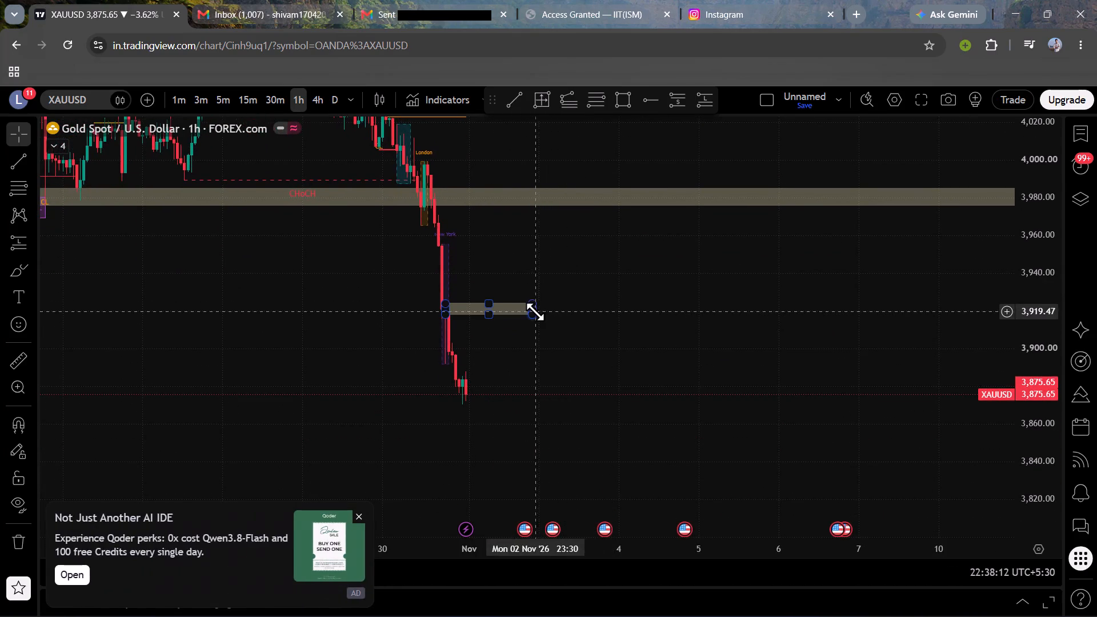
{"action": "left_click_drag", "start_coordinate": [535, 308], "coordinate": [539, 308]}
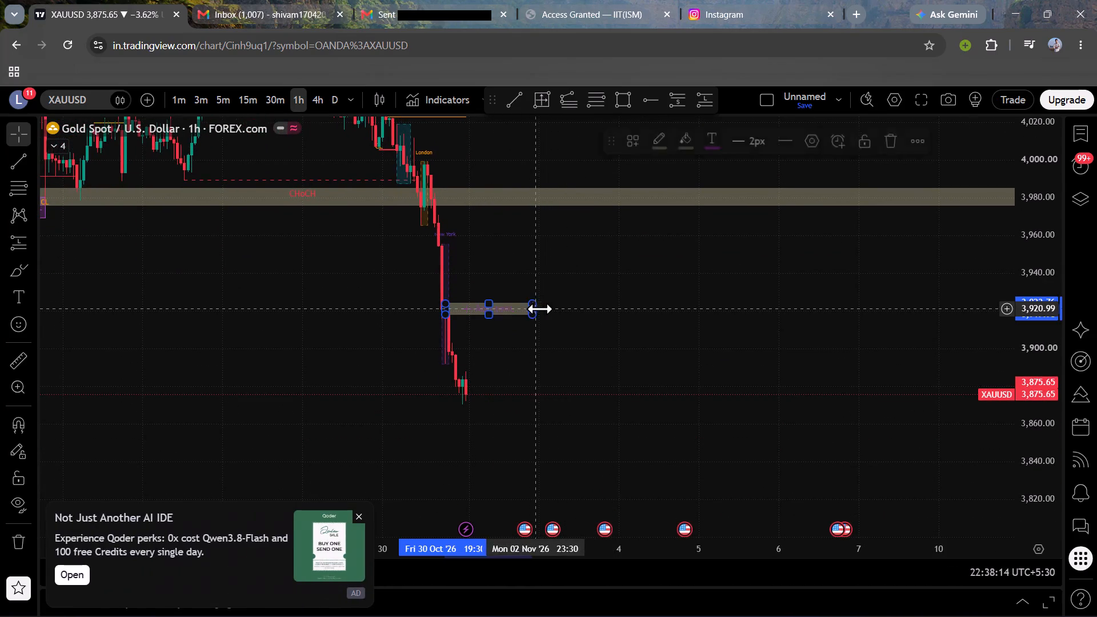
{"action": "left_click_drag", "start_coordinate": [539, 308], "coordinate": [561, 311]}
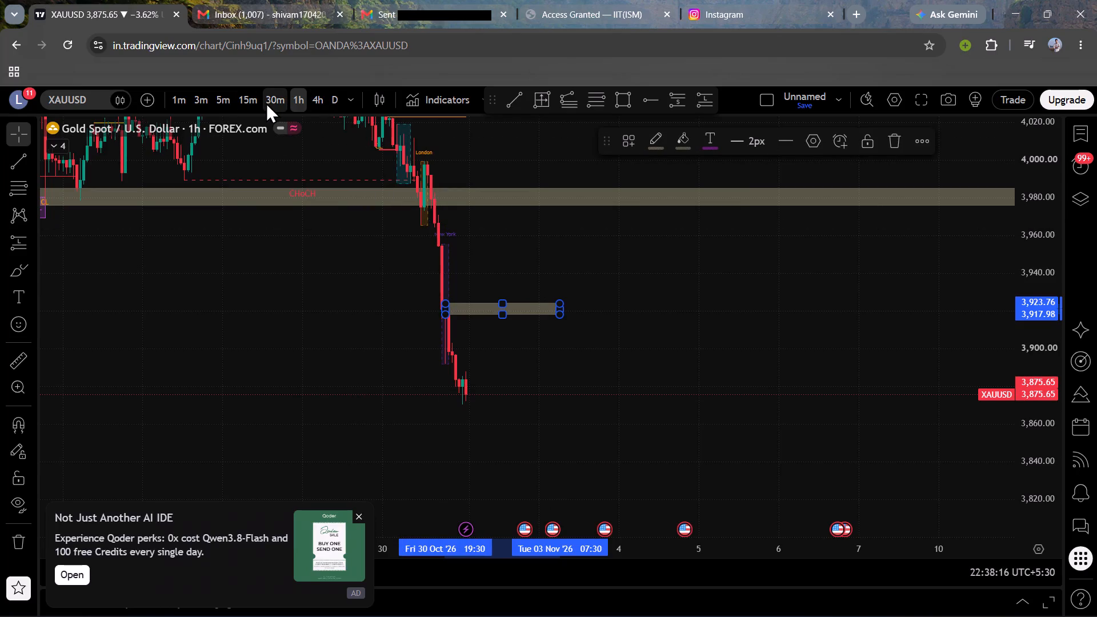
On the 15-minute chart, measure the 30 October decline from 3,999.03 down to 3,876.28 with a date and price range.
{"action": "left_click", "coordinate": [266, 102]}
{"action": "left_click", "coordinate": [370, 351]}
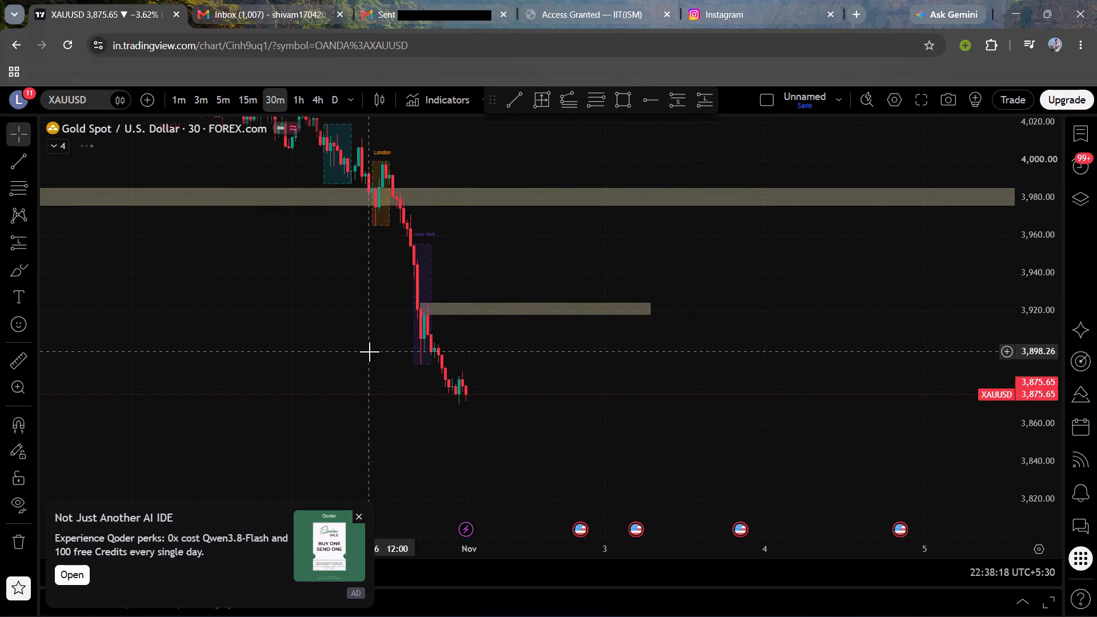
{"action": "left_click", "coordinate": [243, 94]}
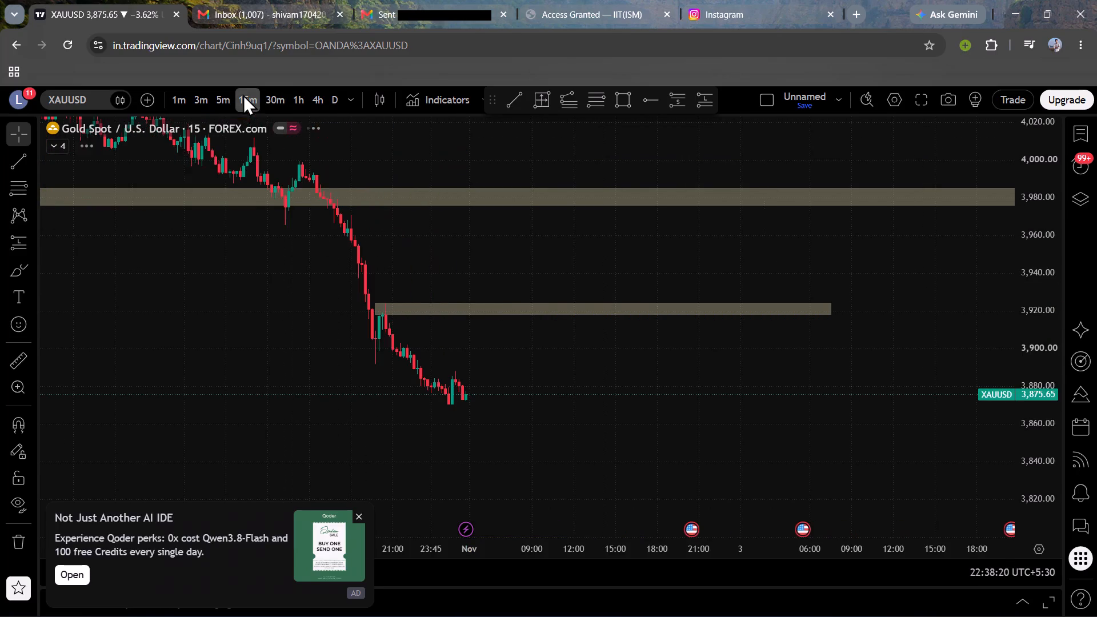
{"action": "left_click_drag", "start_coordinate": [300, 356], "coordinate": [374, 470]}
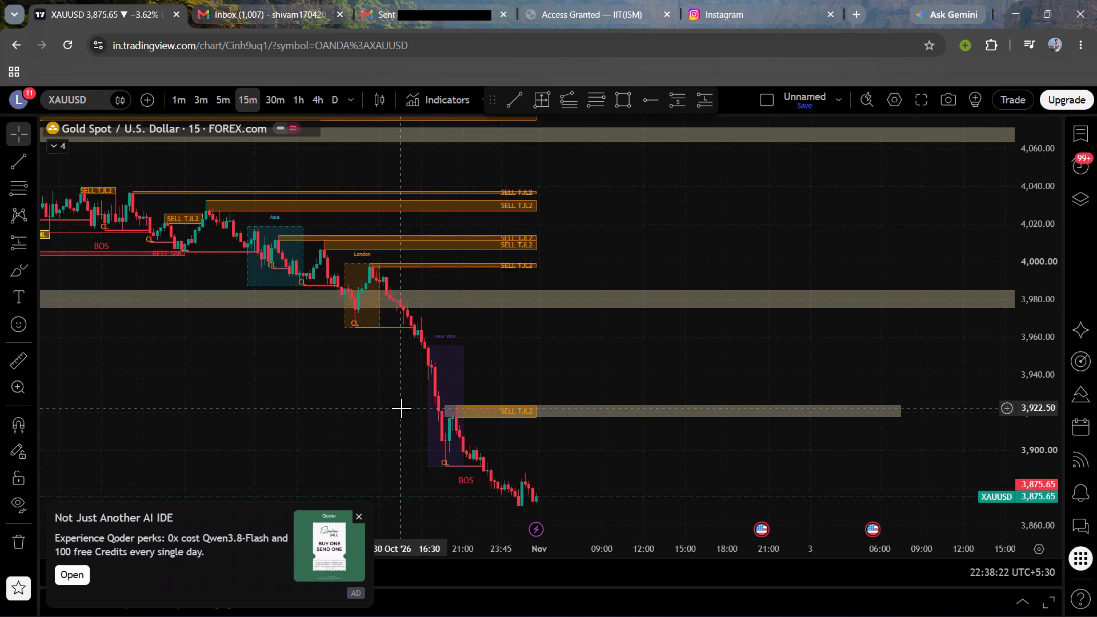
{"action": "left_click_drag", "start_coordinate": [398, 408], "coordinate": [331, 372]}
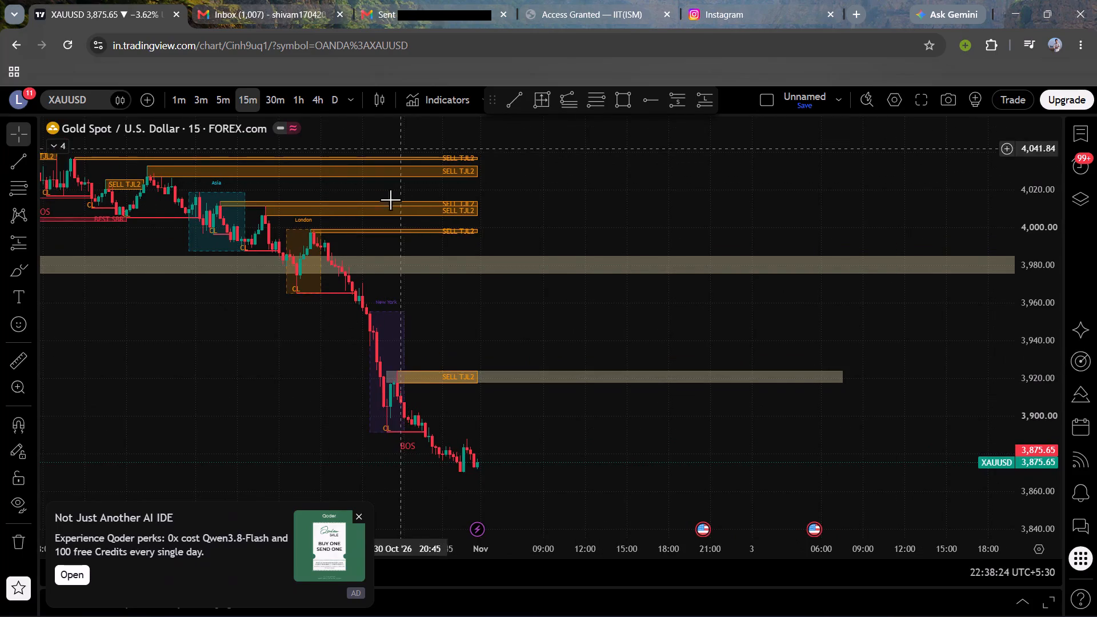
{"action": "left_click", "coordinate": [550, 103]}
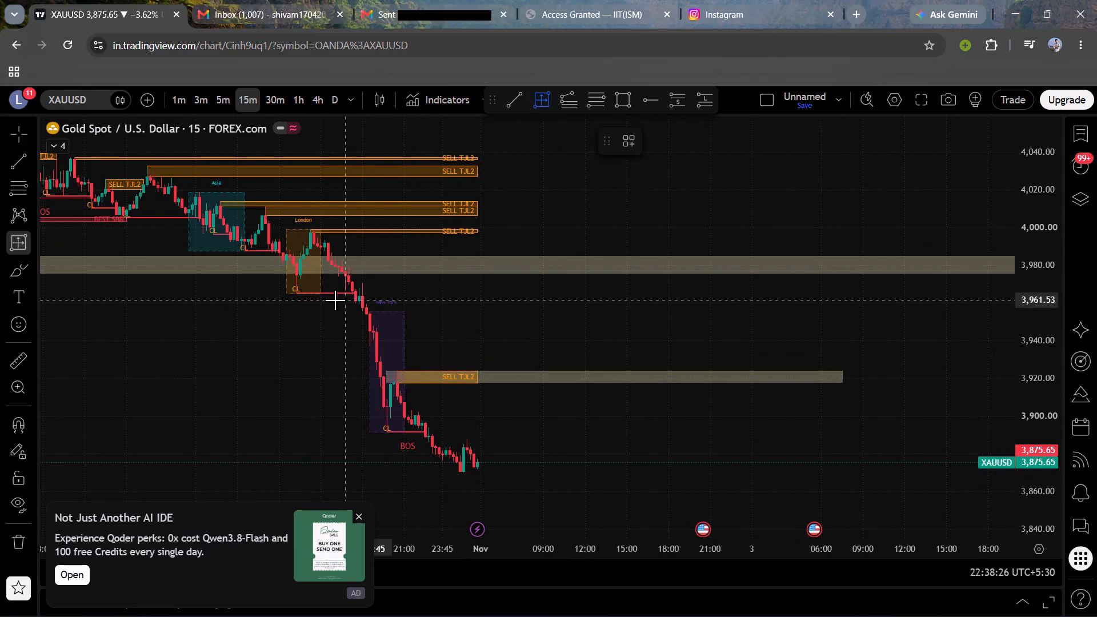
{"action": "left_click", "coordinate": [294, 230]}
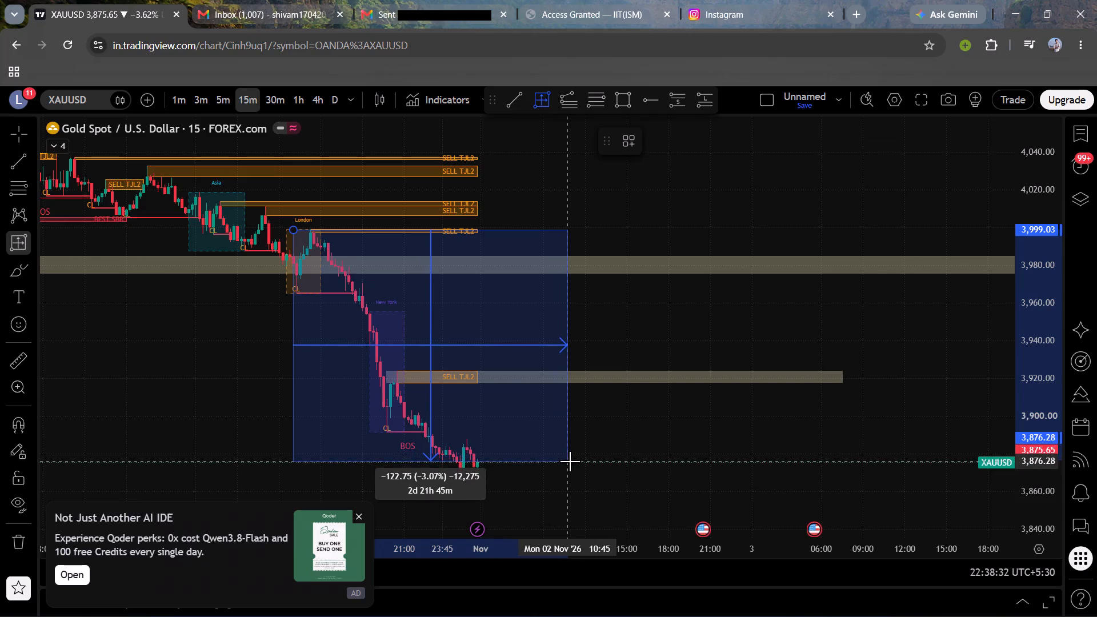
{"action": "left_click", "coordinate": [566, 461]}
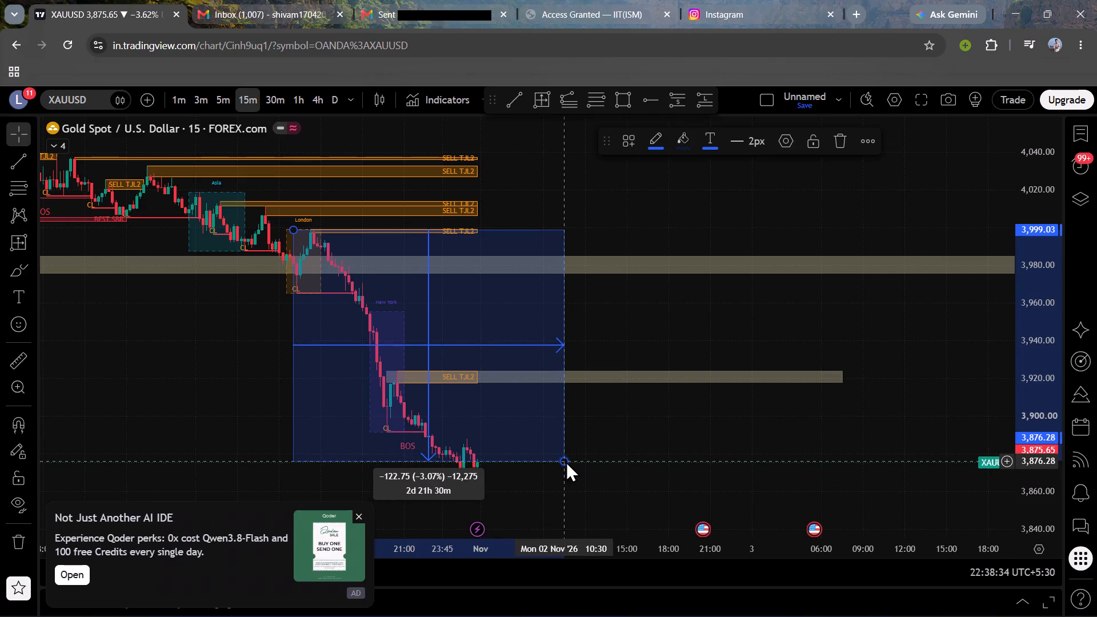
Switch to the 5-minute chart and delete the date and price range measurement over the 30 October decline.
{"action": "left_click", "coordinate": [222, 98]}
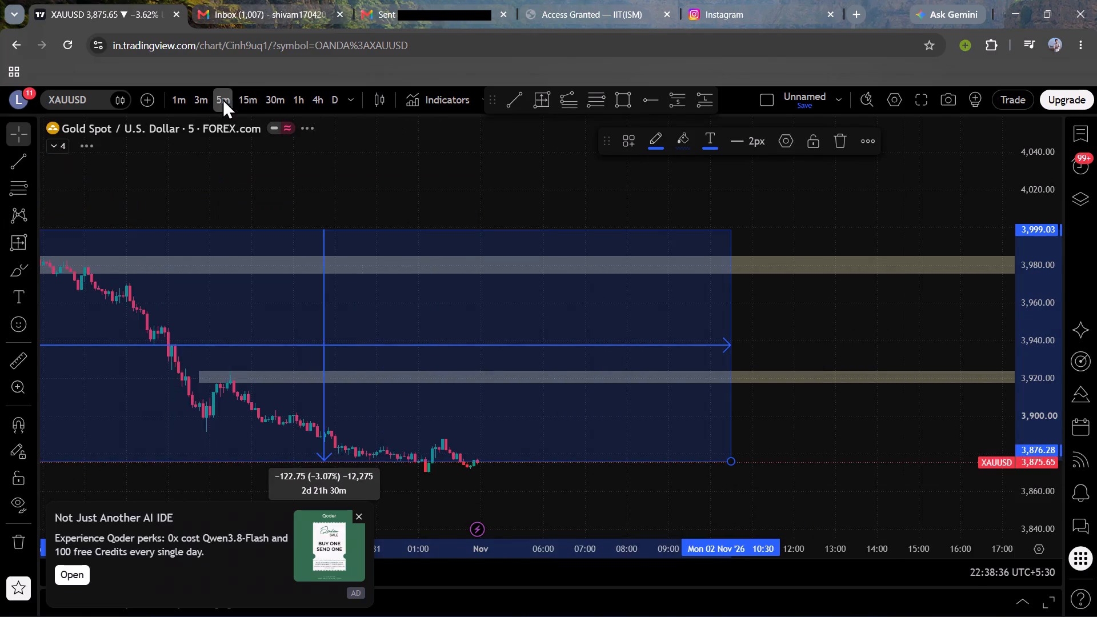
{"action": "scroll", "coordinate": [403, 337], "scroll_direction": "down", "scroll_amount": 4}
{"action": "left_click", "coordinate": [525, 354]}
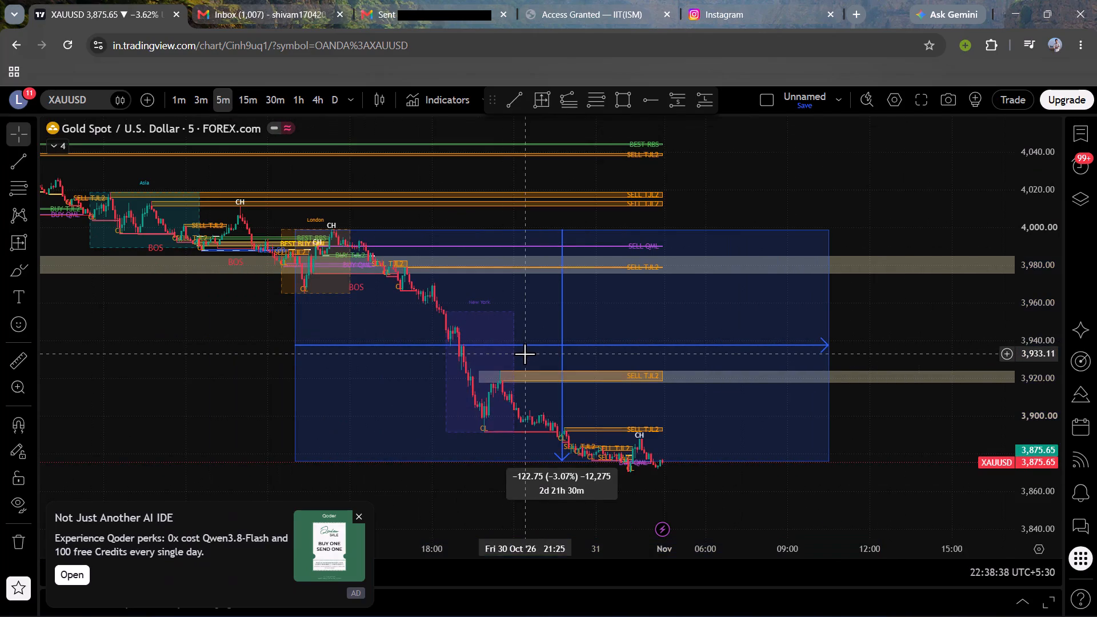
{"action": "left_click", "coordinate": [561, 344]}
{"action": "left_click", "coordinate": [848, 137]}
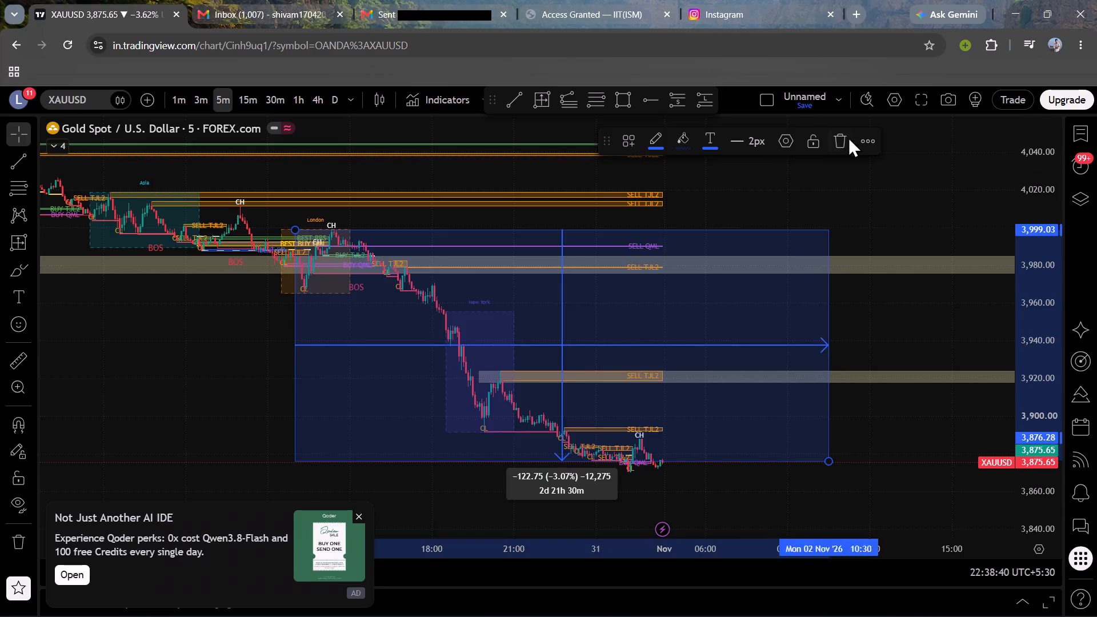
Draw a rectangle zone from 30 October to about 10:05 on 2 November, between 3,940.64 and 3,937.05.
{"action": "left_click_drag", "start_coordinate": [686, 342], "coordinate": [736, 361]}
{"action": "scroll", "coordinate": [735, 360], "scroll_direction": "up", "scroll_amount": 3}
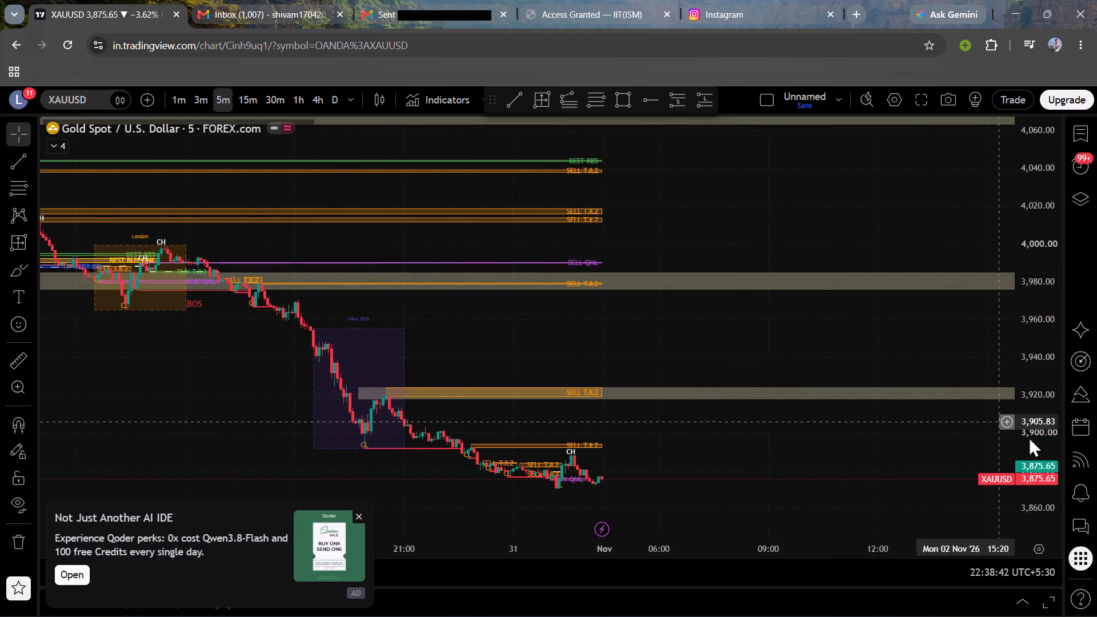
{"action": "left_click_drag", "start_coordinate": [1050, 450], "coordinate": [996, 257]}
{"action": "left_click_drag", "start_coordinate": [854, 391], "coordinate": [815, 315]}
{"action": "scroll", "coordinate": [798, 325], "scroll_direction": "up", "scroll_amount": 3}
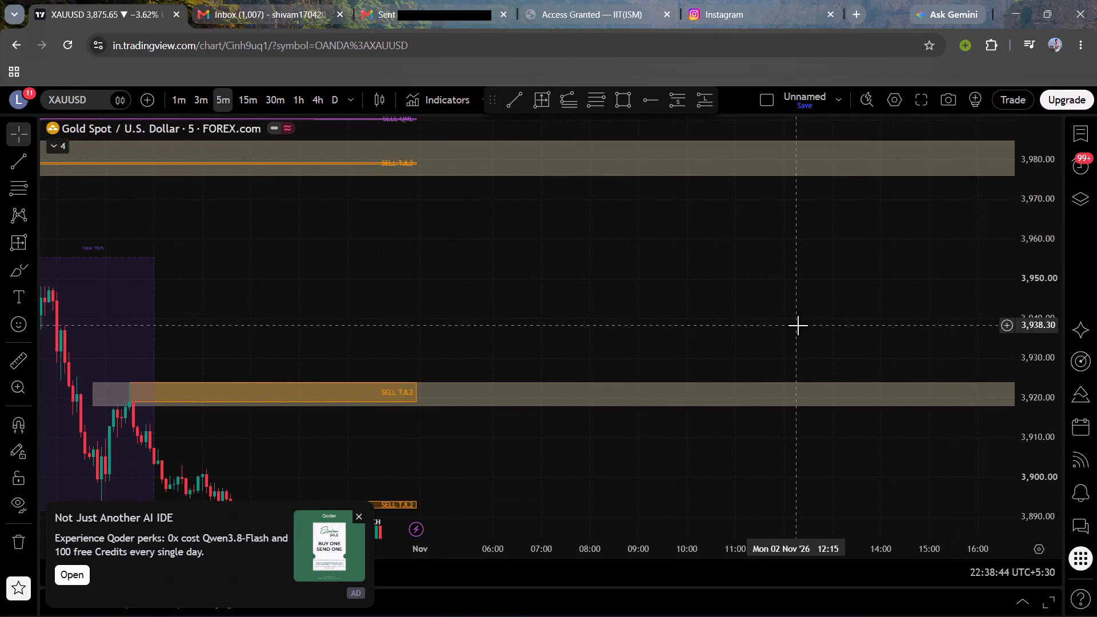
{"action": "left_click_drag", "start_coordinate": [747, 328], "coordinate": [490, 298]}
{"action": "scroll", "coordinate": [513, 306], "scroll_direction": "down", "scroll_amount": 3}
{"action": "left_click_drag", "start_coordinate": [522, 295], "coordinate": [659, 320]}
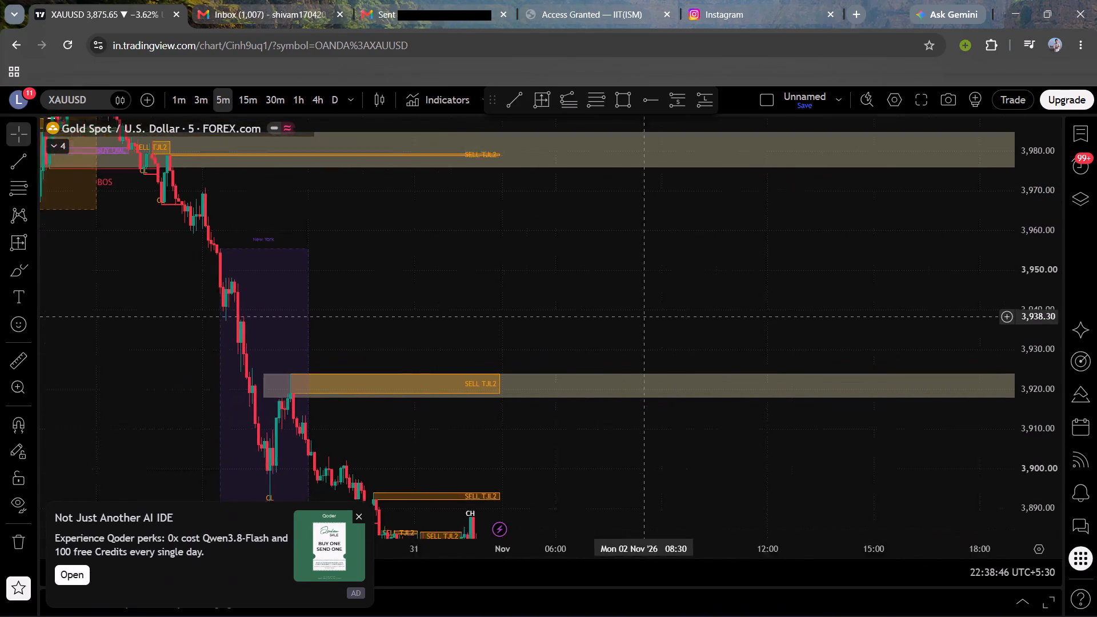
{"action": "left_click_drag", "start_coordinate": [659, 320], "coordinate": [672, 321]}
{"action": "left_click", "coordinate": [611, 103]}
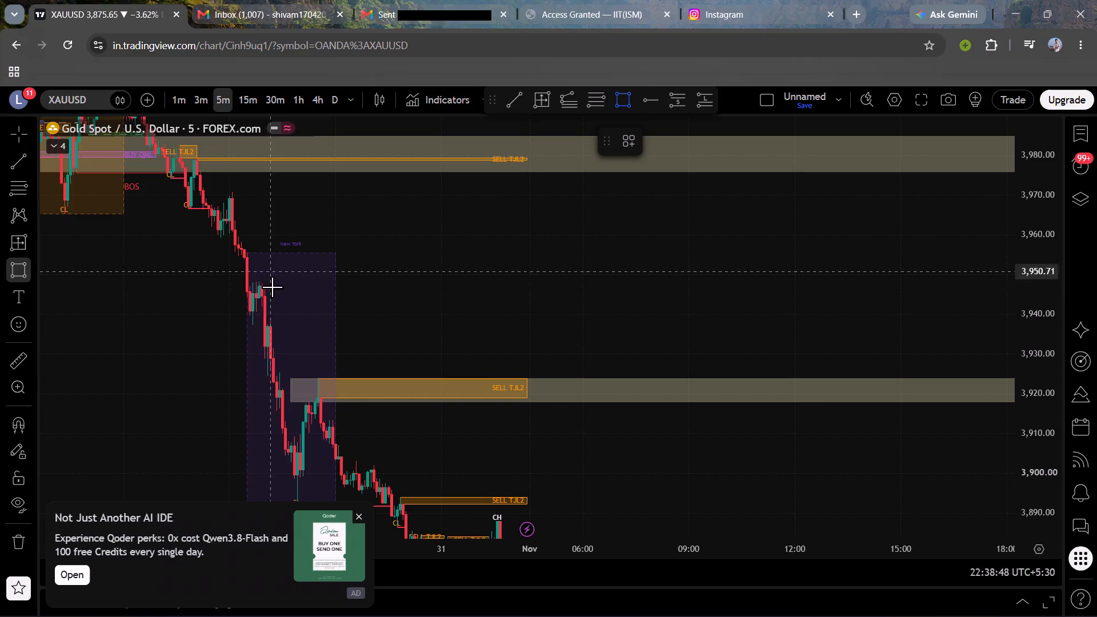
{"action": "left_click", "coordinate": [222, 311]}
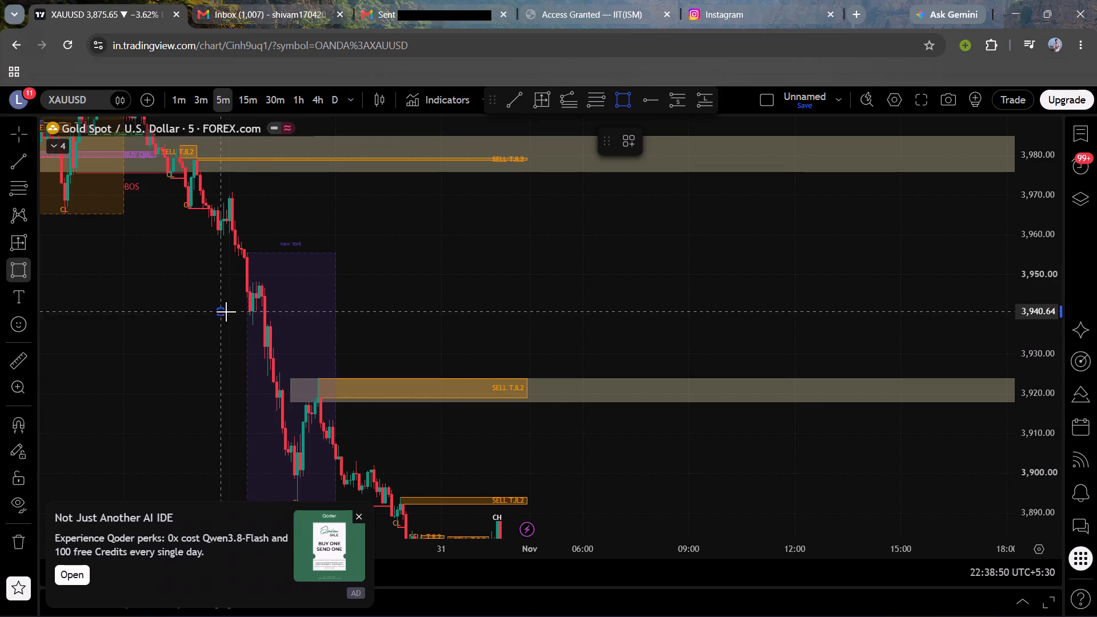
{"action": "left_click", "coordinate": [729, 326]}
Extend the end of the 3,940.64 to 3,937.05 zone to about 12:45 on 2 November.
{"action": "left_click_drag", "start_coordinate": [778, 344], "coordinate": [687, 344]}
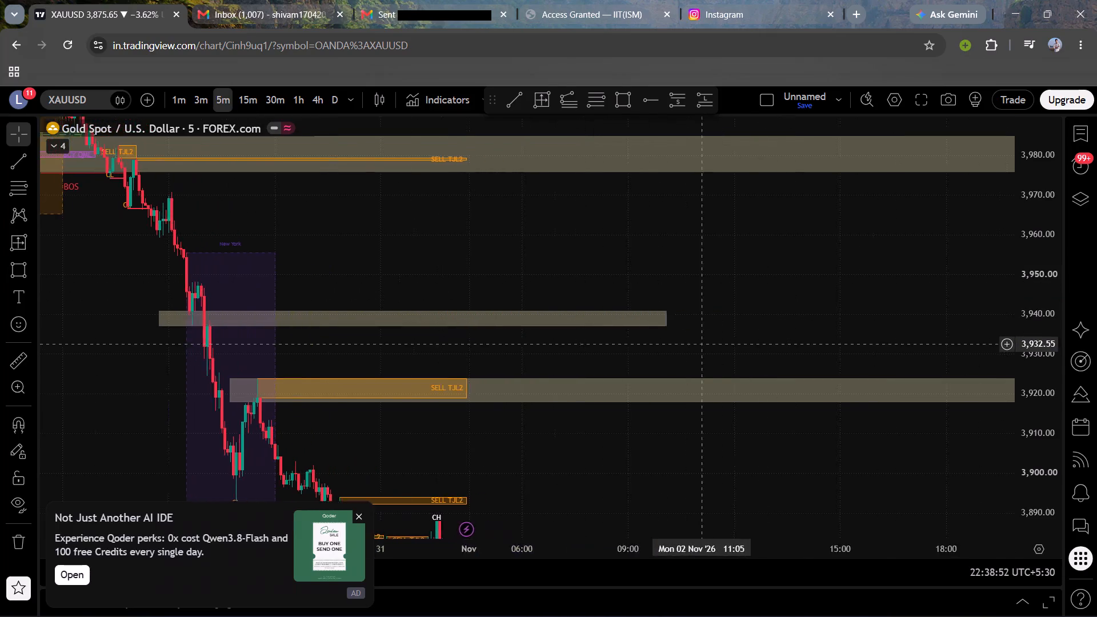
{"action": "left_click_drag", "start_coordinate": [687, 344], "coordinate": [620, 331]}
{"action": "left_click_drag", "start_coordinate": [588, 307], "coordinate": [617, 308]}
{"action": "left_click_drag", "start_coordinate": [668, 336], "coordinate": [657, 291]}
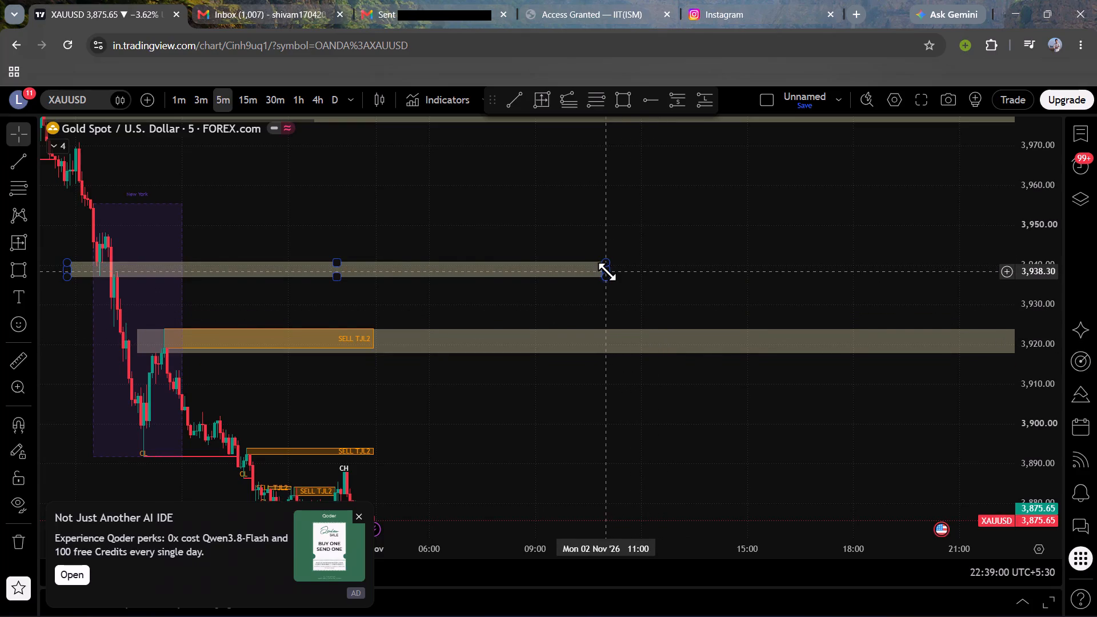
{"action": "left_click_drag", "start_coordinate": [607, 269], "coordinate": [668, 267]}
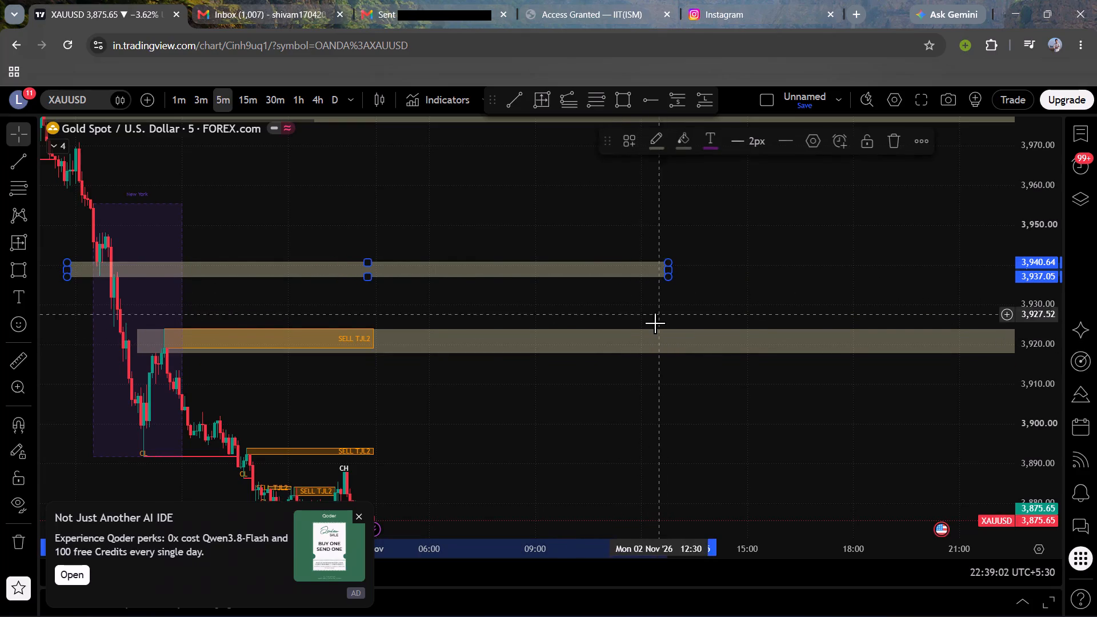
Raise the base of the 3,923.76 zone to 3,918.88, nudge its start forward, and end it at about 12:45 on 2 November.
{"action": "left_click_drag", "start_coordinate": [548, 312], "coordinate": [728, 290]}
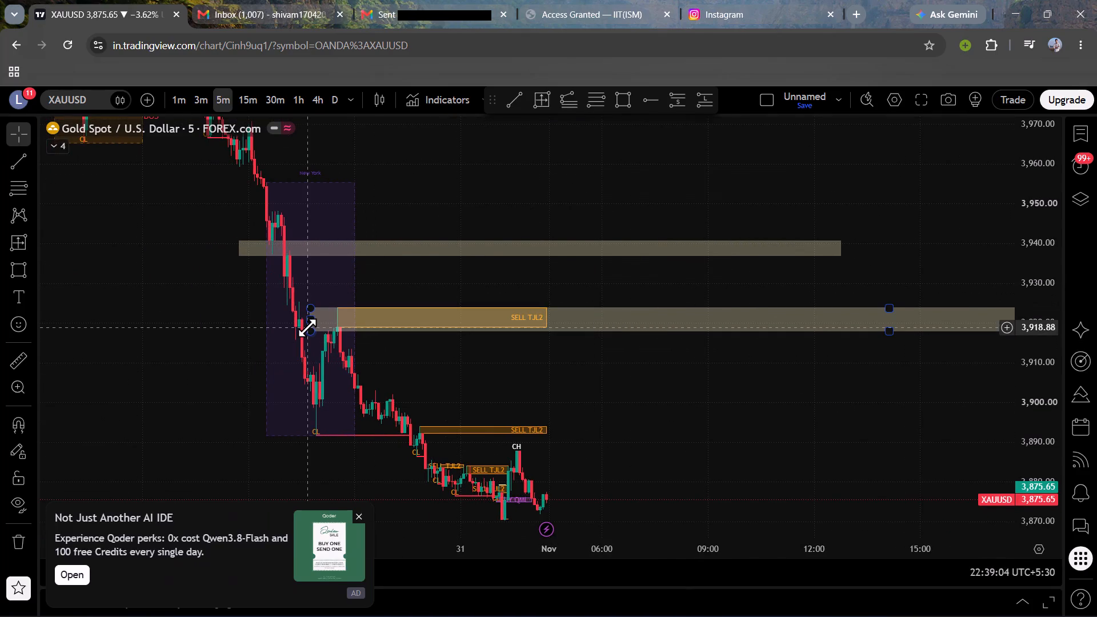
{"action": "left_click_drag", "start_coordinate": [308, 327], "coordinate": [320, 327]}
{"action": "left_click_drag", "start_coordinate": [498, 382], "coordinate": [391, 387]}
{"action": "left_click_drag", "start_coordinate": [587, 301], "coordinate": [399, 274]}
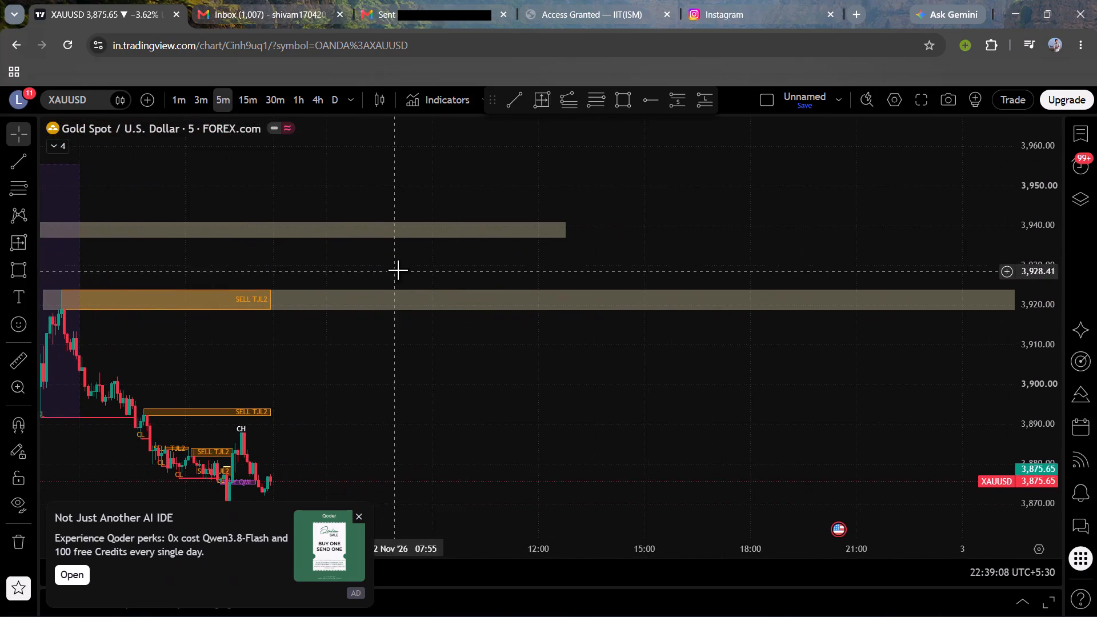
{"action": "left_click_drag", "start_coordinate": [768, 273], "coordinate": [373, 261]}
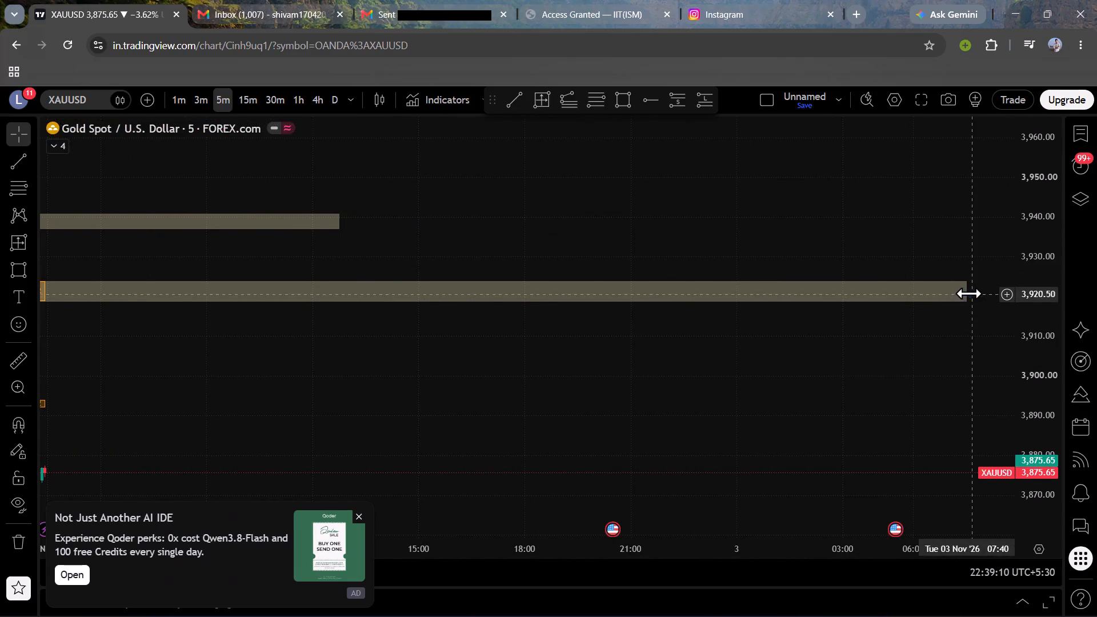
{"action": "left_click_drag", "start_coordinate": [966, 293], "coordinate": [339, 289]}
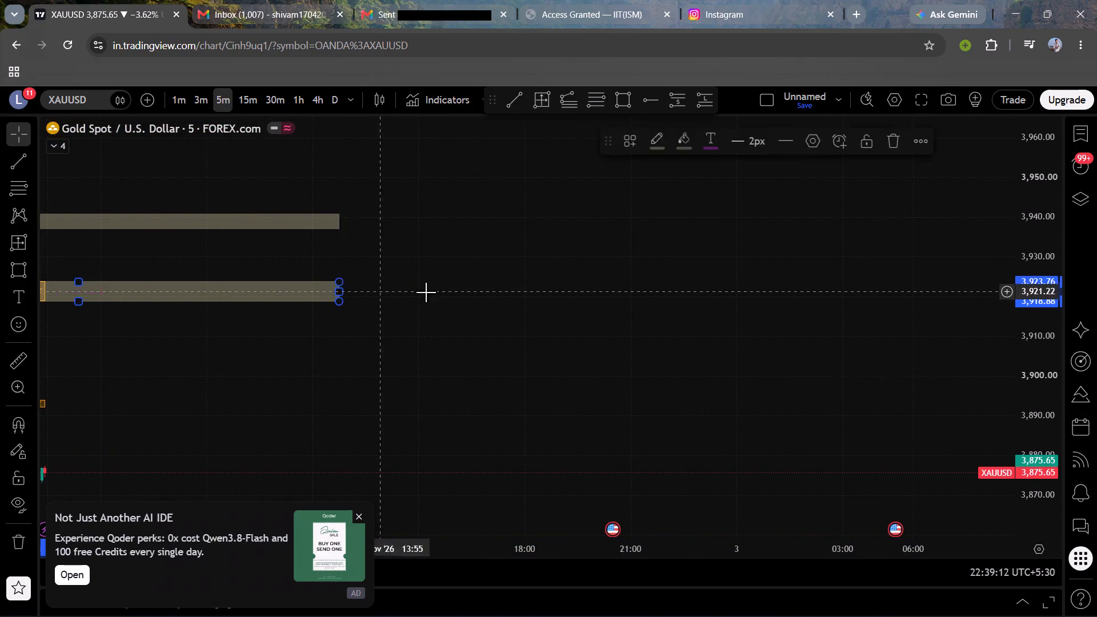
Switch to the 1-hour chart and shorten the wide zone around 3,980 so it ends in early November.
{"action": "left_click_drag", "start_coordinate": [456, 290], "coordinate": [954, 404]}
{"action": "left_click_drag", "start_coordinate": [648, 250], "coordinate": [314, 275]}
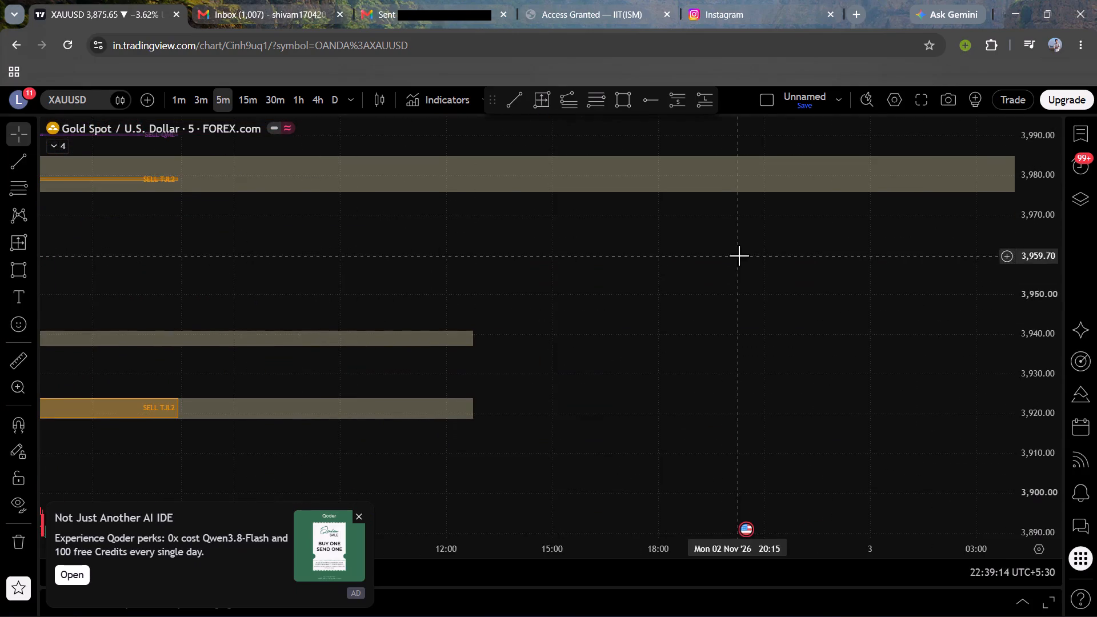
{"action": "left_click_drag", "start_coordinate": [739, 255], "coordinate": [328, 339]}
{"action": "scroll", "coordinate": [480, 401], "scroll_direction": "down", "scroll_amount": 9}
{"action": "left_click_drag", "start_coordinate": [923, 356], "coordinate": [583, 340]}
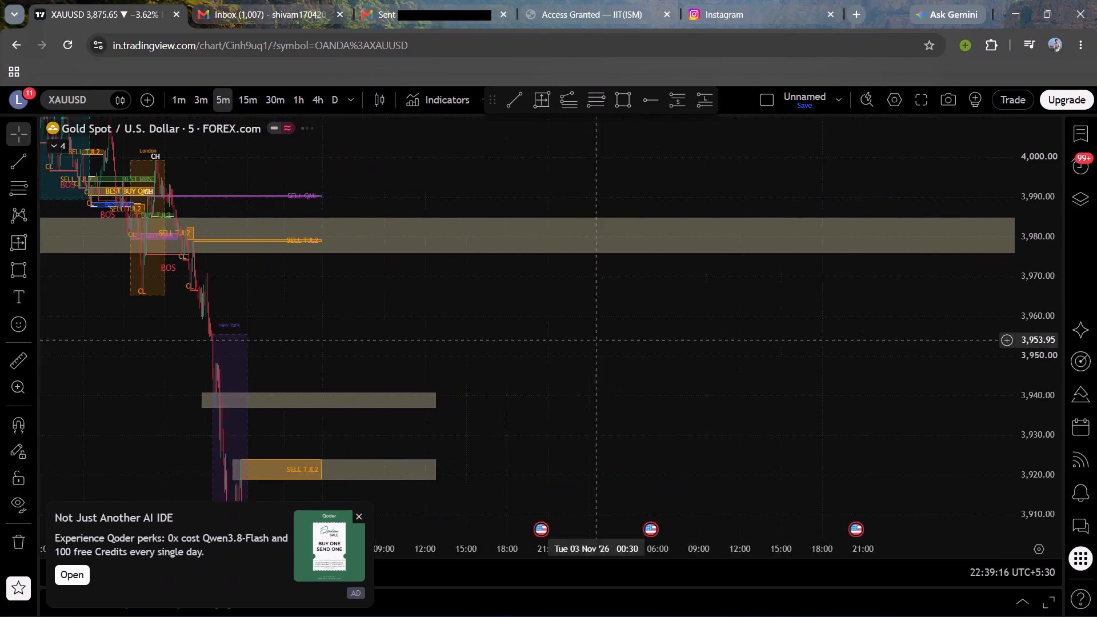
{"action": "left_click_drag", "start_coordinate": [583, 340], "coordinate": [394, 370]}
{"action": "scroll", "coordinate": [529, 371], "scroll_direction": "down", "scroll_amount": 12}
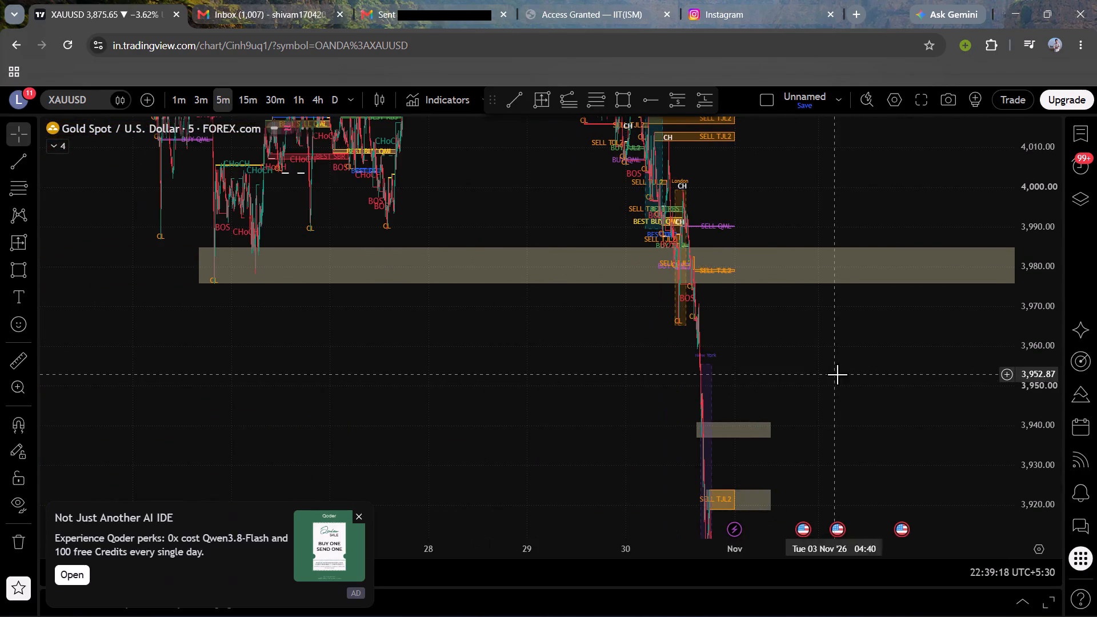
{"action": "left_click_drag", "start_coordinate": [837, 373], "coordinate": [297, 371]}
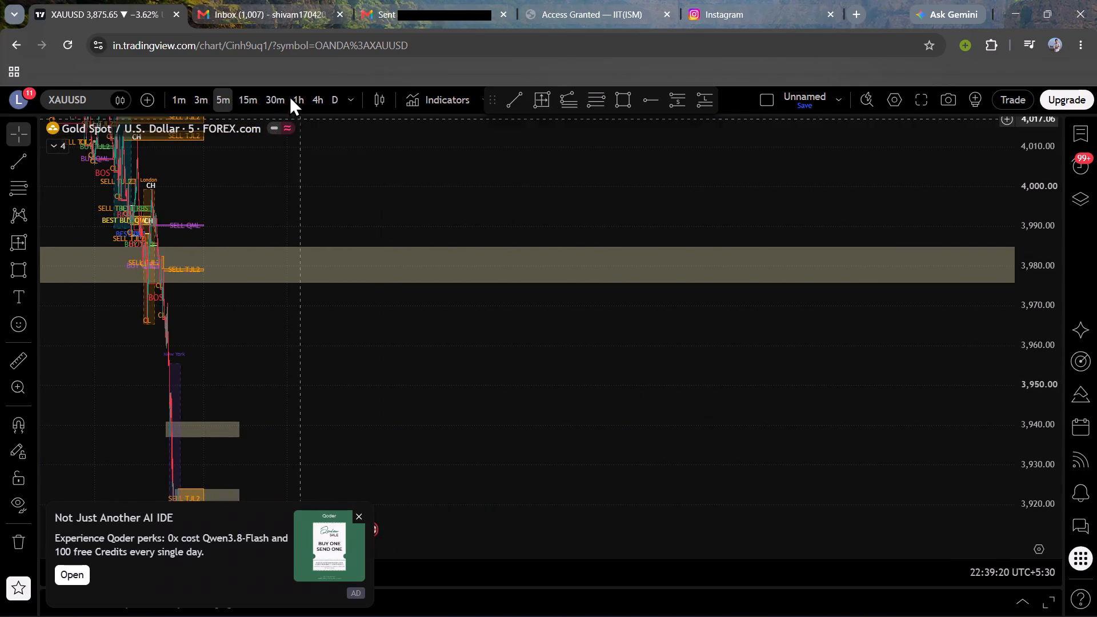
{"action": "left_click", "coordinate": [289, 95]}
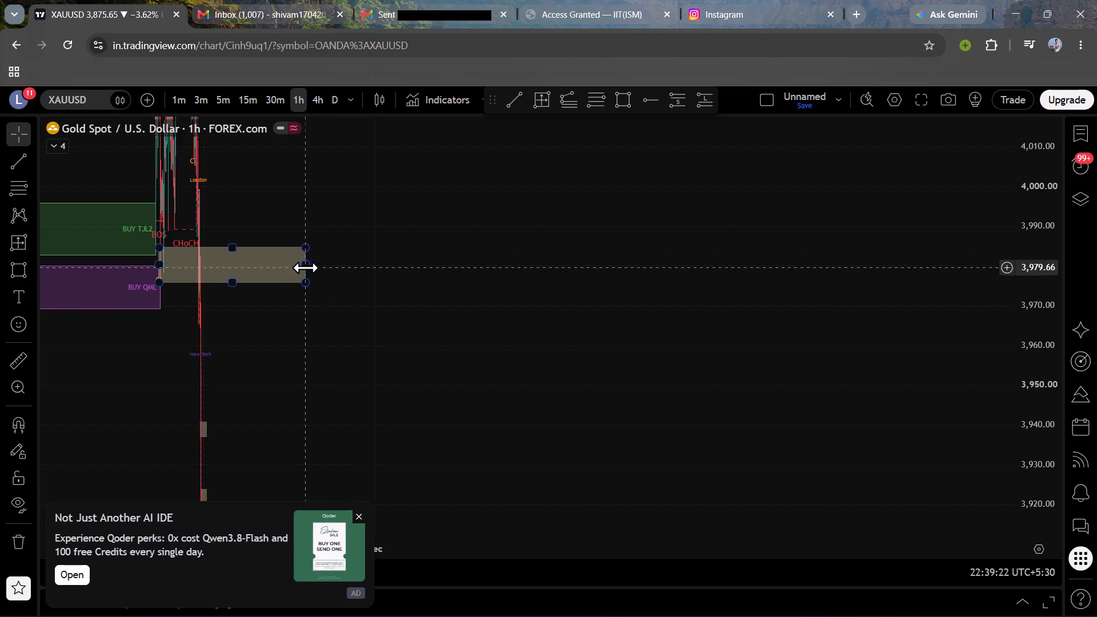
{"action": "left_click_drag", "start_coordinate": [305, 267], "coordinate": [246, 265]}
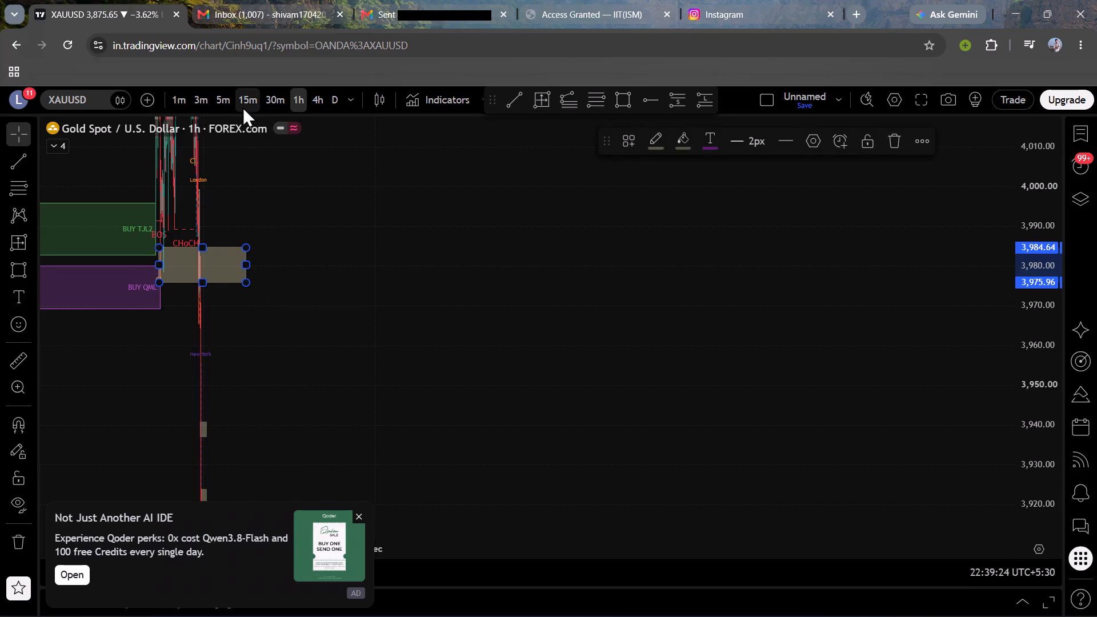
Switch to the 15-minute chart and examine the price action along the wide zone around 3,980 from 26 to 30 October.
{"action": "left_click", "coordinate": [240, 104]}
{"action": "left_click_drag", "start_coordinate": [362, 373], "coordinate": [889, 474]}
{"action": "scroll", "coordinate": [518, 442], "scroll_direction": "up", "scroll_amount": 2}
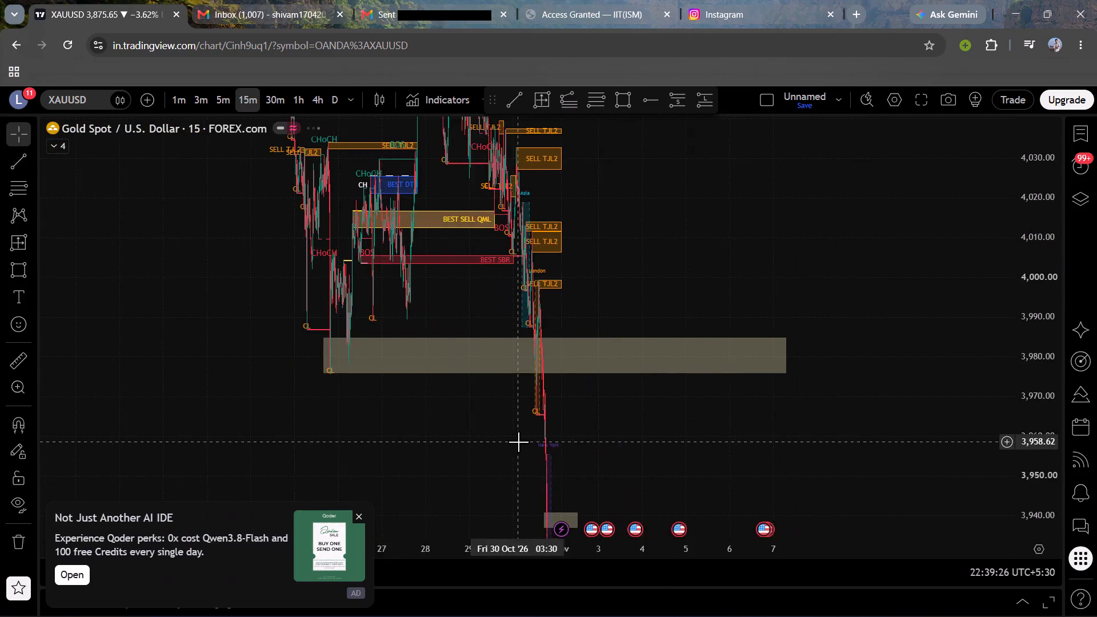
{"action": "scroll", "coordinate": [518, 442], "scroll_direction": "up", "scroll_amount": 3}
{"action": "left_click_drag", "start_coordinate": [560, 447], "coordinate": [790, 389]}
{"action": "scroll", "coordinate": [416, 414], "scroll_direction": "up", "scroll_amount": 5}
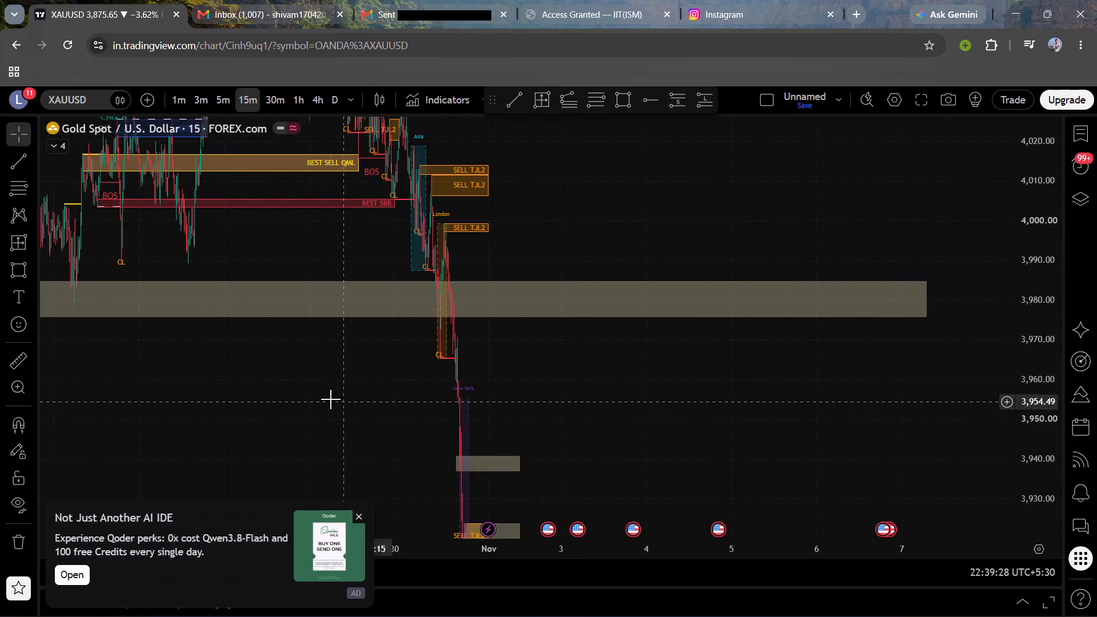
{"action": "left_click_drag", "start_coordinate": [329, 399], "coordinate": [835, 398]}
{"action": "scroll", "coordinate": [370, 397], "scroll_direction": "up", "scroll_amount": 6}
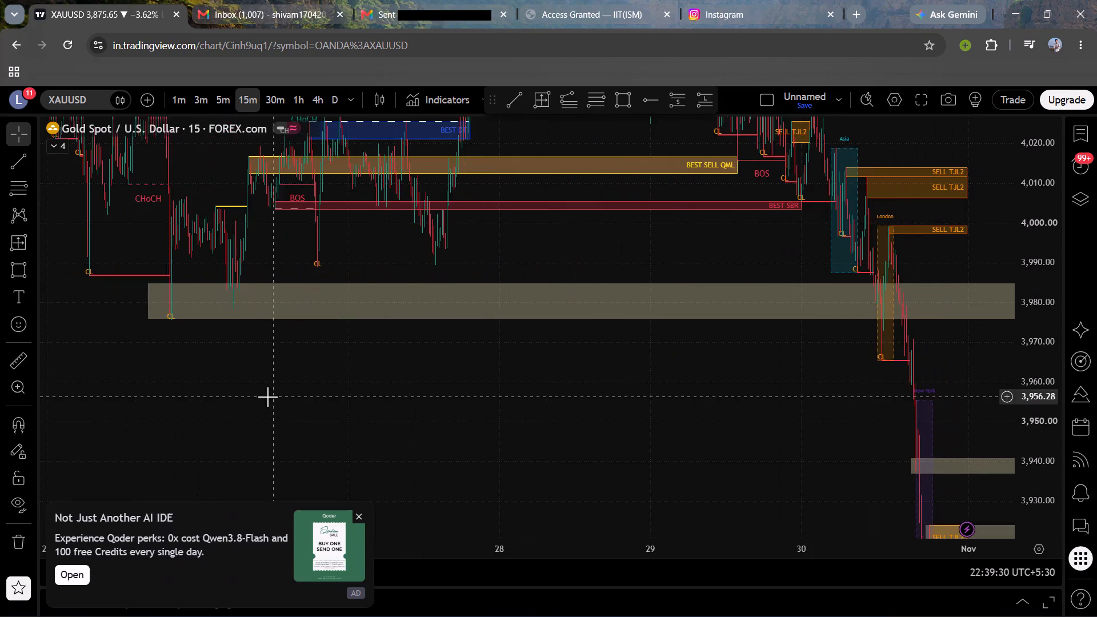
{"action": "left_click_drag", "start_coordinate": [267, 395], "coordinate": [731, 389]}
{"action": "scroll", "coordinate": [501, 385], "scroll_direction": "up", "scroll_amount": 6}
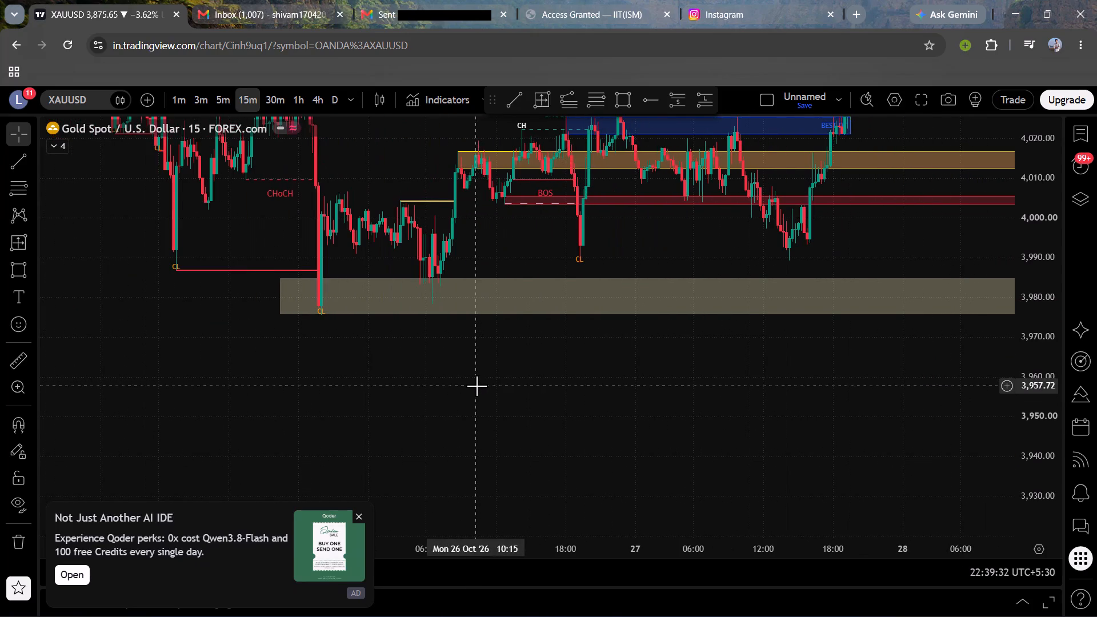
{"action": "left_click_drag", "start_coordinate": [474, 388], "coordinate": [446, 388]}
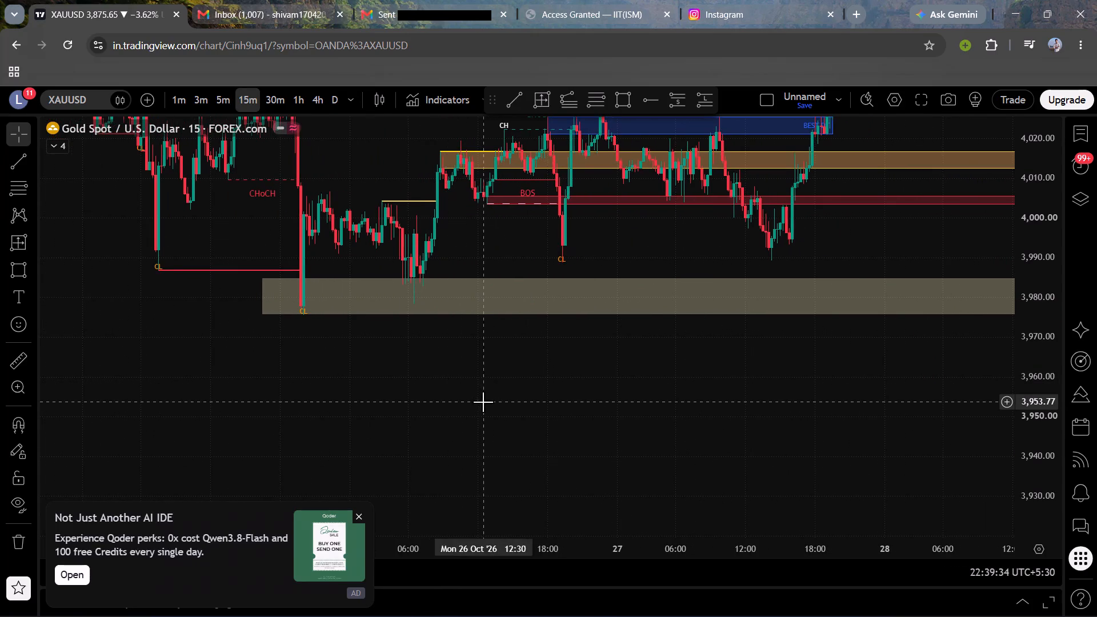
{"action": "left_click_drag", "start_coordinate": [483, 402], "coordinate": [432, 386]}
{"action": "left_click_drag", "start_coordinate": [538, 394], "coordinate": [453, 362]}
{"action": "left_click_drag", "start_coordinate": [568, 383], "coordinate": [373, 342]}
{"action": "left_click_drag", "start_coordinate": [609, 340], "coordinate": [369, 343]}
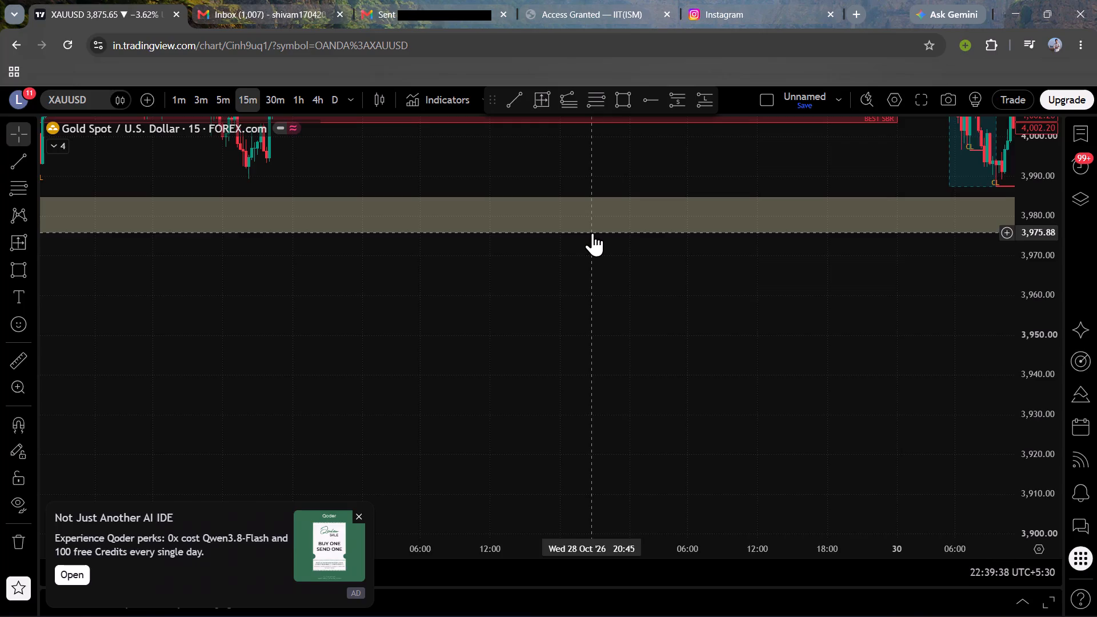
{"action": "left_click", "coordinate": [592, 233]}
{"action": "left_click_drag", "start_coordinate": [610, 314], "coordinate": [551, 335]}
Return to Instagram and watch the daily-timeframe part of the Venom Trades gold weekend analysis video, pausing at the marked levels.
{"action": "left_click", "coordinate": [712, 0]}
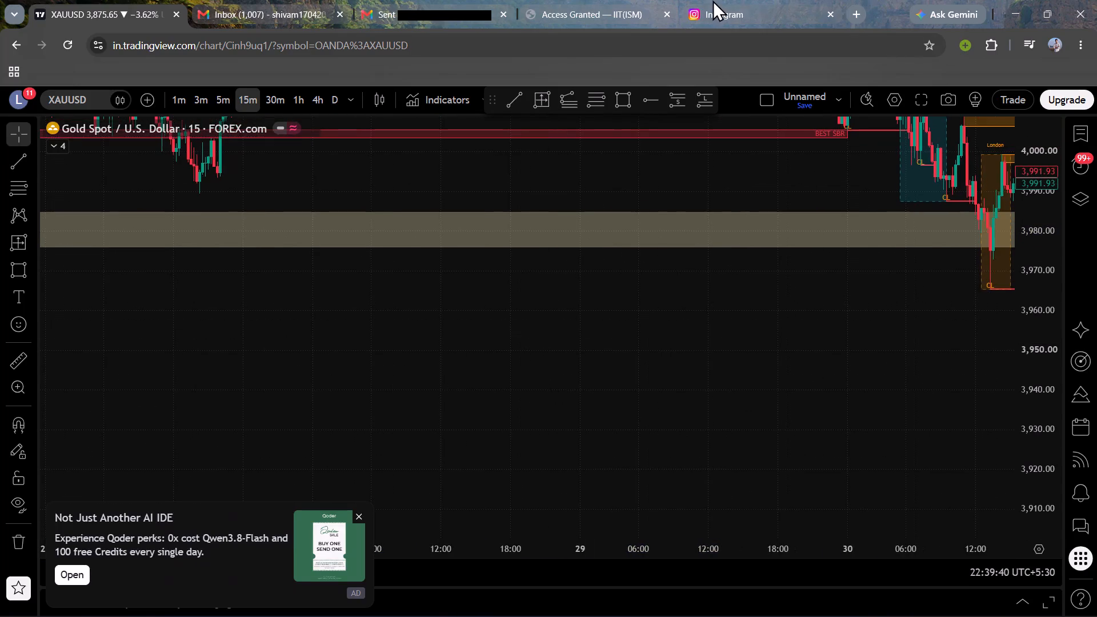
{"action": "left_click", "coordinate": [460, 267]}
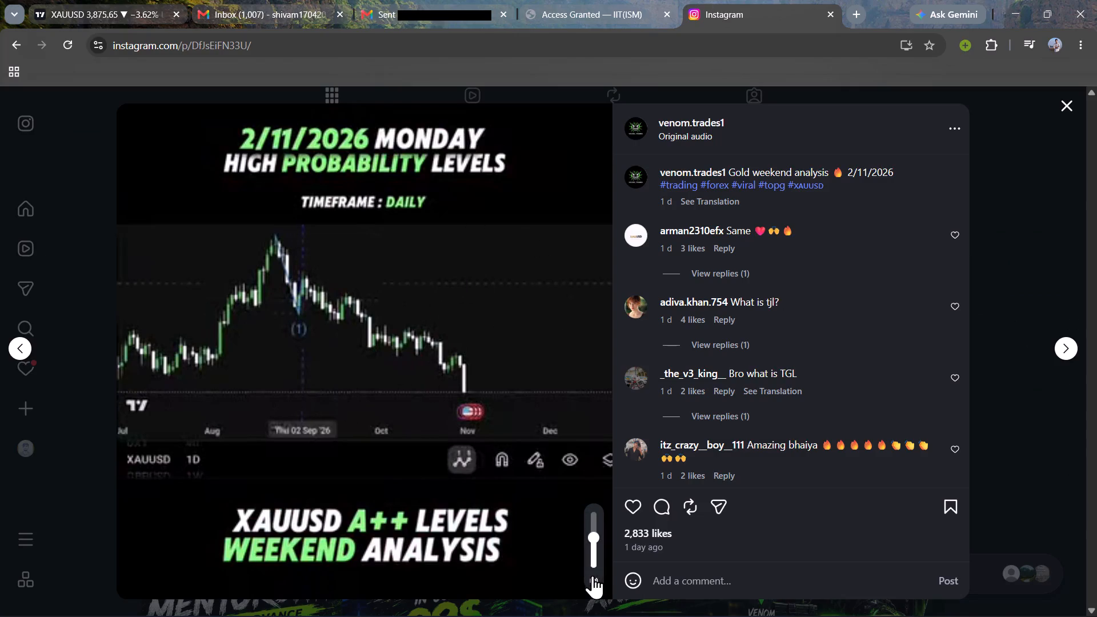
{"action": "left_click", "coordinate": [463, 313]}
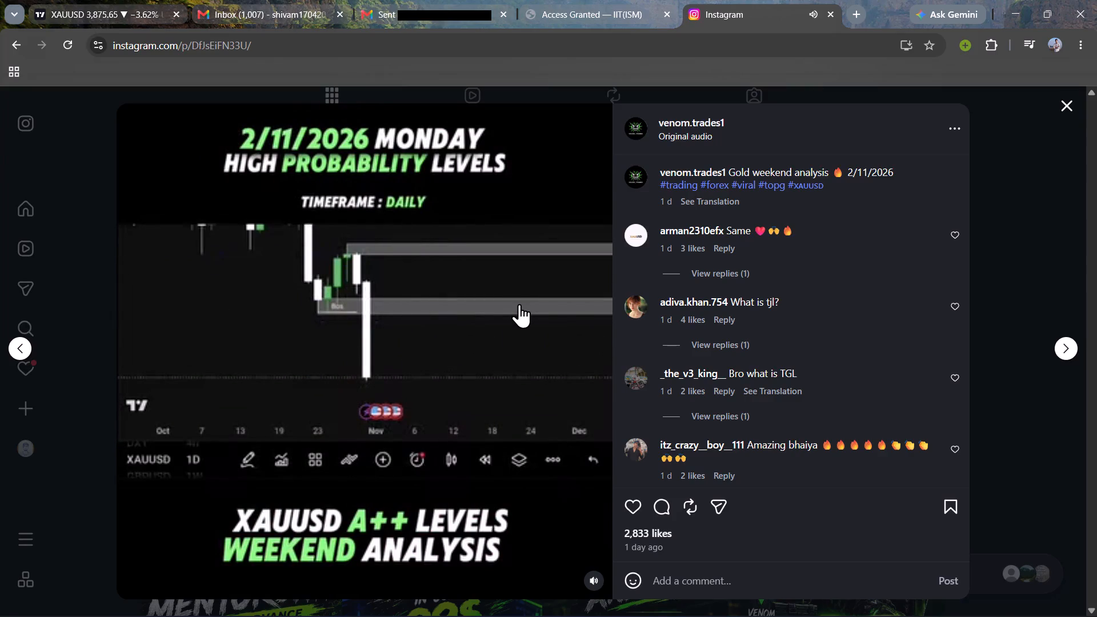
{"action": "left_click", "coordinate": [503, 301]}
Go back to the XAUUSD chart and view the candles around the 3,980 zone at the end of October.
{"action": "left_click", "coordinate": [131, 1]}
{"action": "left_click_drag", "start_coordinate": [683, 328], "coordinate": [631, 443]}
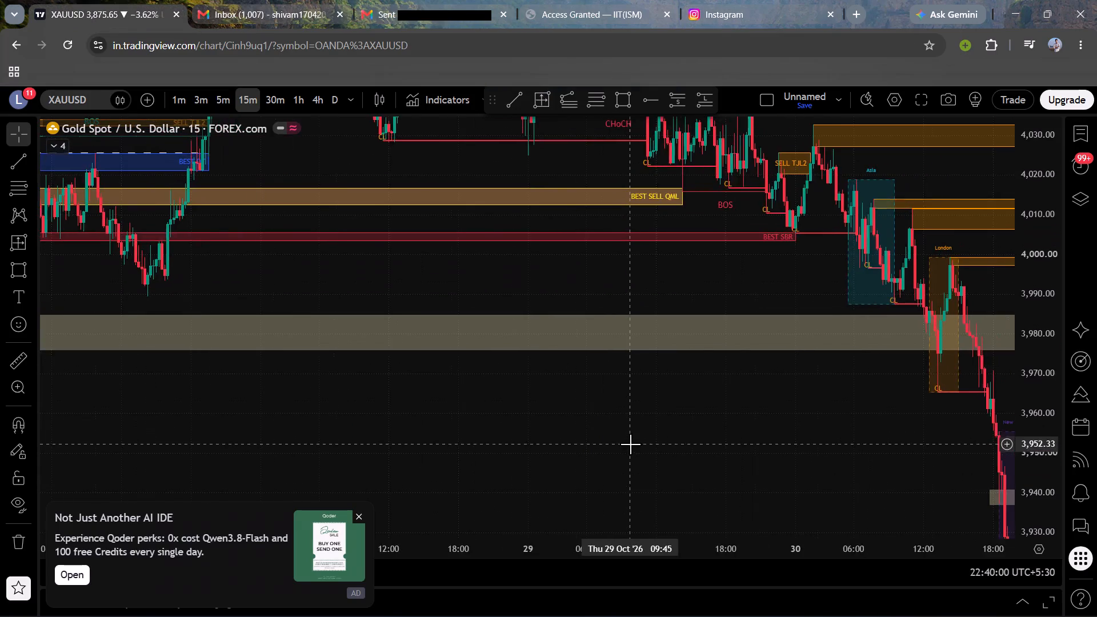
{"action": "scroll", "coordinate": [630, 444], "scroll_direction": "down", "scroll_amount": 5}
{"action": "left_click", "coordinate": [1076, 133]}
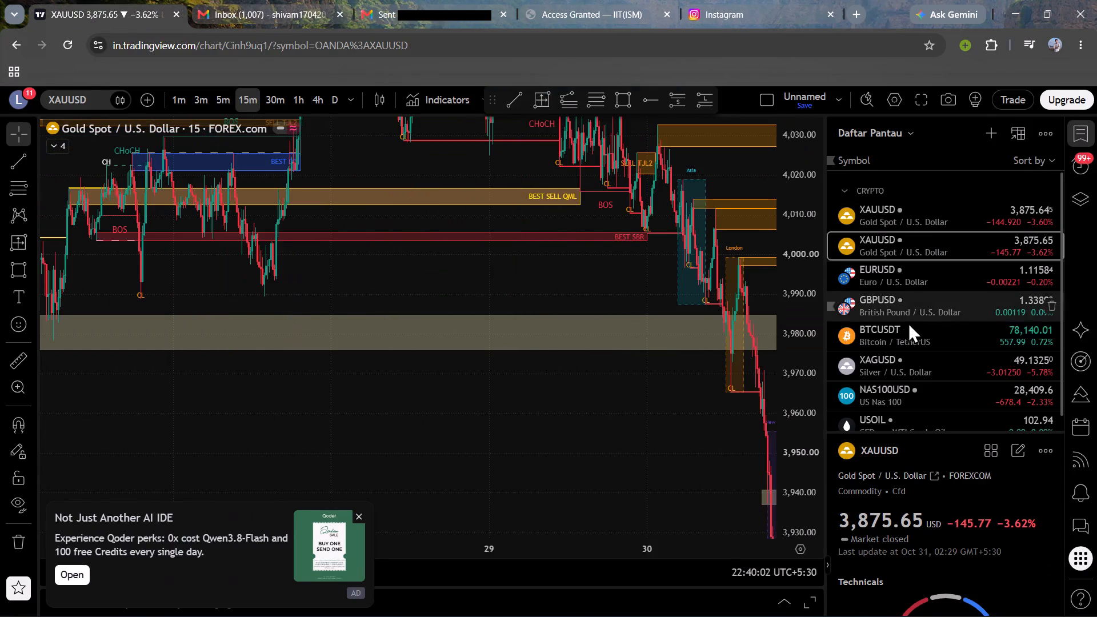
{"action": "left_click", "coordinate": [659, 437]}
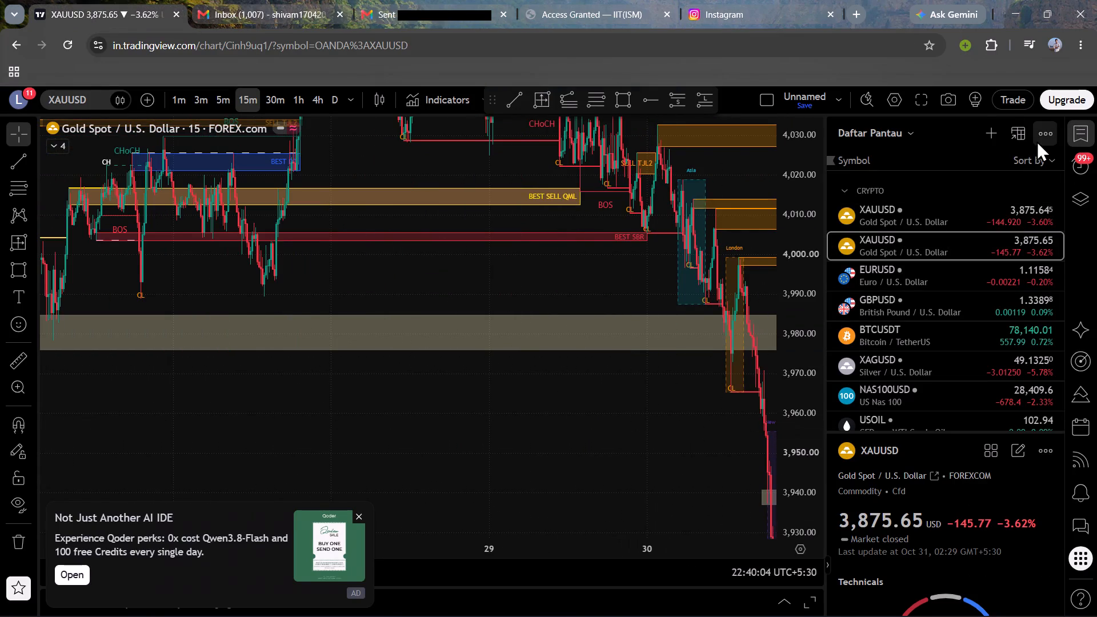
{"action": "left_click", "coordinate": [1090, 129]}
Dismiss the advertisement covering the lower part of the chart.
{"action": "left_click_drag", "start_coordinate": [849, 360], "coordinate": [732, 371]}
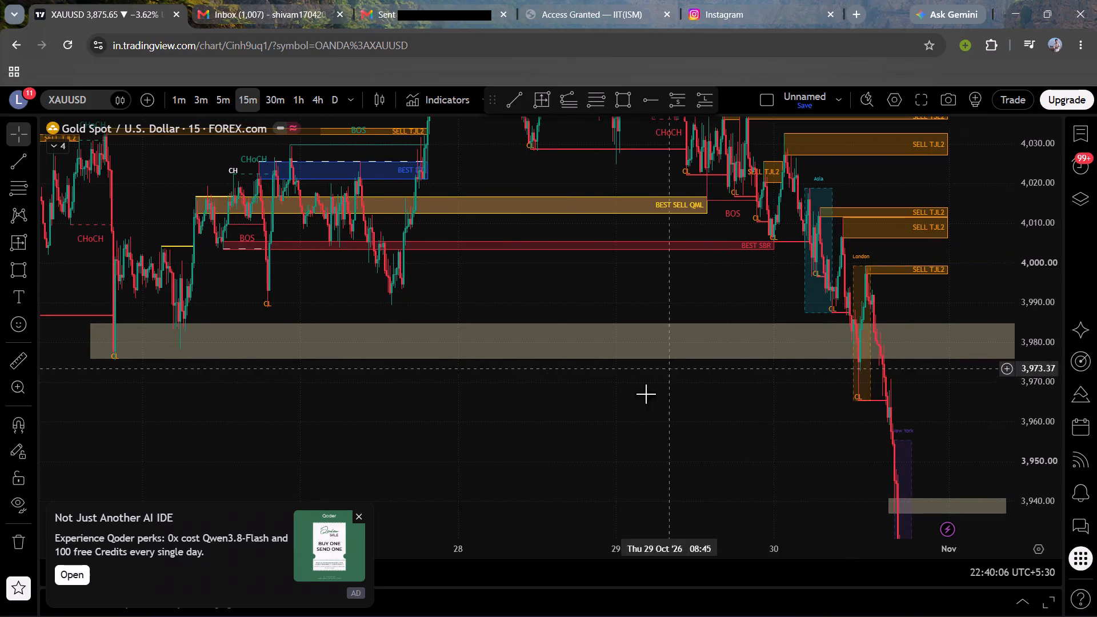
{"action": "left_click", "coordinate": [357, 515]}
Switch the XAUUSD chart to the daily timeframe and focus on the late-October candles around the 3,980 zone.
{"action": "left_click_drag", "start_coordinate": [562, 405], "coordinate": [315, 407]}
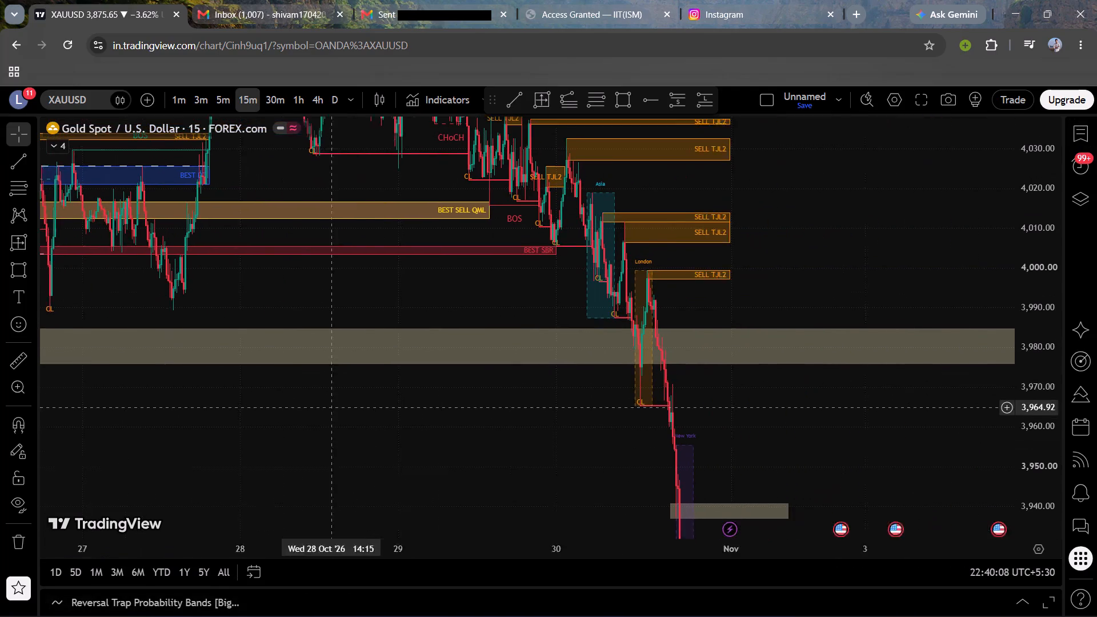
{"action": "left_click_drag", "start_coordinate": [315, 407], "coordinate": [315, 408]}
{"action": "left_click", "coordinate": [335, 97]}
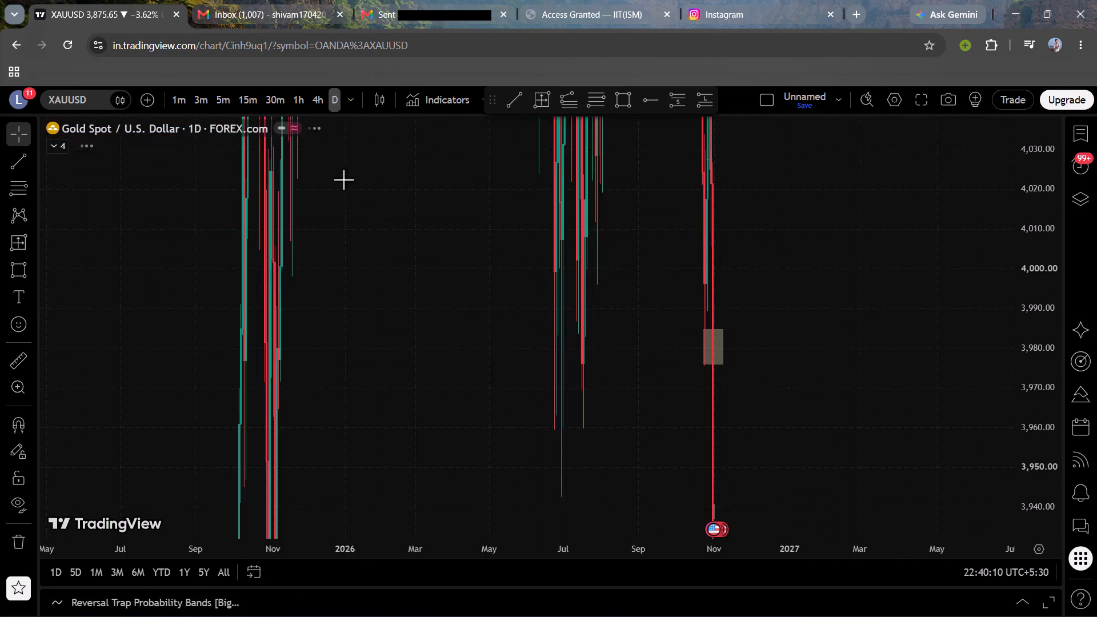
{"action": "scroll", "coordinate": [456, 308], "scroll_direction": "up", "scroll_amount": 9}
{"action": "left_click_drag", "start_coordinate": [463, 307], "coordinate": [650, 398]}
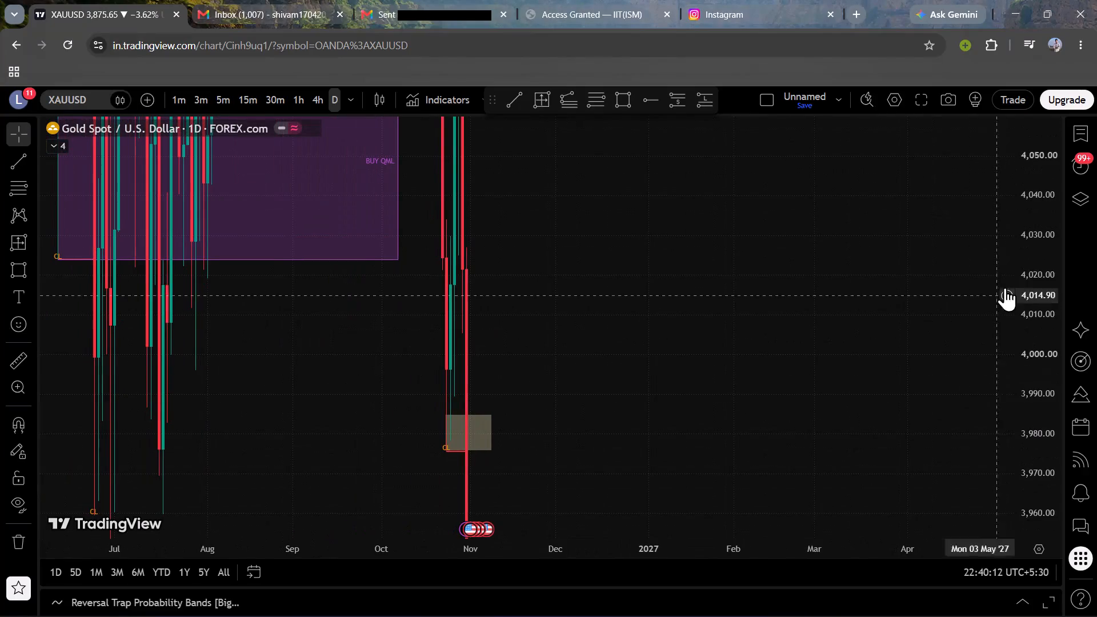
On the daily chart, thicken the zone starting 27 October by setting its top to 4,082.89 and its base to about 4,067.
{"action": "left_click_drag", "start_coordinate": [1051, 193], "coordinate": [1047, 529]}
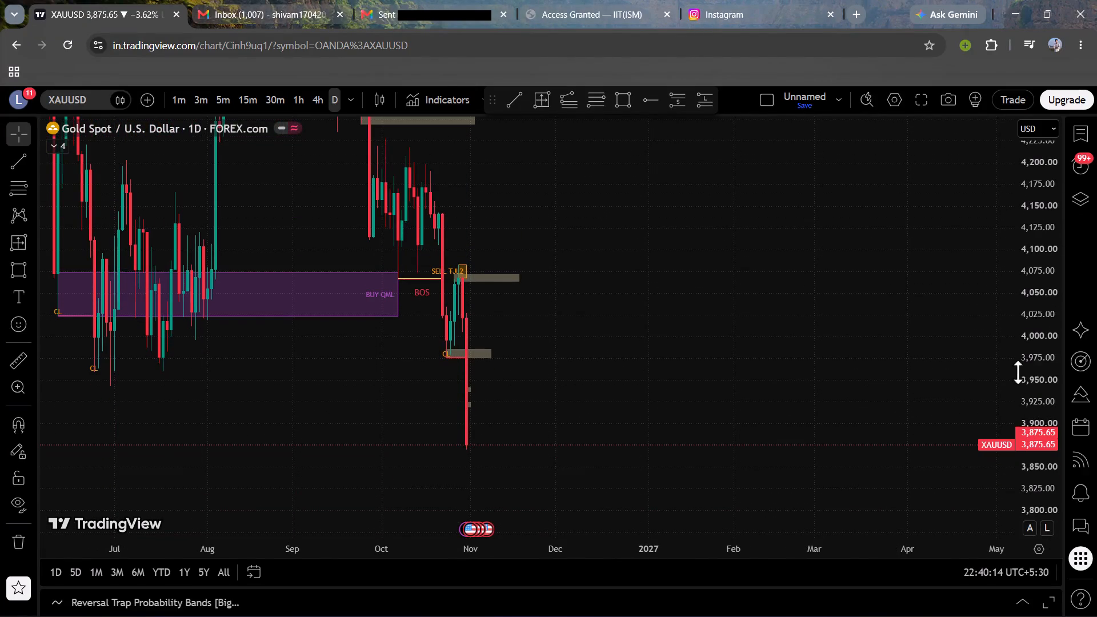
{"action": "scroll", "coordinate": [787, 369], "scroll_direction": "up", "scroll_amount": 5}
{"action": "left_click_drag", "start_coordinate": [519, 304], "coordinate": [1020, 438]}
{"action": "scroll", "coordinate": [814, 381], "scroll_direction": "up", "scroll_amount": 2}
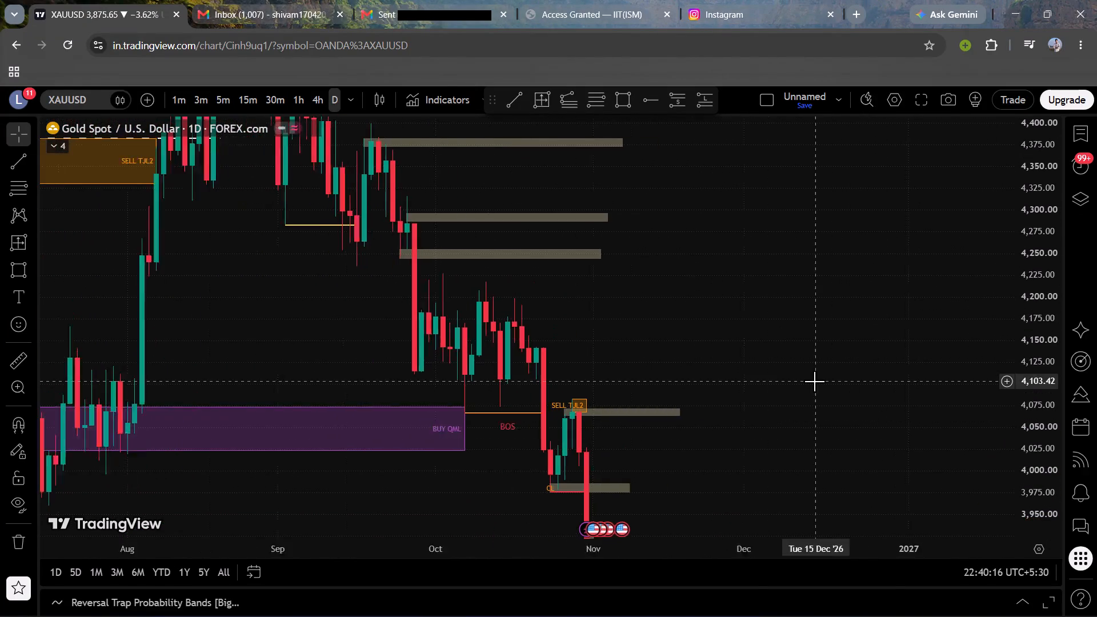
{"action": "scroll", "coordinate": [814, 381], "scroll_direction": "up", "scroll_amount": 4}
{"action": "left_click_drag", "start_coordinate": [640, 379], "coordinate": [797, 318]}
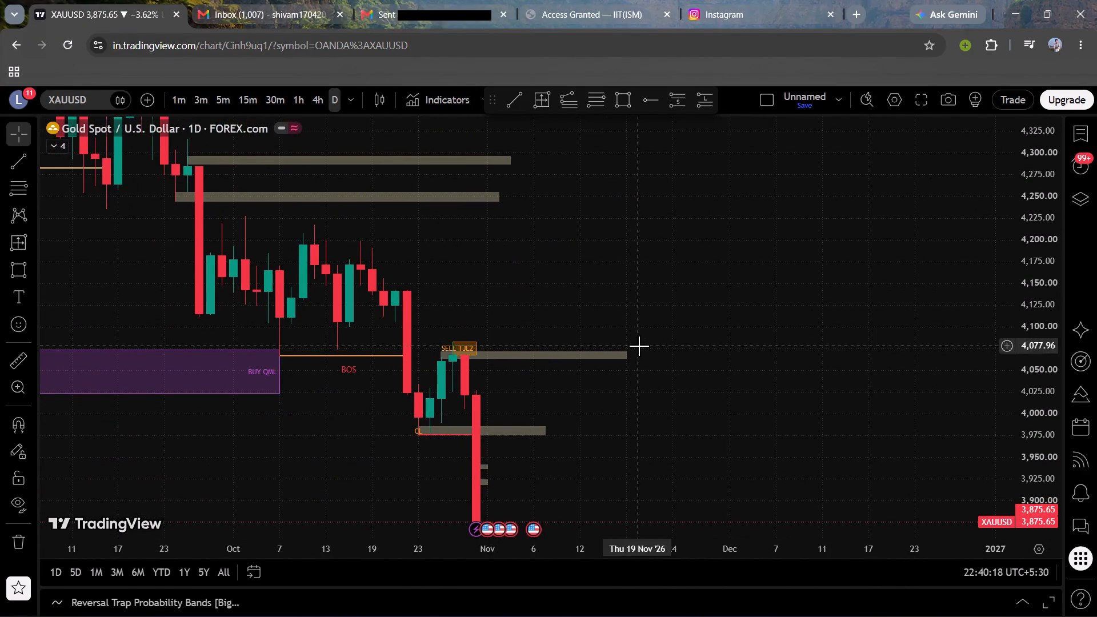
{"action": "left_click_drag", "start_coordinate": [627, 348], "coordinate": [638, 342]}
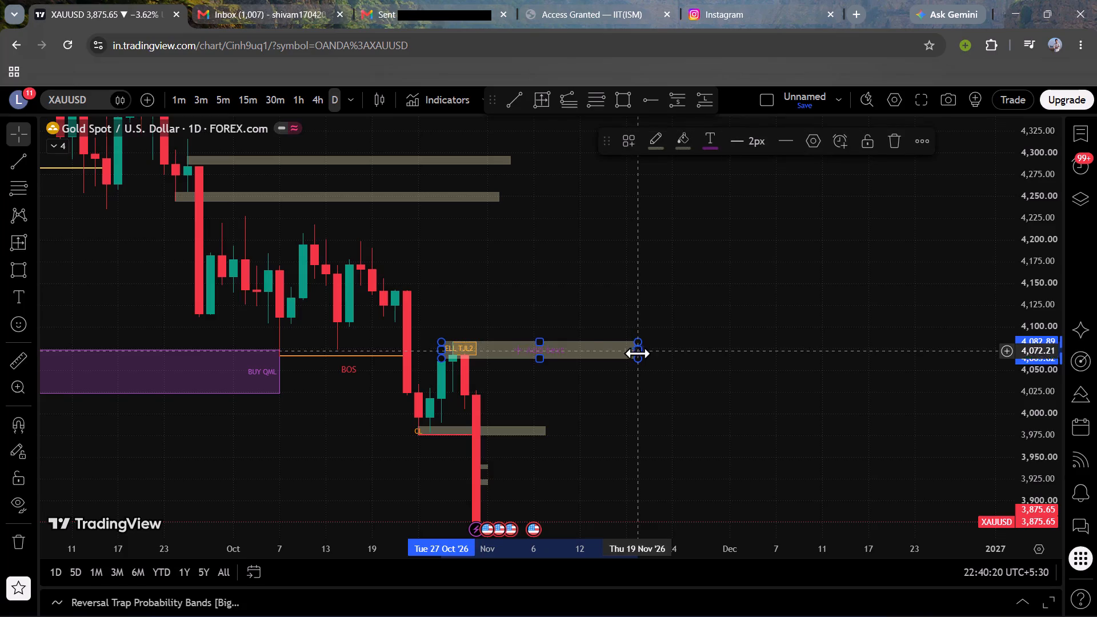
{"action": "left_click_drag", "start_coordinate": [635, 355], "coordinate": [643, 355]}
Pull the end of the 4,082.89 zone back to 11 November.
{"action": "left_click_drag", "start_coordinate": [710, 395], "coordinate": [683, 366]}
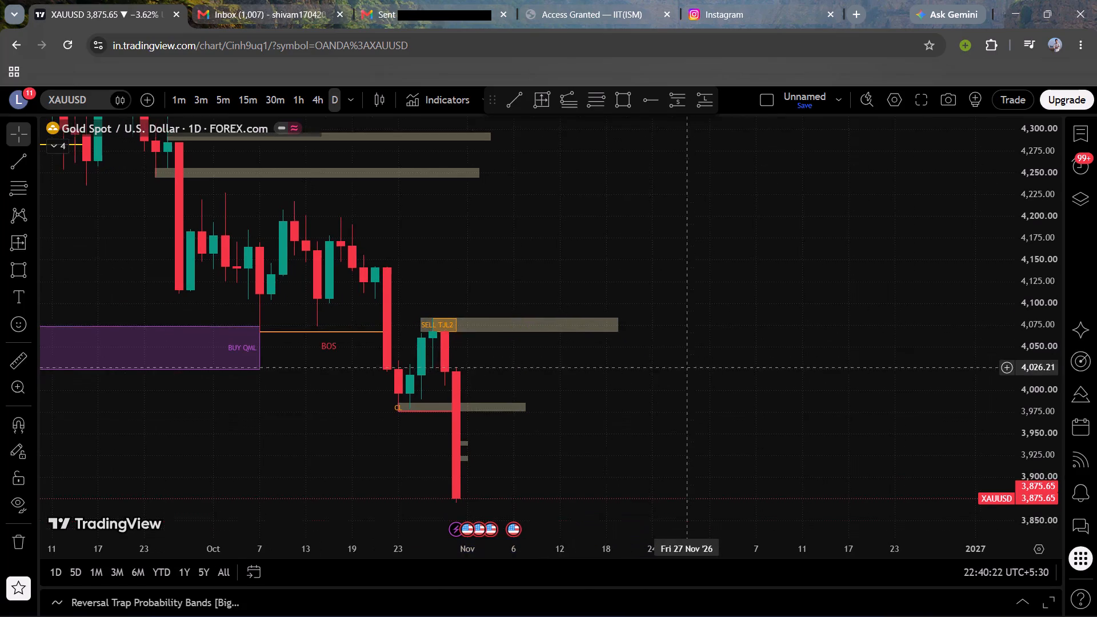
{"action": "left_click_drag", "start_coordinate": [683, 366], "coordinate": [683, 364]}
{"action": "left_click_drag", "start_coordinate": [617, 323], "coordinate": [584, 323]}
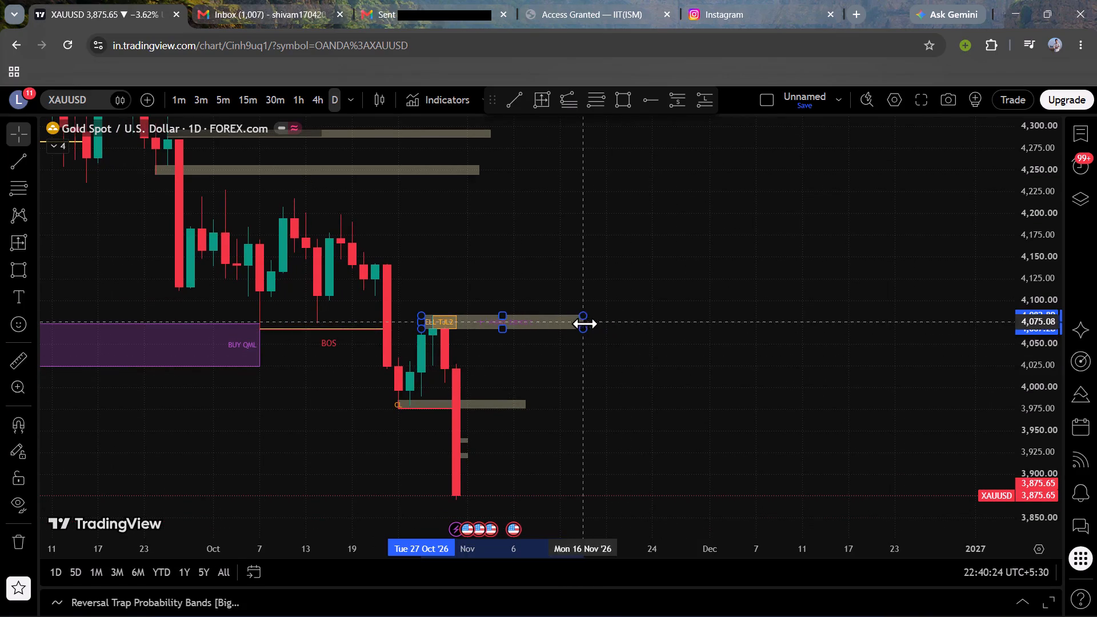
{"action": "left_click_drag", "start_coordinate": [584, 323], "coordinate": [547, 317]}
Raise the top of the zone around 3,980 to about 3,994 and extend its end to 10 November.
{"action": "left_click_drag", "start_coordinate": [629, 335], "coordinate": [798, 263]}
{"action": "scroll", "coordinate": [800, 293], "scroll_direction": "up", "scroll_amount": 3}
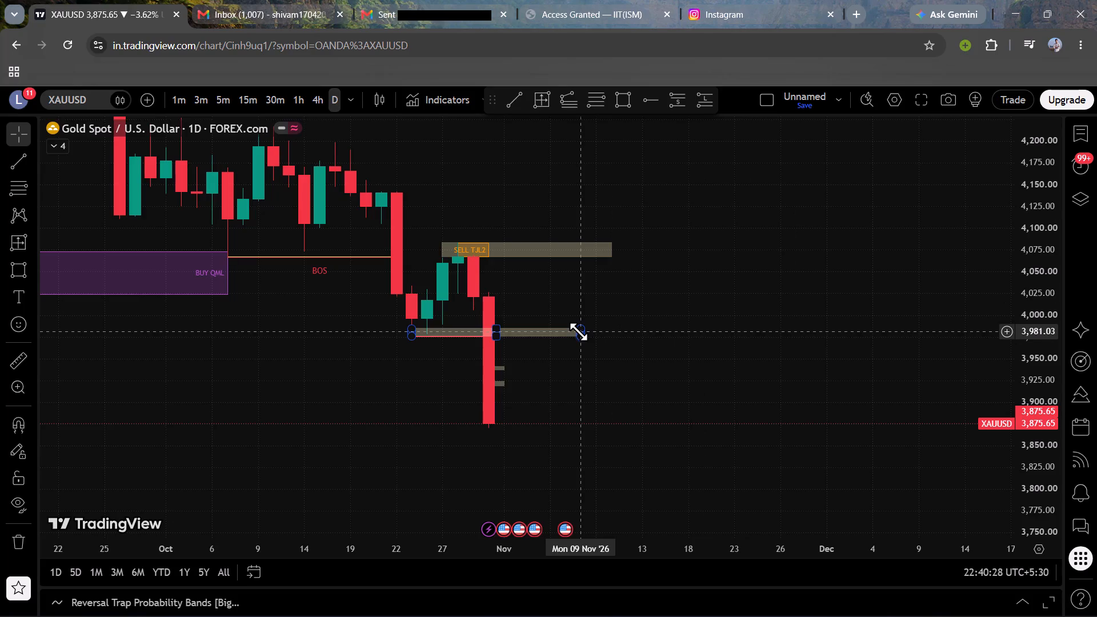
{"action": "left_click_drag", "start_coordinate": [579, 326], "coordinate": [603, 320]}
{"action": "left_click_drag", "start_coordinate": [696, 361], "coordinate": [770, 355]}
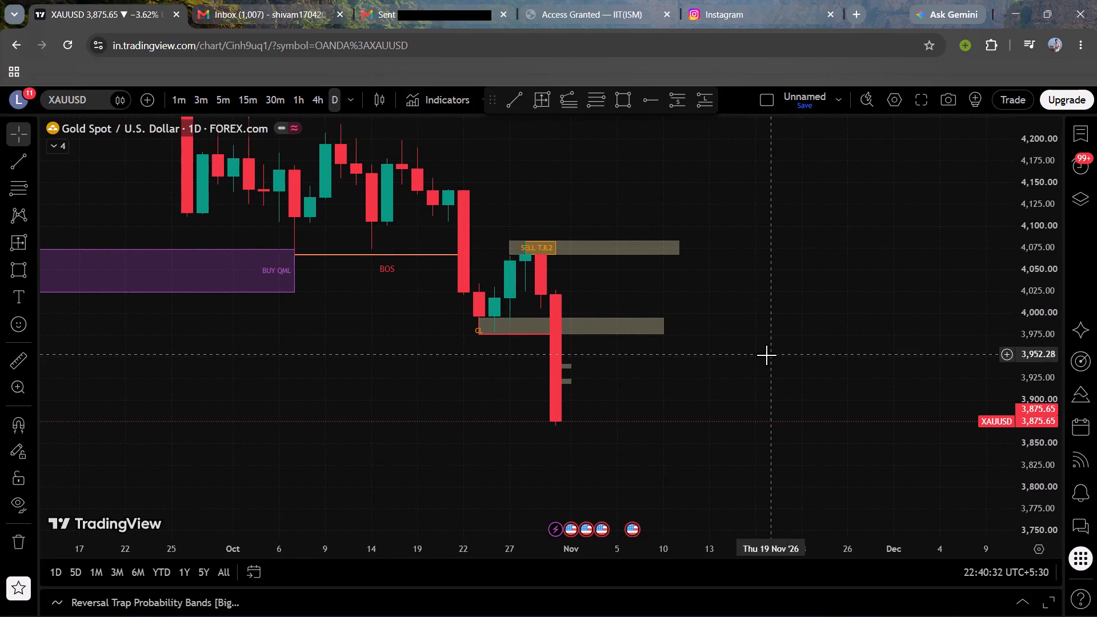
Draw a near-horizontal trend line from 7 August at 4,316.39 to 14 September at 4,317.68.
{"action": "left_click_drag", "start_coordinate": [798, 302], "coordinate": [809, 429]}
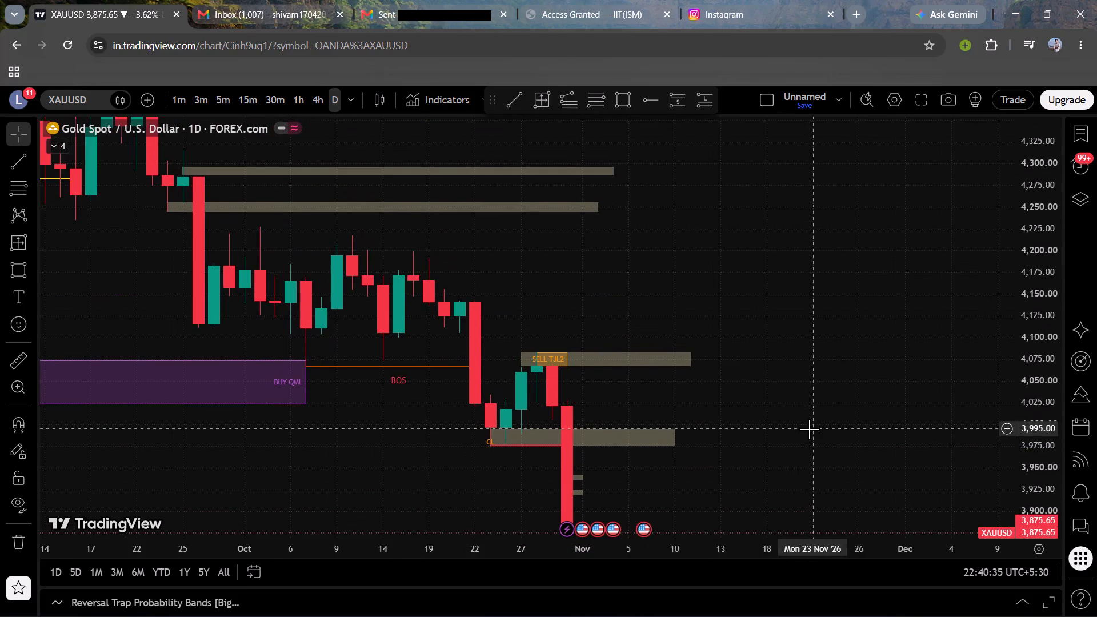
{"action": "scroll", "coordinate": [809, 429], "scroll_direction": "down", "scroll_amount": 1}
{"action": "left_click_drag", "start_coordinate": [812, 266], "coordinate": [881, 371]}
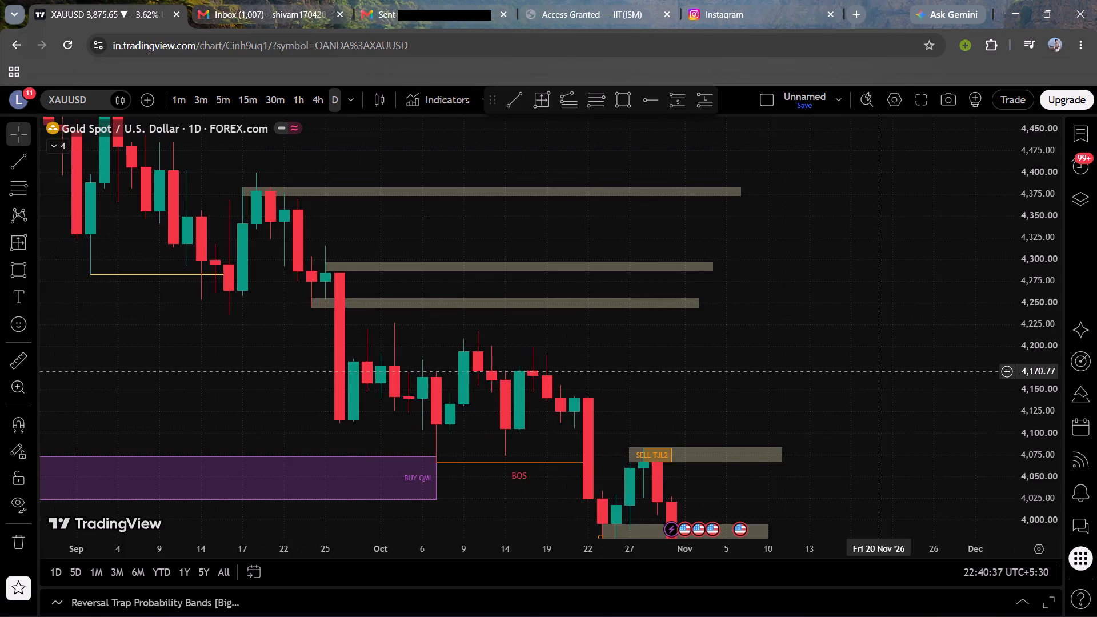
{"action": "left_click_drag", "start_coordinate": [881, 371], "coordinate": [881, 440]}
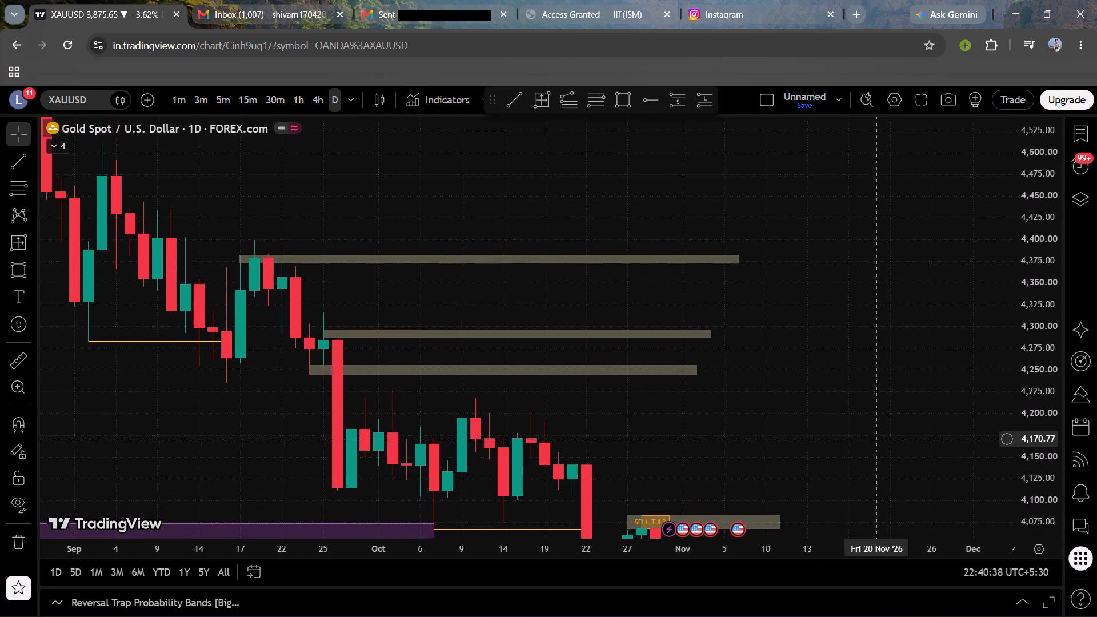
{"action": "left_click_drag", "start_coordinate": [881, 440], "coordinate": [878, 440]}
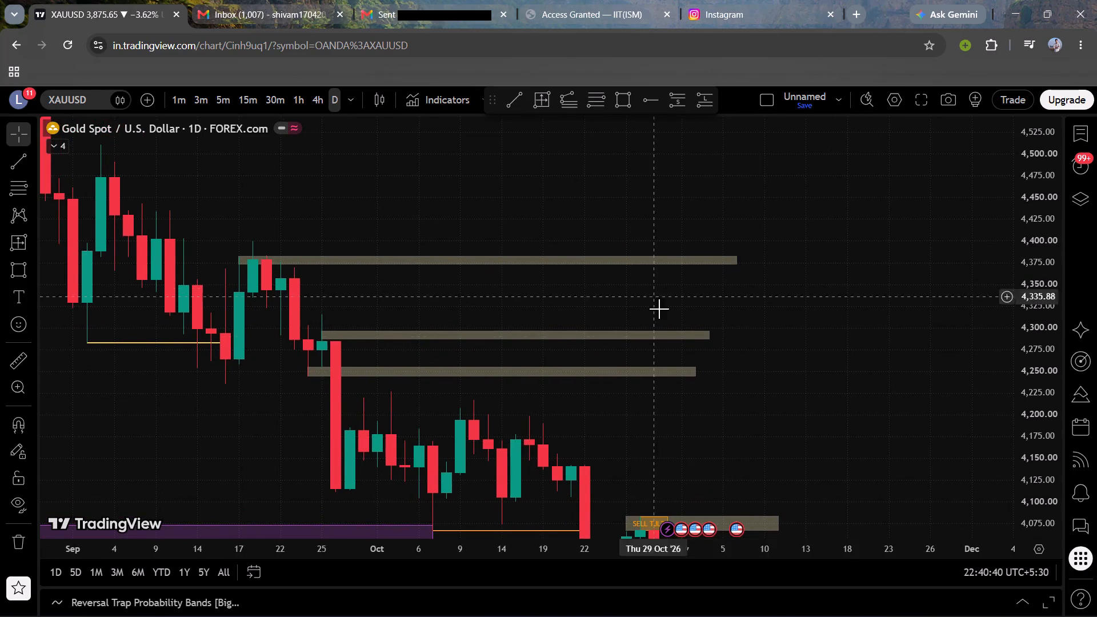
{"action": "scroll", "coordinate": [696, 343], "scroll_direction": "down", "scroll_amount": 2}
{"action": "left_click_drag", "start_coordinate": [835, 291], "coordinate": [998, 421]}
{"action": "left_click_drag", "start_coordinate": [1030, 263], "coordinate": [1035, 394]}
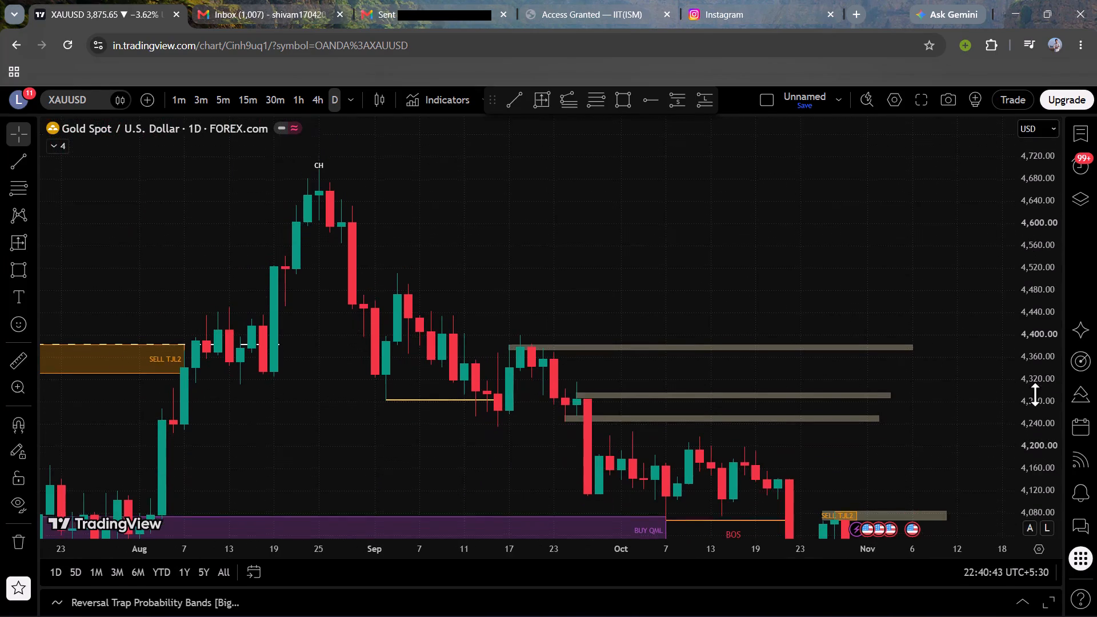
{"action": "left_click_drag", "start_coordinate": [1035, 394], "coordinate": [1037, 394]}
{"action": "left_click_drag", "start_coordinate": [780, 242], "coordinate": [788, 217]}
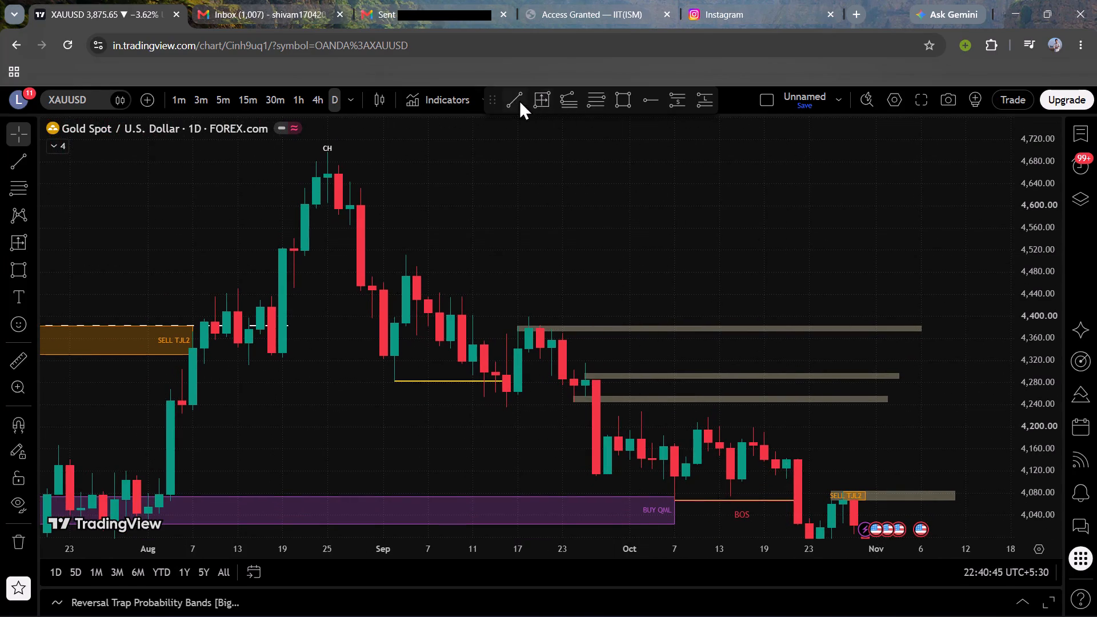
{"action": "left_click", "coordinate": [519, 99]}
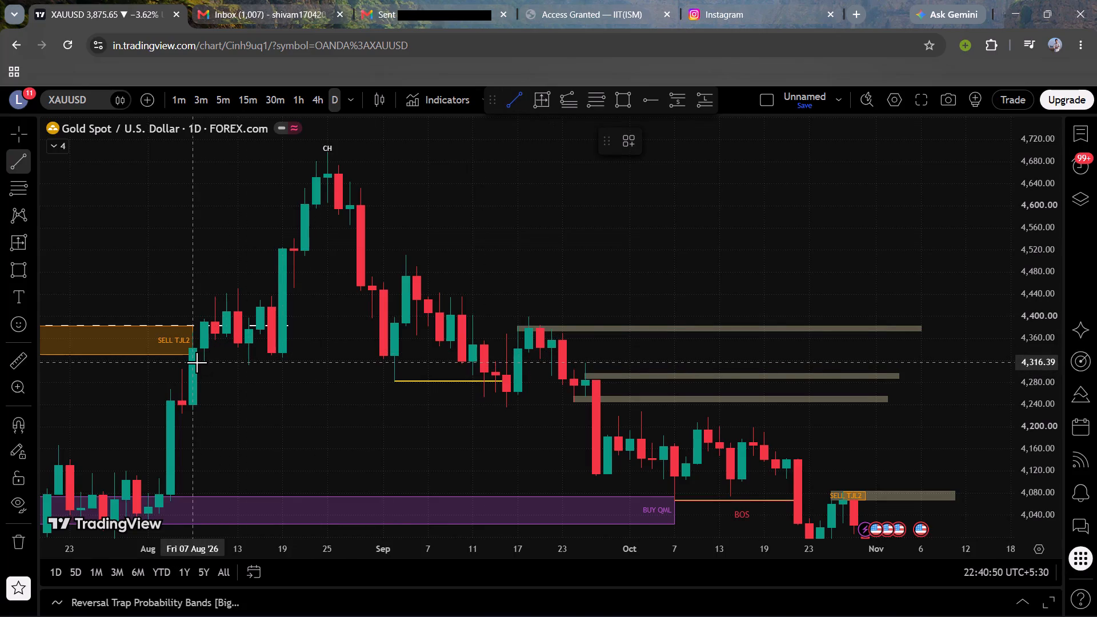
{"action": "left_click", "coordinate": [197, 362]}
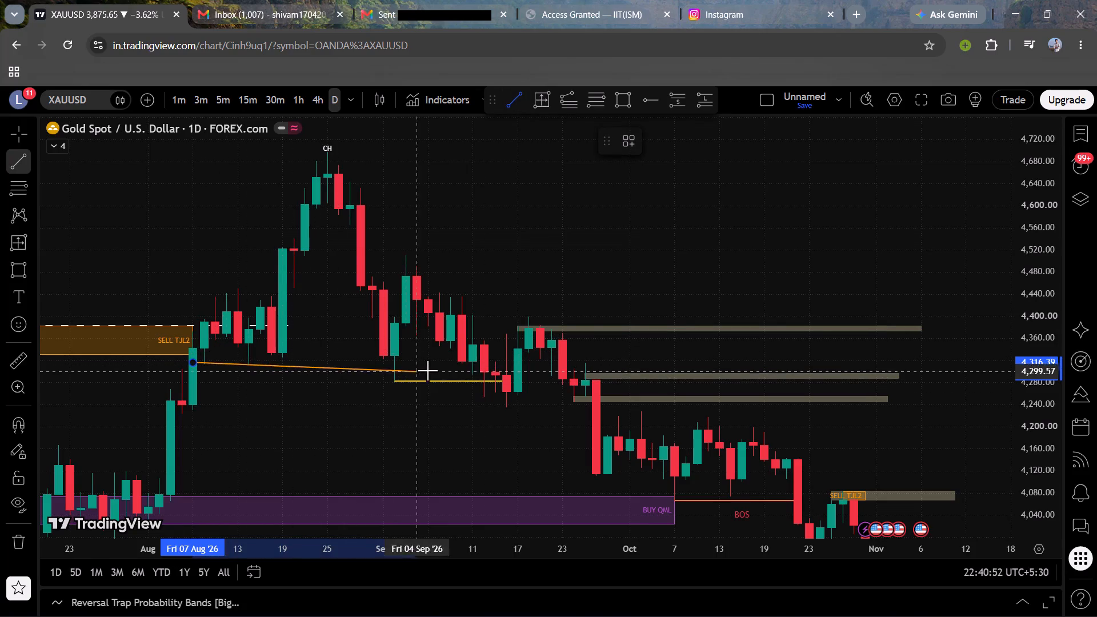
{"action": "left_click", "coordinate": [485, 362]}
Reshape the zone starting 17 September to span 4,399.18 to 4,379.78 and extend its end to 11 November.
{"action": "left_click_drag", "start_coordinate": [514, 243], "coordinate": [458, 157]}
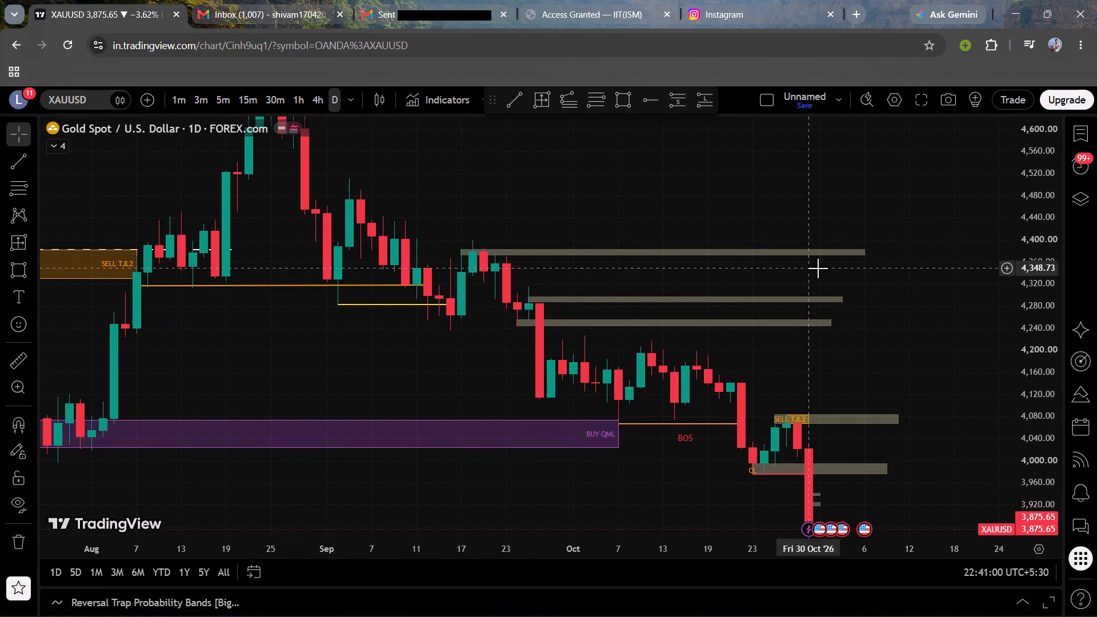
{"action": "left_click_drag", "start_coordinate": [862, 250], "coordinate": [866, 248]}
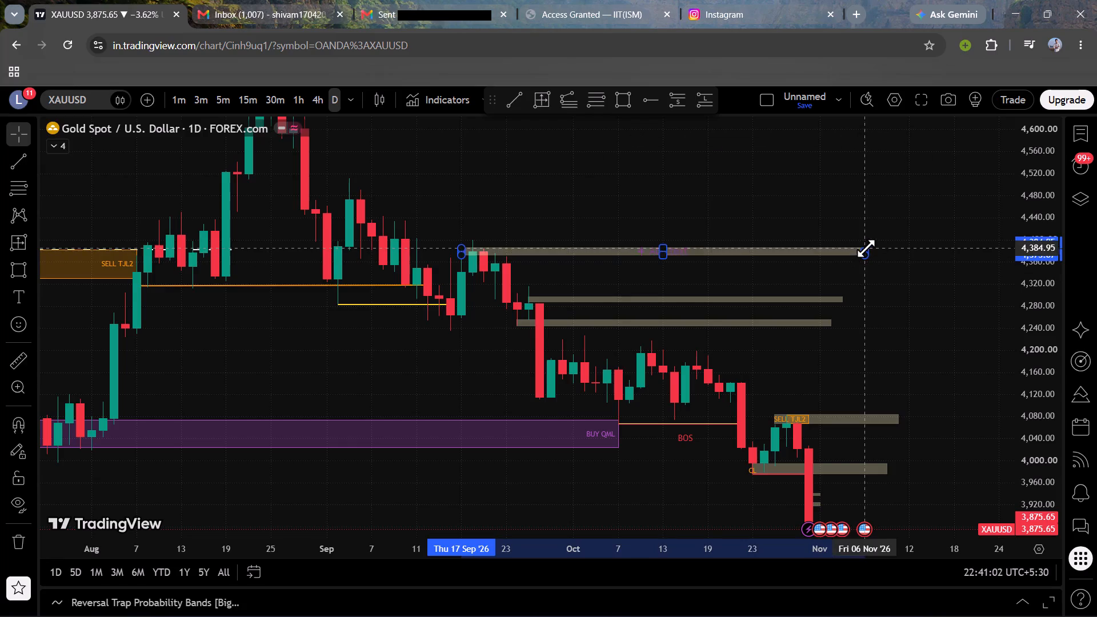
{"action": "left_click_drag", "start_coordinate": [866, 248], "coordinate": [867, 241]}
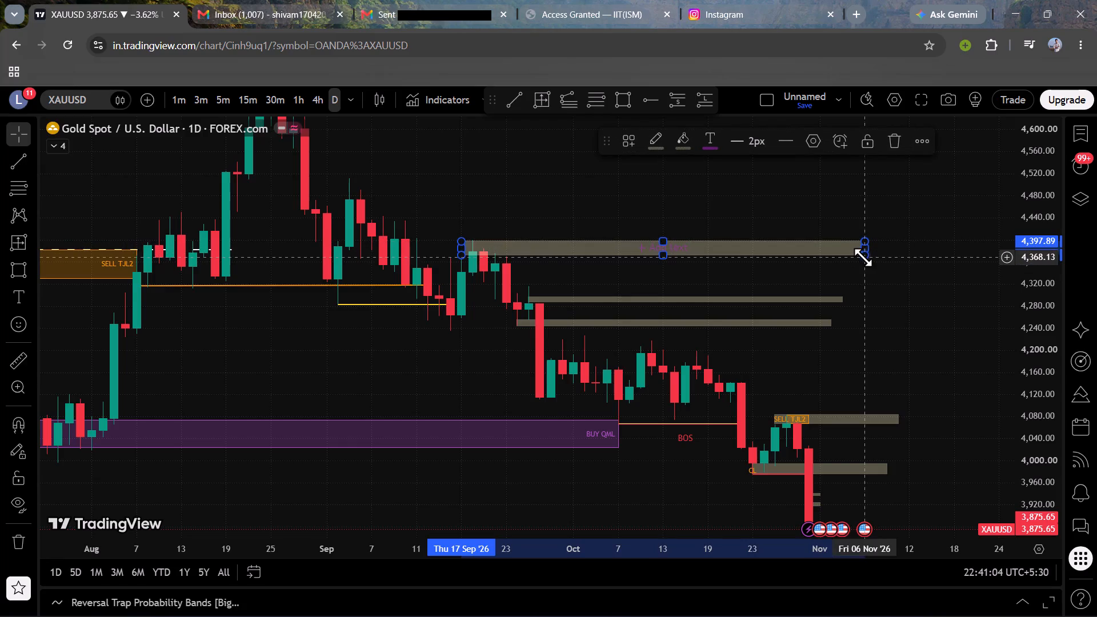
{"action": "left_click", "coordinate": [863, 254]}
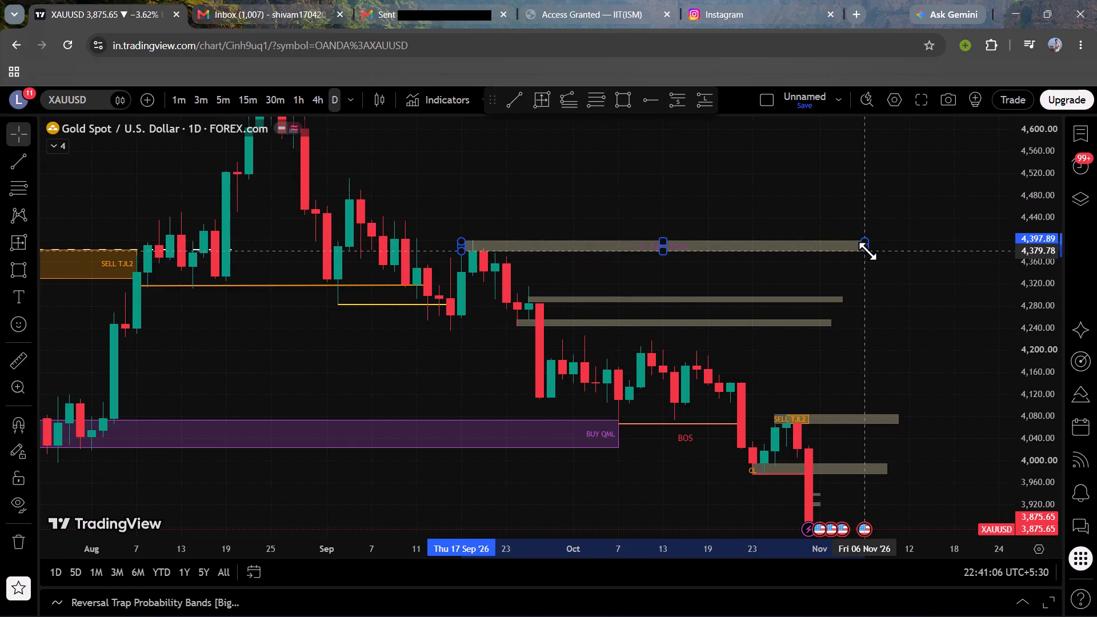
{"action": "left_click", "coordinate": [866, 241]}
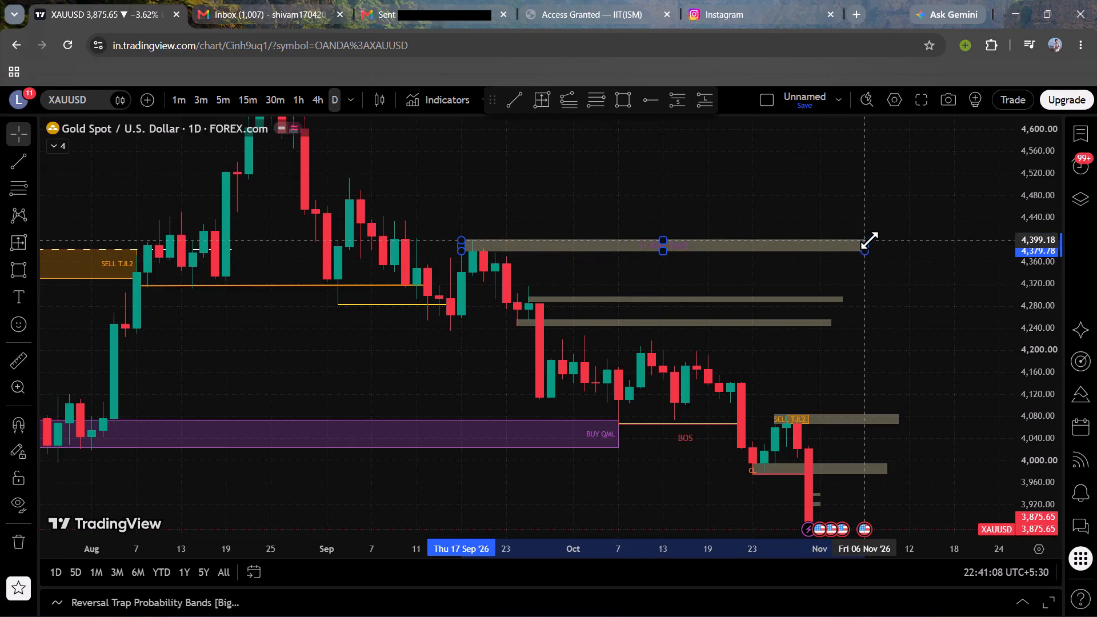
{"action": "left_click_drag", "start_coordinate": [872, 297], "coordinate": [647, 227]}
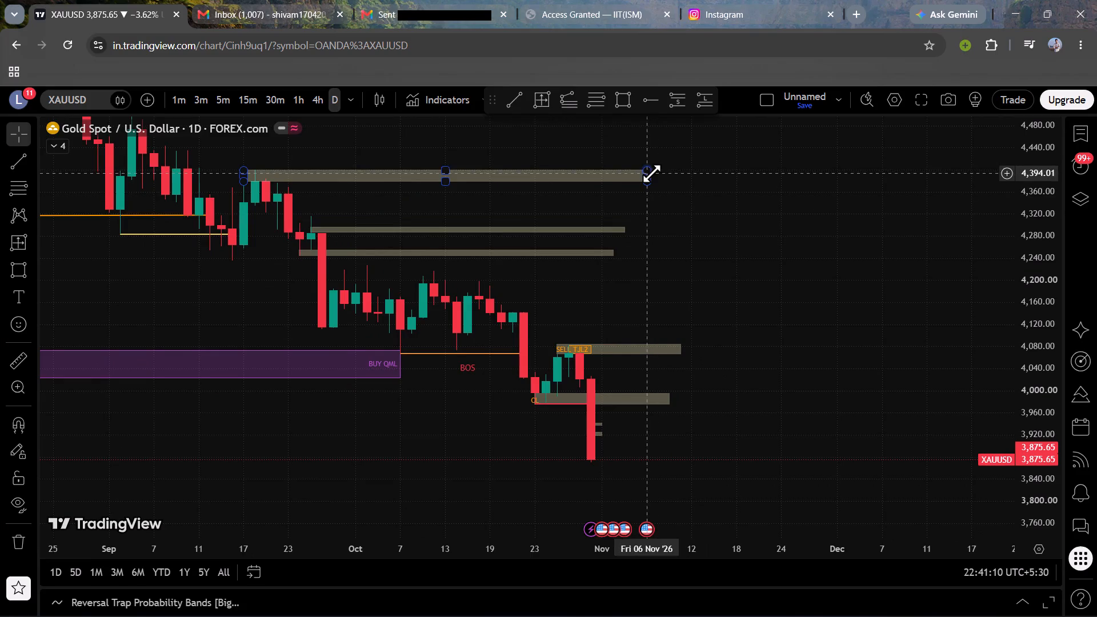
{"action": "left_click_drag", "start_coordinate": [651, 176], "coordinate": [676, 175]}
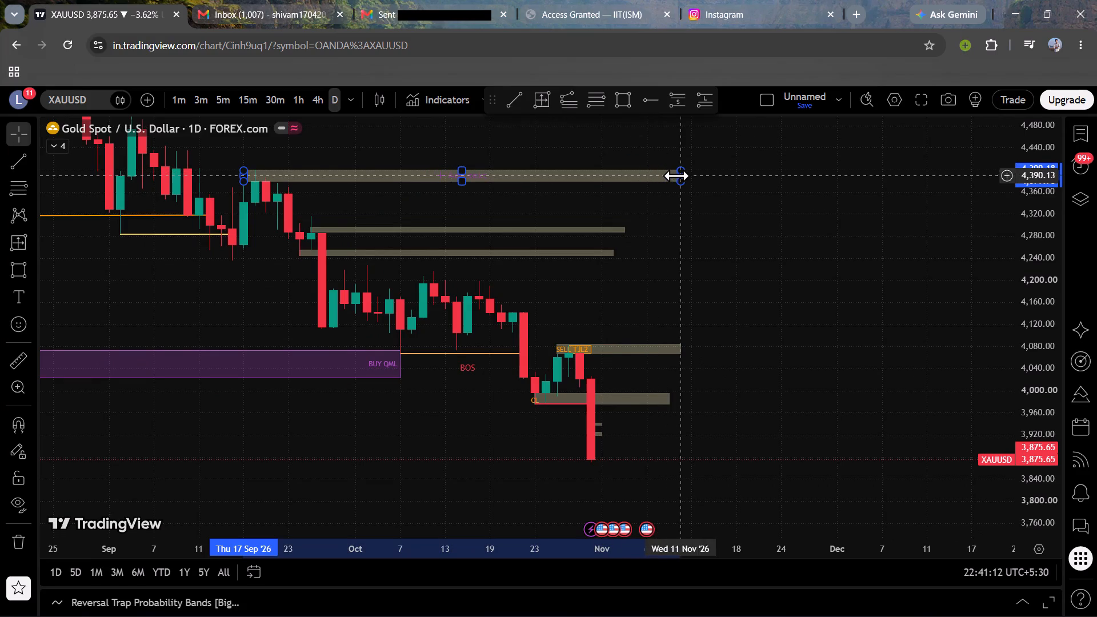
Examine the daily decline from the late August high against the marked September and October zones.
{"action": "left_click_drag", "start_coordinate": [647, 226], "coordinate": [772, 308]}
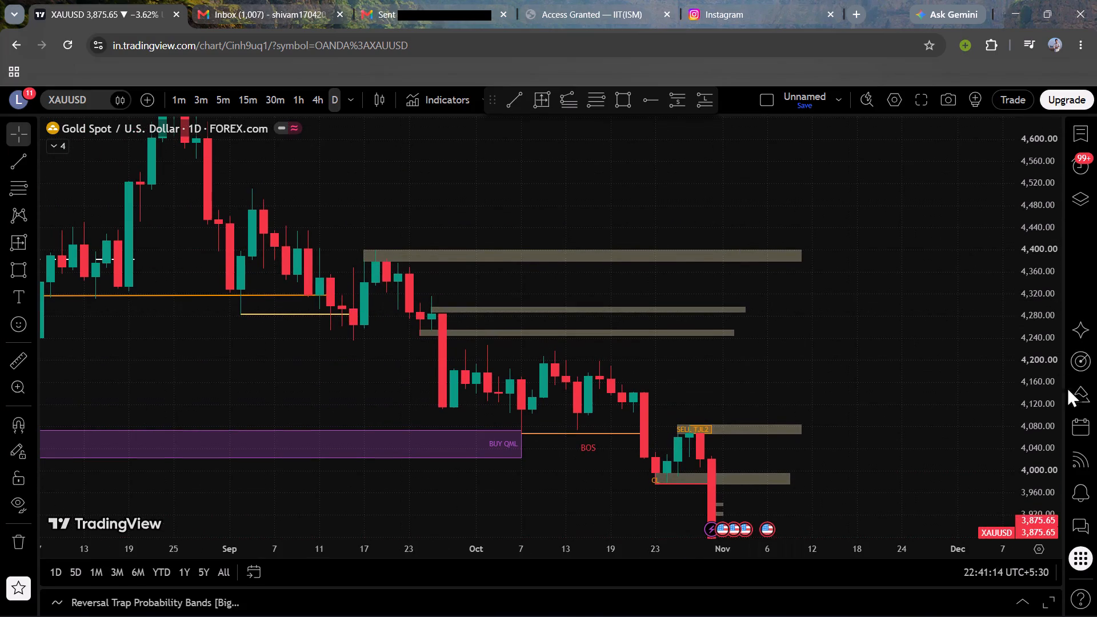
{"action": "left_click_drag", "start_coordinate": [1039, 459], "coordinate": [959, 330]}
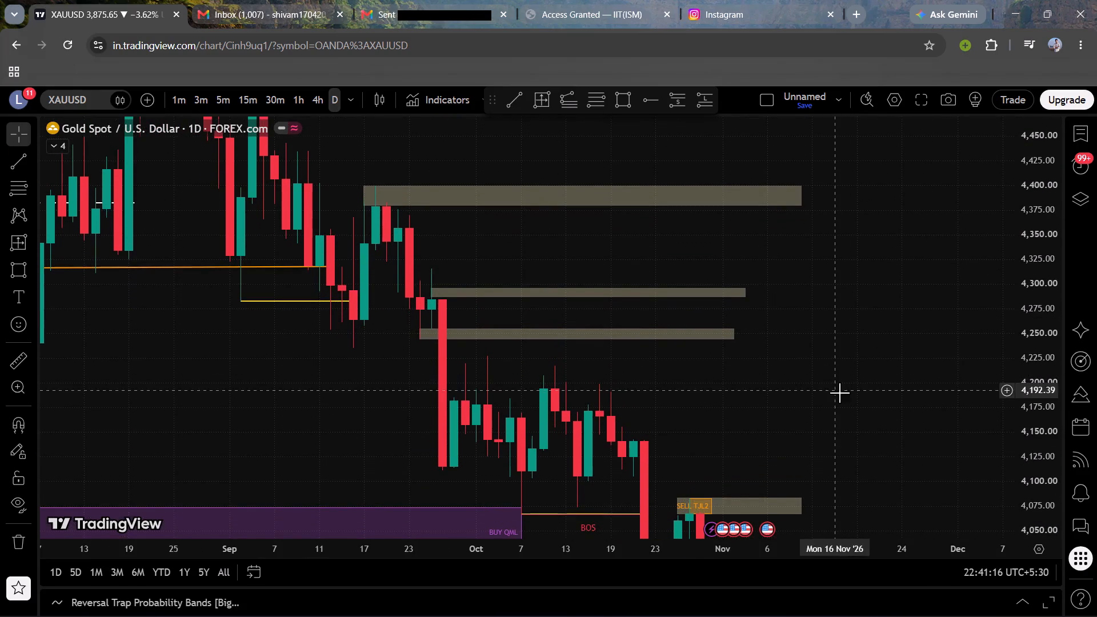
{"action": "left_click_drag", "start_coordinate": [831, 400], "coordinate": [843, 466]}
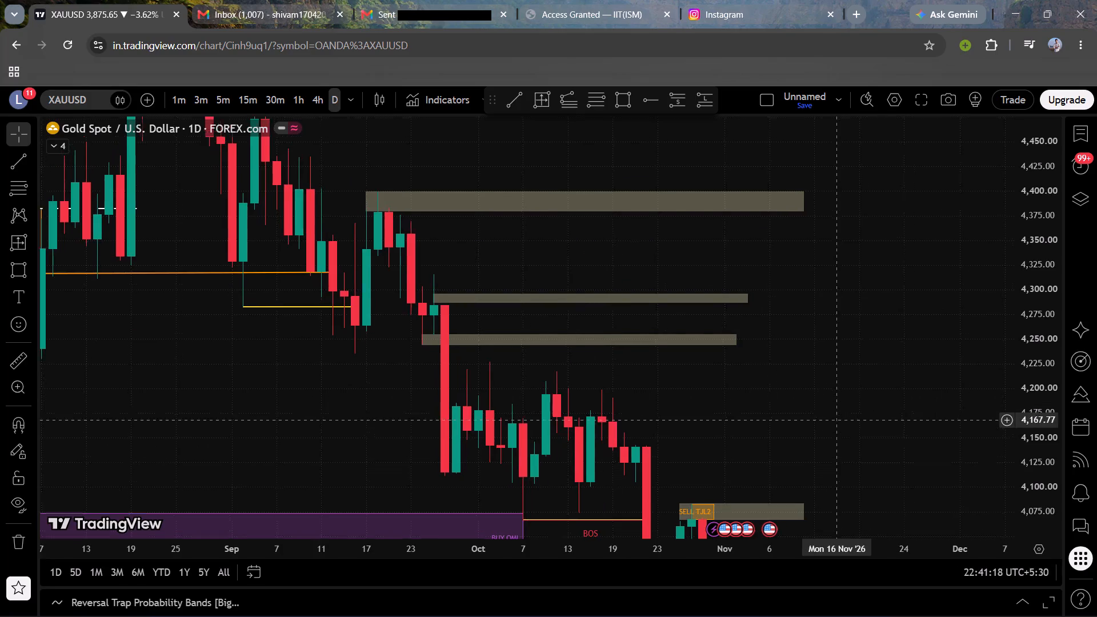
{"action": "left_click_drag", "start_coordinate": [843, 466], "coordinate": [847, 474]}
{"action": "scroll", "coordinate": [842, 474], "scroll_direction": "down", "scroll_amount": 2}
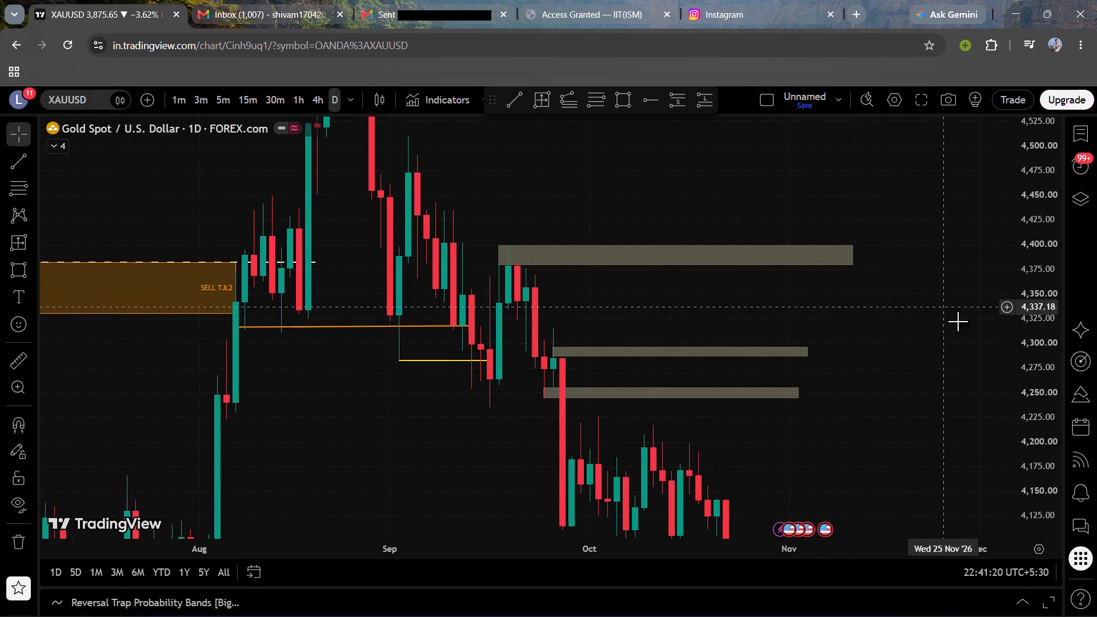
{"action": "left_click_drag", "start_coordinate": [1036, 350], "coordinate": [1031, 453]}
{"action": "left_click_drag", "start_coordinate": [898, 407], "coordinate": [850, 459]}
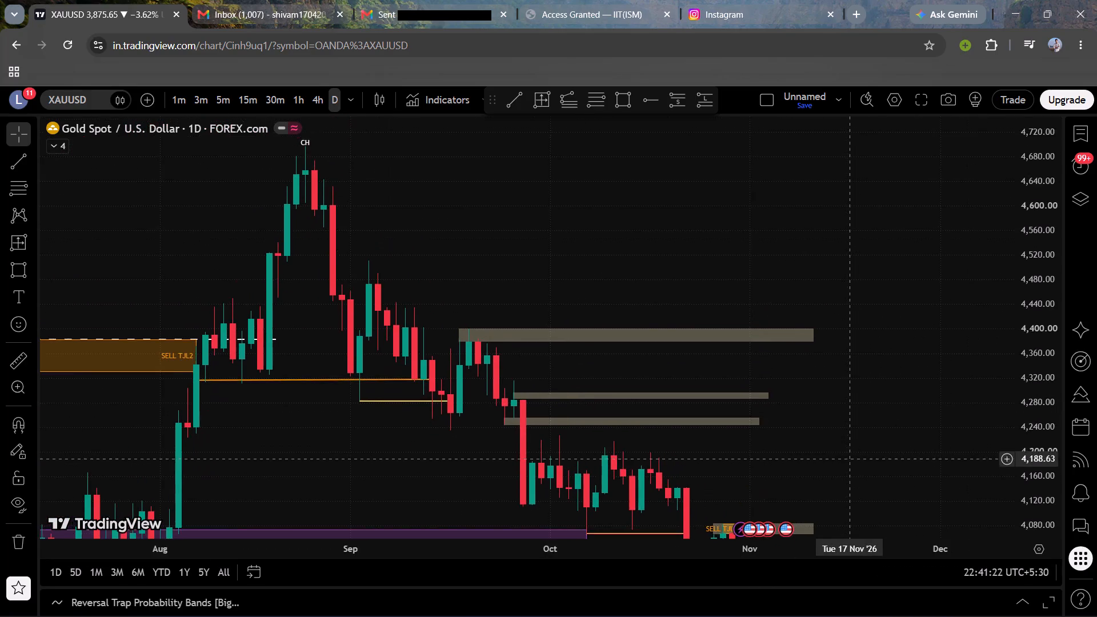
{"action": "left_click_drag", "start_coordinate": [850, 459], "coordinate": [815, 392]}
{"action": "left_click_drag", "start_coordinate": [1052, 303], "coordinate": [1033, 386]}
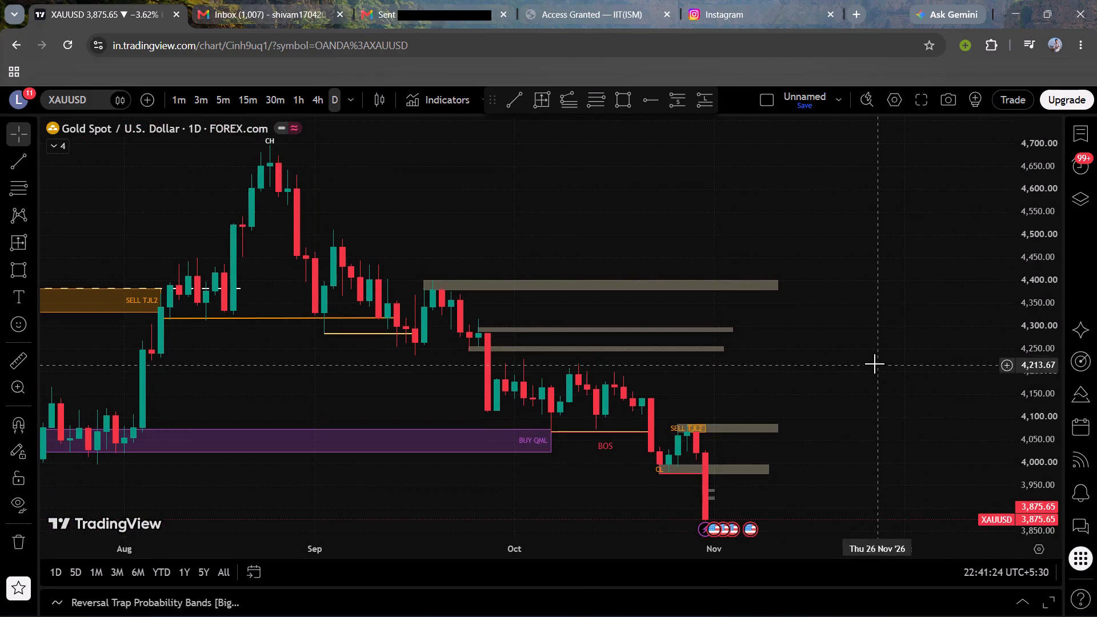
Draw a rectangle zone from 4,508.45 to 4,473.96 at the early September high, spanning 2 September to 2 December.
{"action": "left_click_drag", "start_coordinate": [872, 363], "coordinate": [904, 447]}
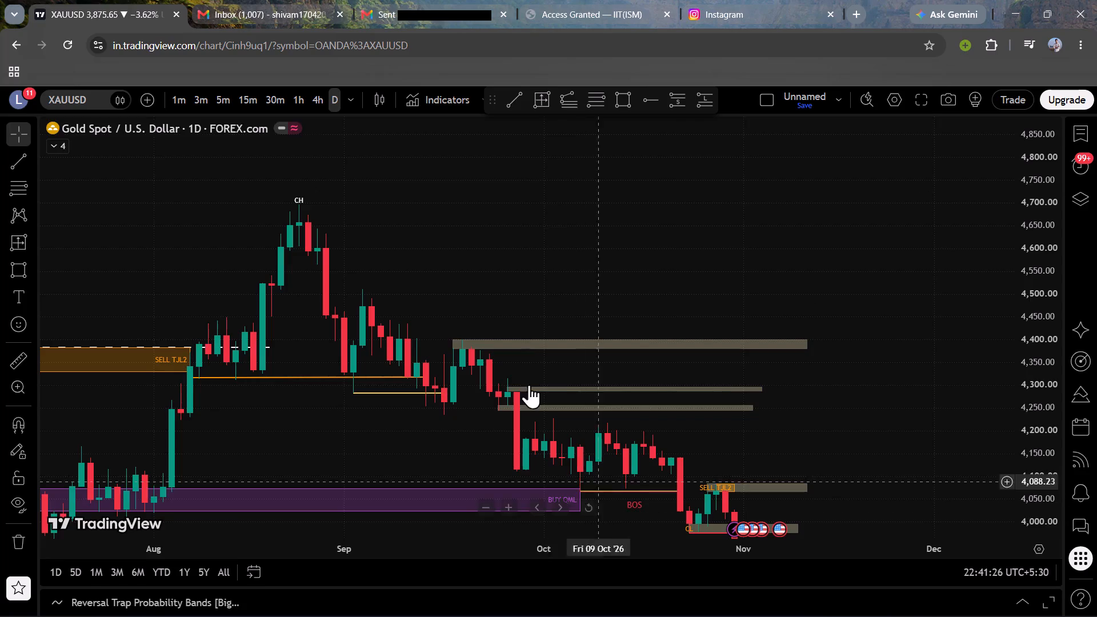
{"action": "left_click", "coordinate": [620, 101]}
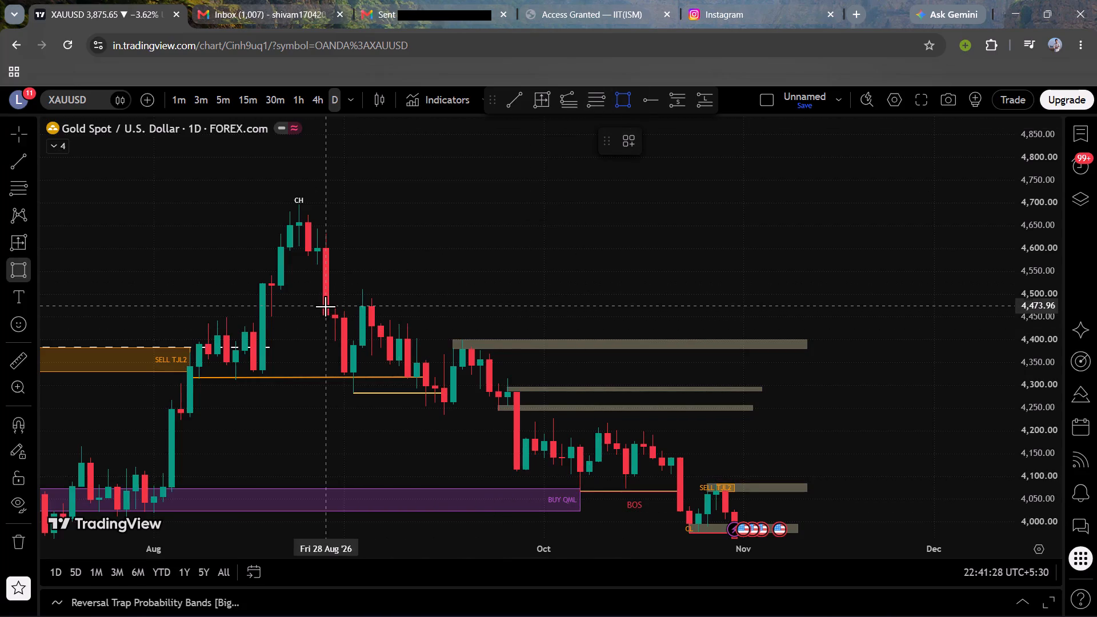
{"action": "left_click_drag", "start_coordinate": [325, 306], "coordinate": [344, 308]}
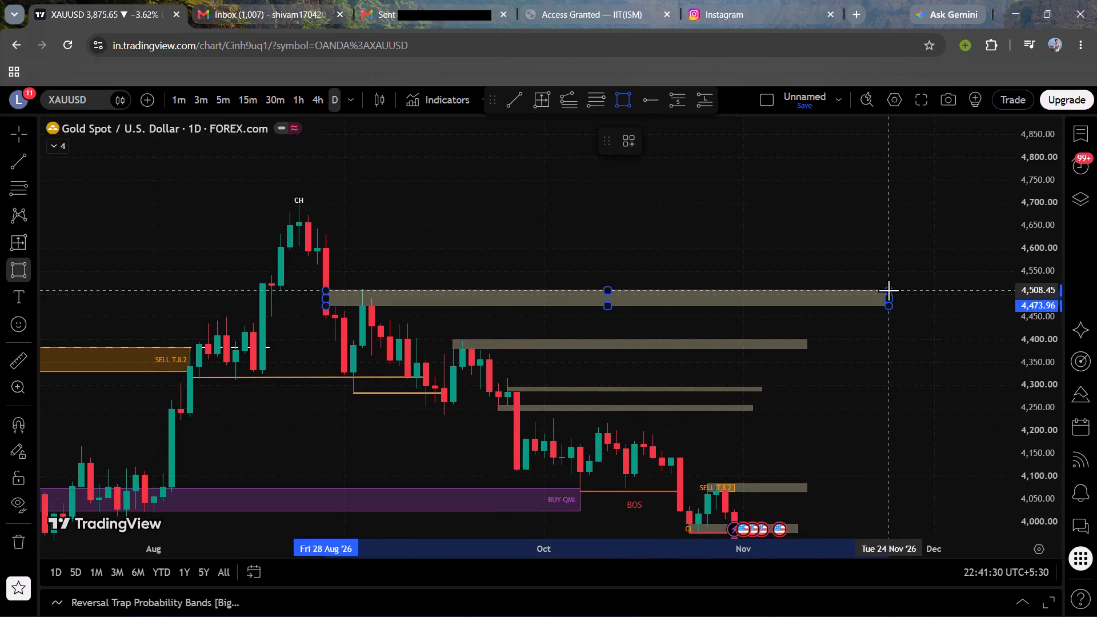
{"action": "left_click", "coordinate": [890, 290]}
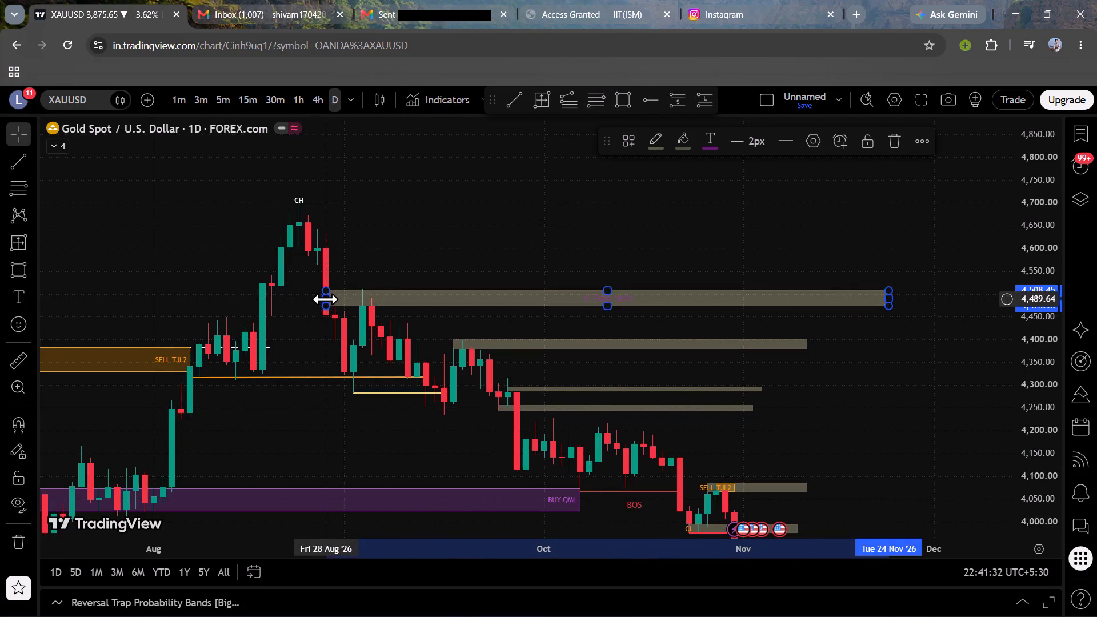
{"action": "left_click_drag", "start_coordinate": [325, 299], "coordinate": [352, 299]}
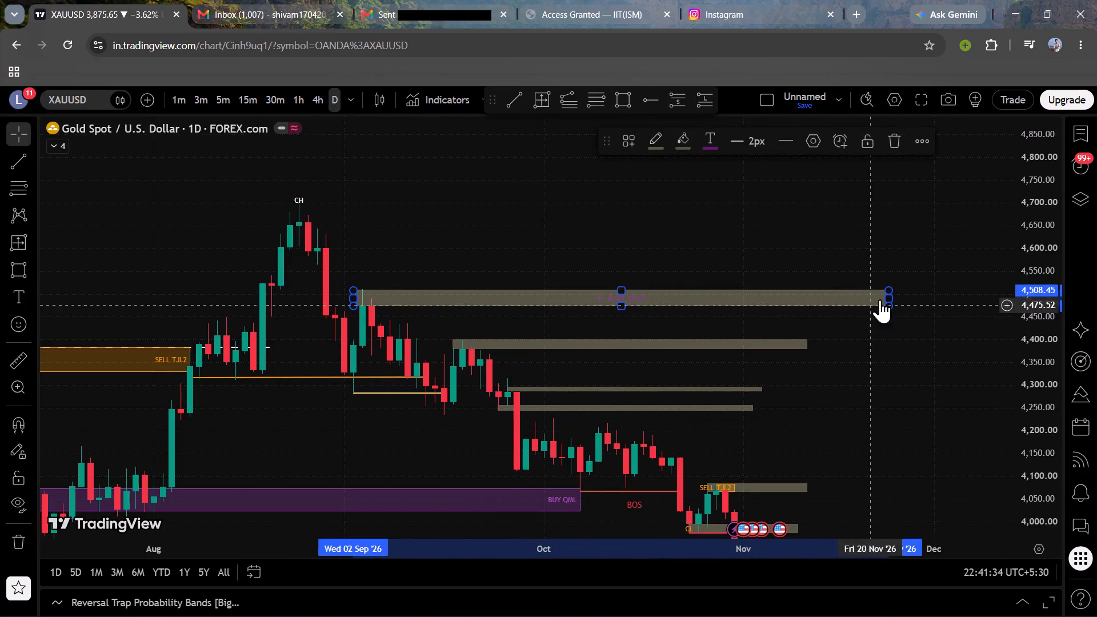
{"action": "left_click_drag", "start_coordinate": [891, 296], "coordinate": [947, 301]}
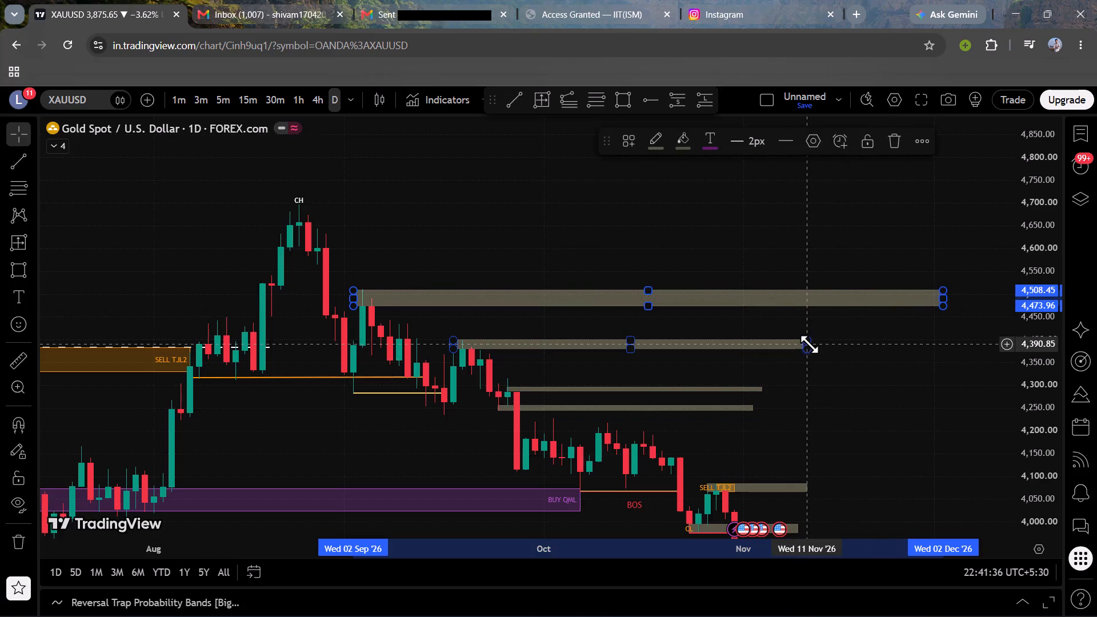
Extend the end of the zone starting 17 September to 23 November, with its top at about 4,398.69.
{"action": "left_click_drag", "start_coordinate": [809, 341], "coordinate": [896, 338]}
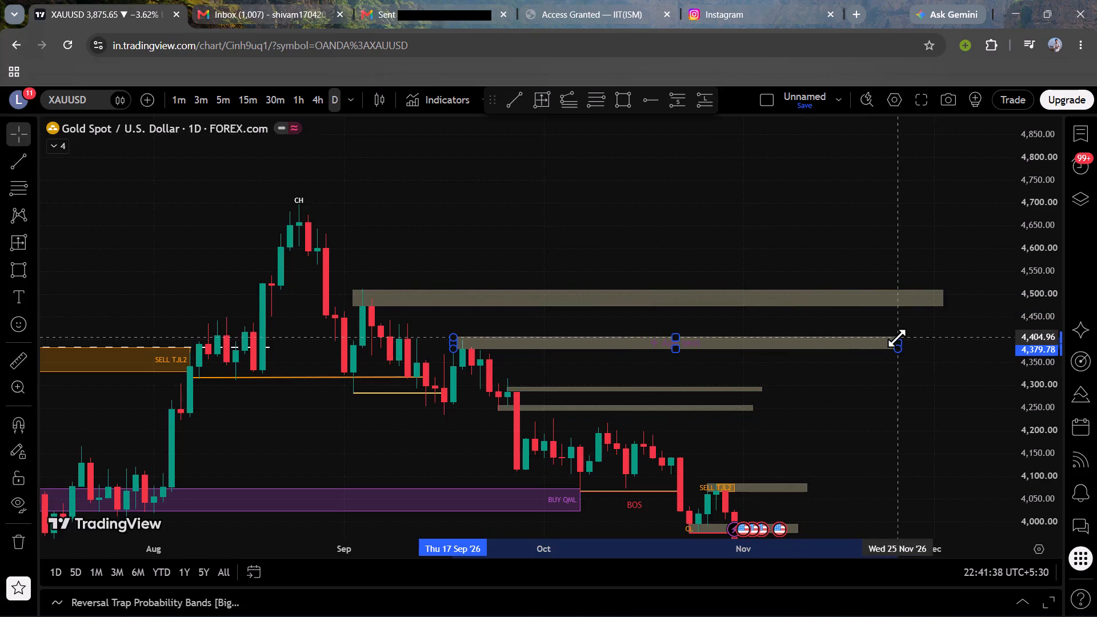
{"action": "left_click_drag", "start_coordinate": [896, 338], "coordinate": [880, 340]}
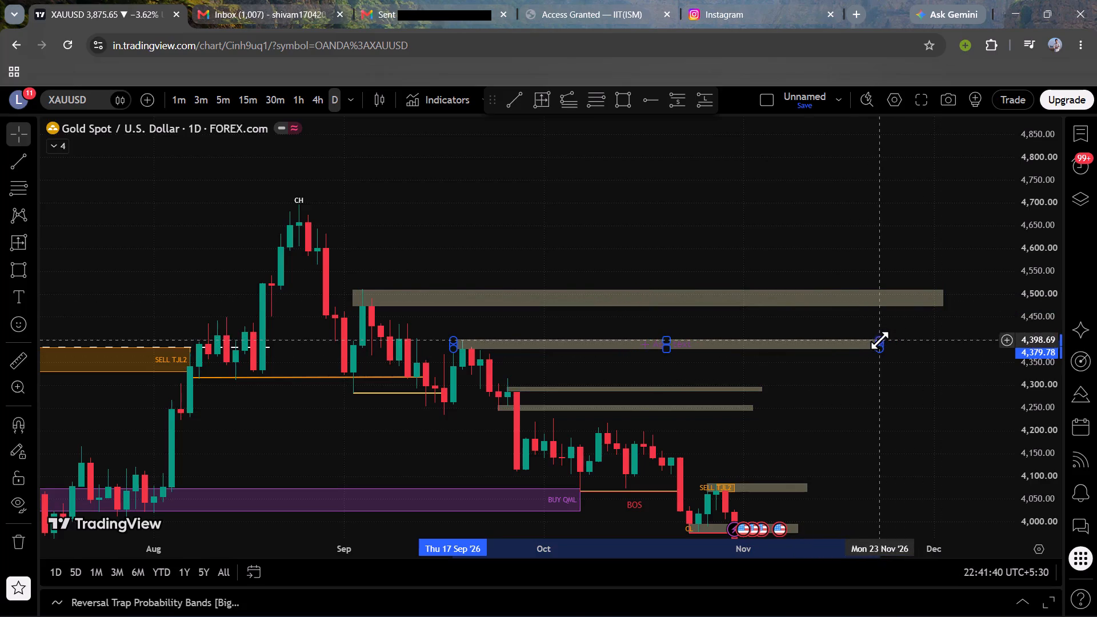
Extend the ends of the two late-September zones, around 4,250 and 4,290, to 23 November.
{"action": "left_click_drag", "start_coordinate": [814, 407], "coordinate": [796, 343]}
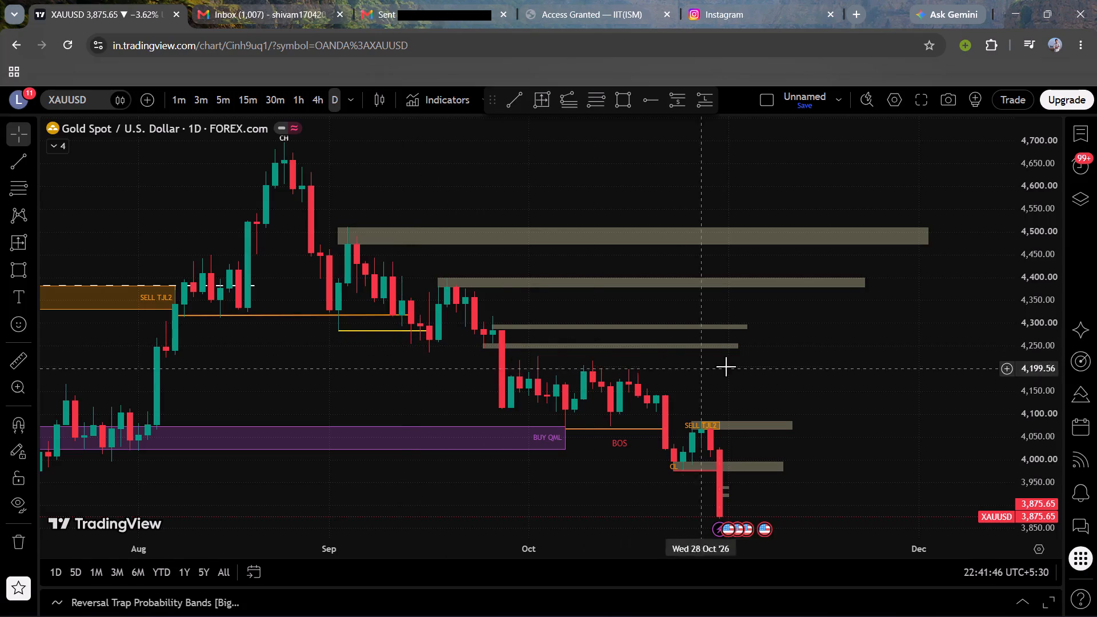
{"action": "left_click_drag", "start_coordinate": [1041, 488], "coordinate": [1003, 392]}
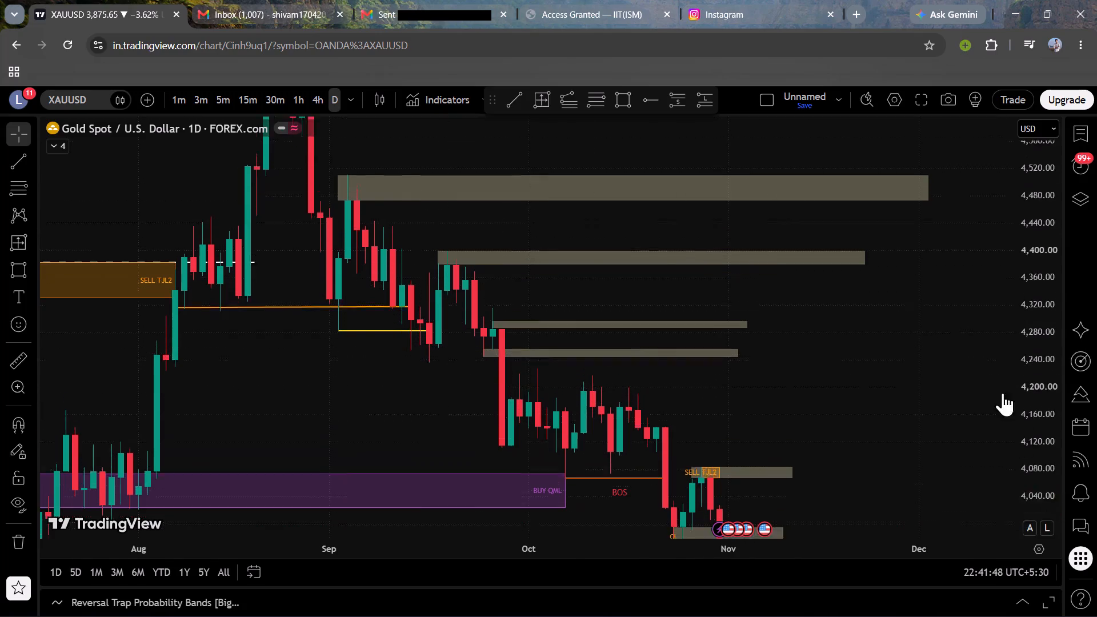
{"action": "left_click_drag", "start_coordinate": [1003, 392], "coordinate": [897, 162]}
{"action": "left_click_drag", "start_coordinate": [812, 488], "coordinate": [692, 384]}
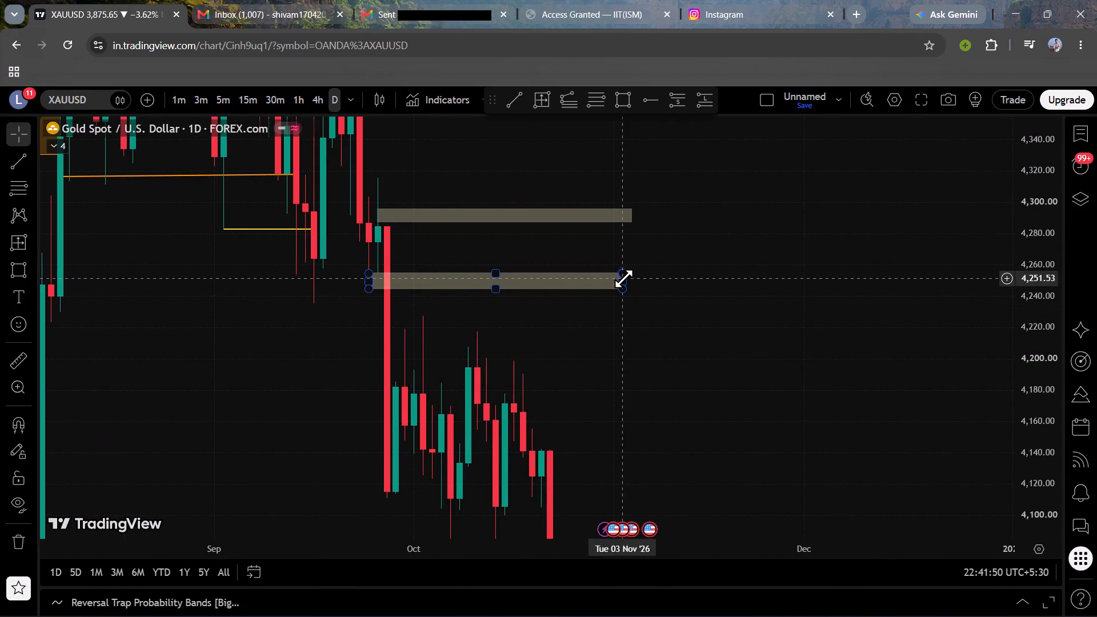
{"action": "left_click_drag", "start_coordinate": [623, 281], "coordinate": [748, 307]}
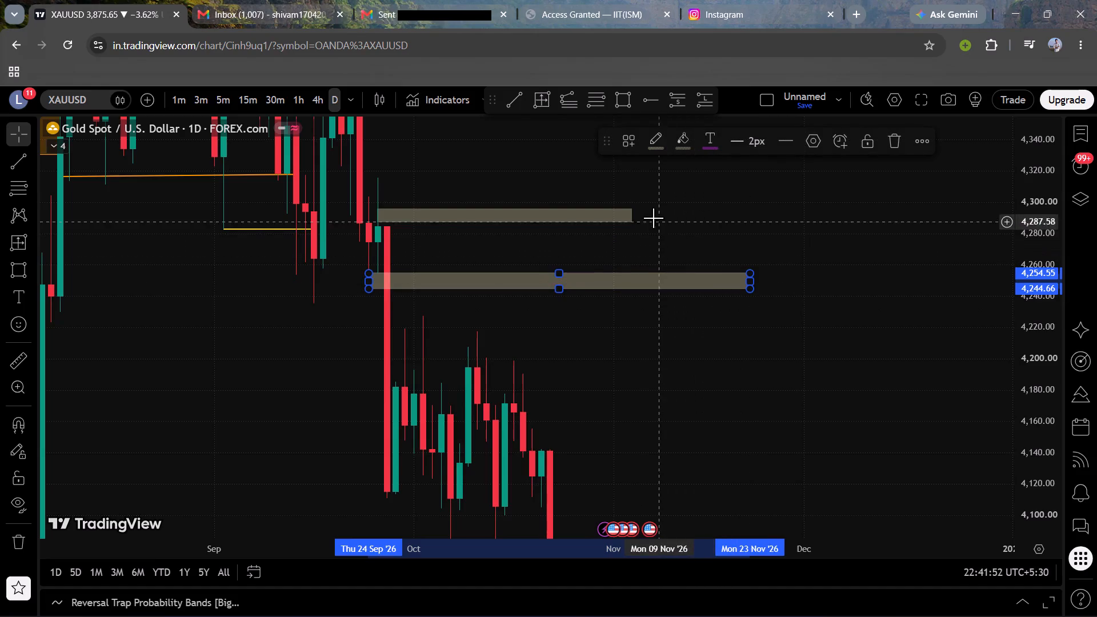
{"action": "left_click_drag", "start_coordinate": [636, 217], "coordinate": [750, 224]}
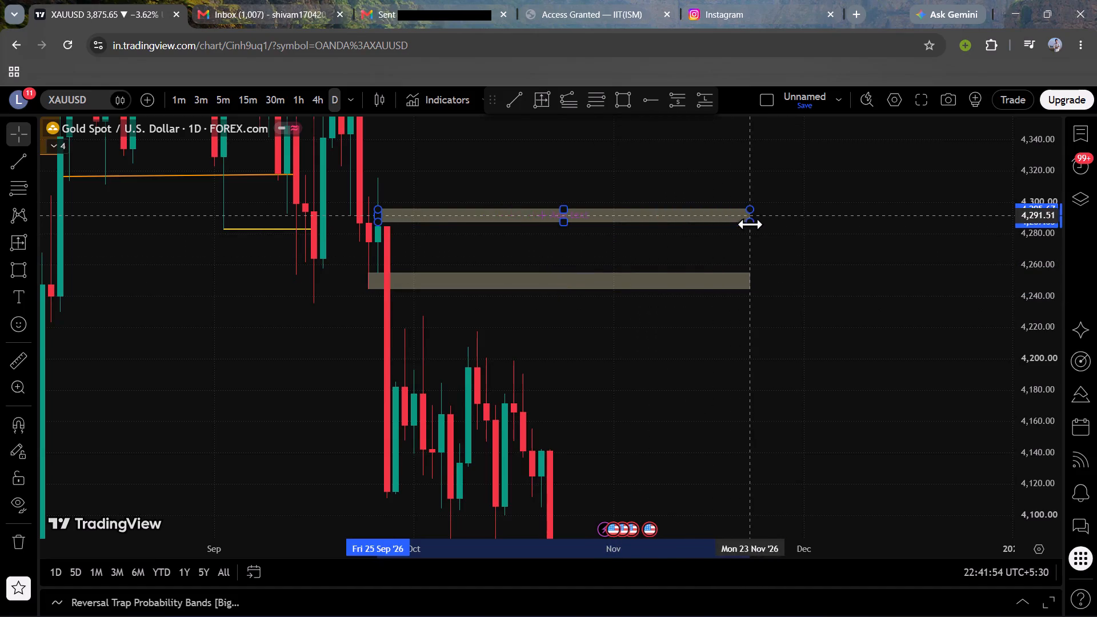
{"action": "left_click_drag", "start_coordinate": [750, 224], "coordinate": [750, 224]}
Draw a near-horizontal trend line along the mid-September low, from 14 September at 4,237.09 to 28 September at about 4,236.
{"action": "left_click_drag", "start_coordinate": [1036, 241], "coordinate": [1015, 438]}
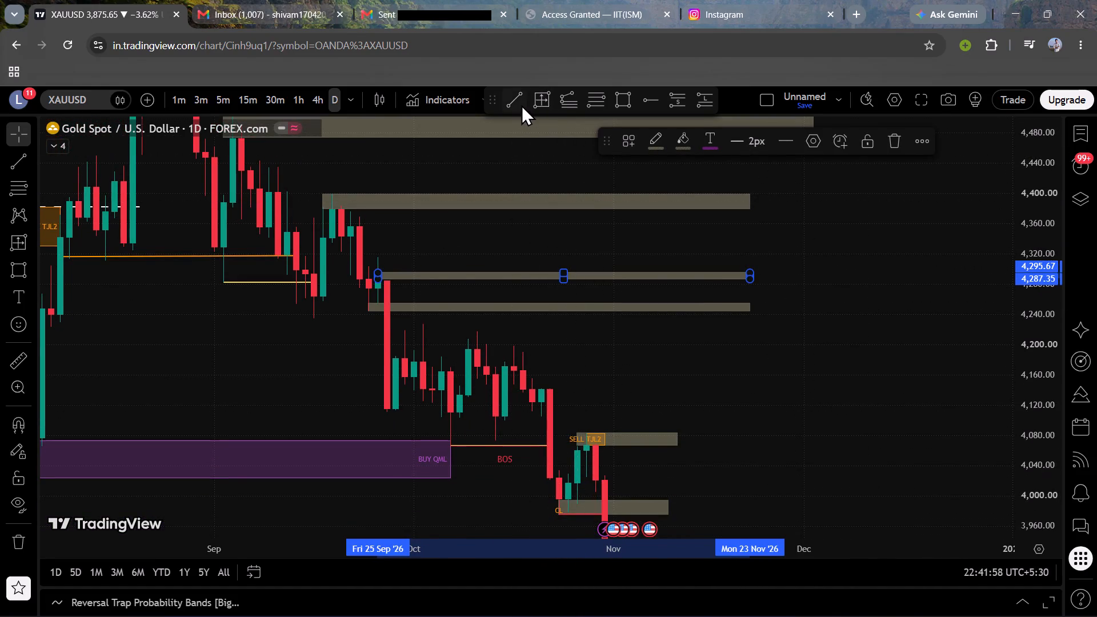
{"action": "left_click", "coordinate": [521, 105]}
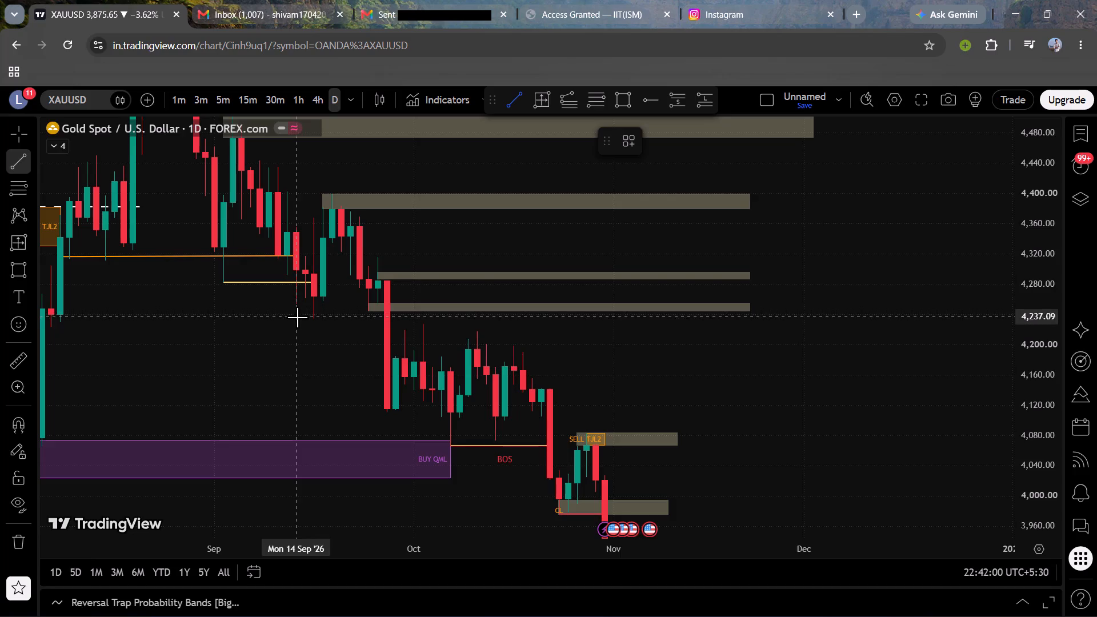
{"action": "left_click", "coordinate": [297, 317]}
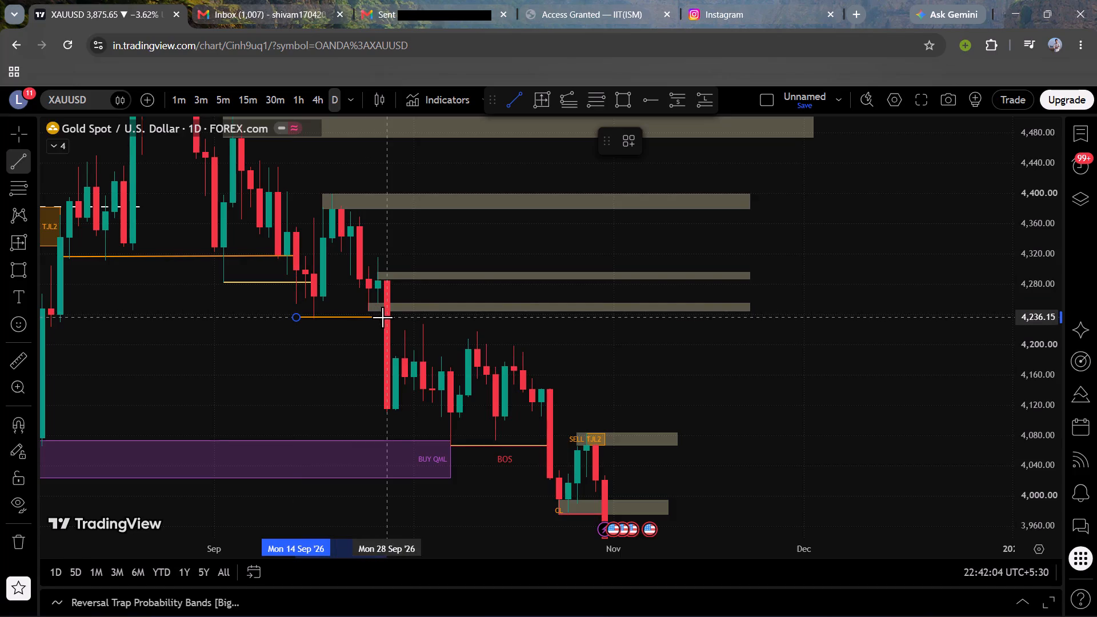
{"action": "left_click", "coordinate": [382, 317]}
Examine the daily October decline below the extended zones, including the BOS level and the late-October zones.
{"action": "left_click_drag", "start_coordinate": [335, 346], "coordinate": [482, 378]}
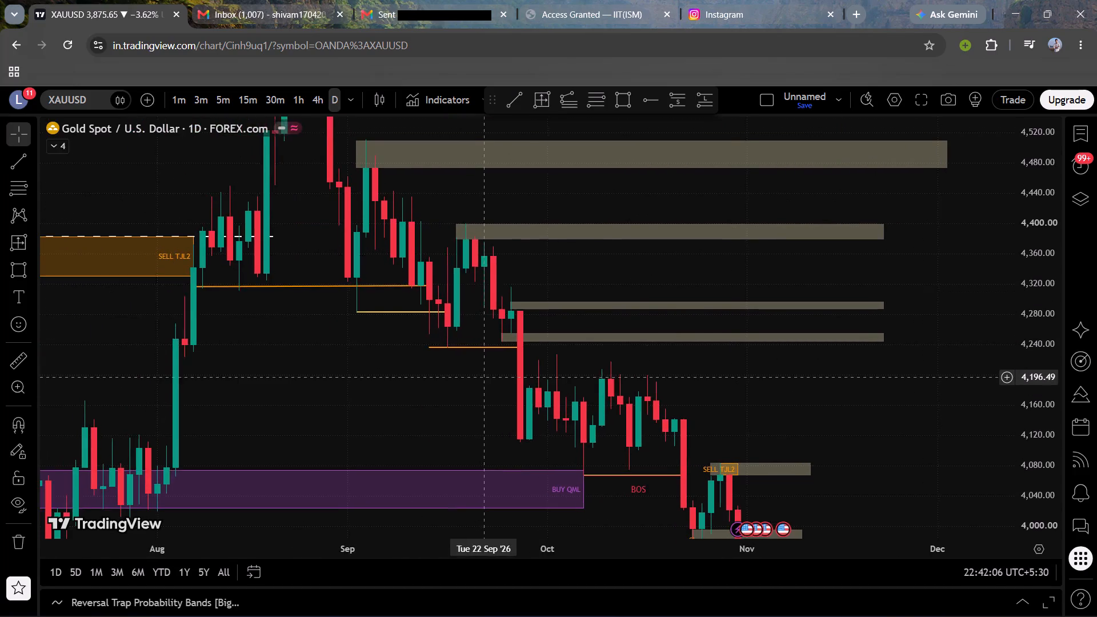
{"action": "left_click_drag", "start_coordinate": [482, 378], "coordinate": [368, 302]}
{"action": "left_click_drag", "start_coordinate": [759, 318], "coordinate": [757, 317]}
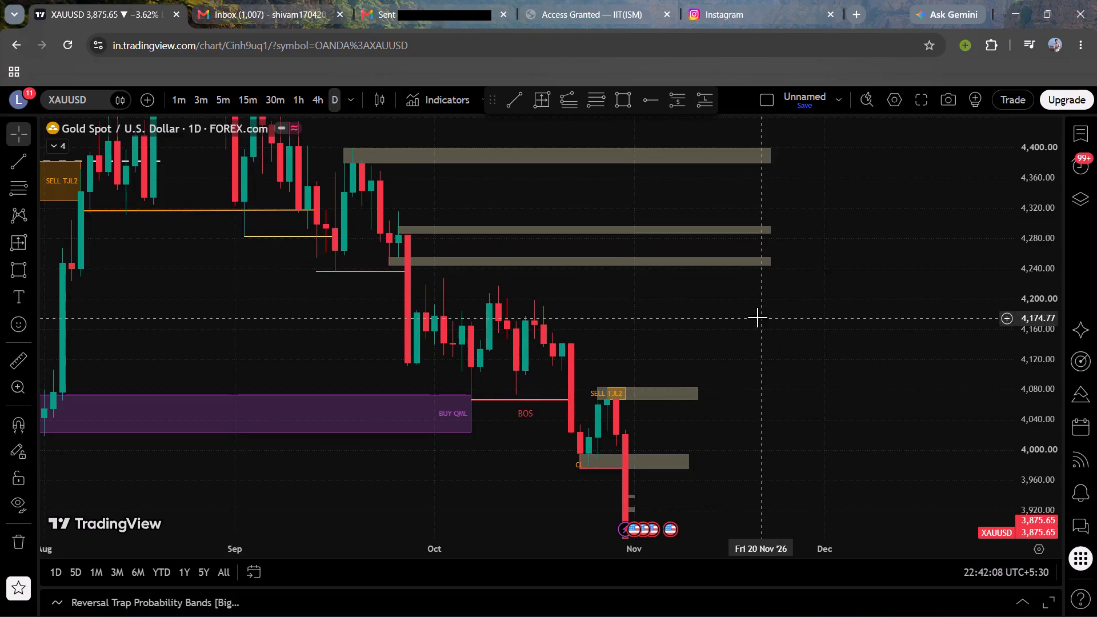
{"action": "left_click_drag", "start_coordinate": [757, 317], "coordinate": [771, 268]}
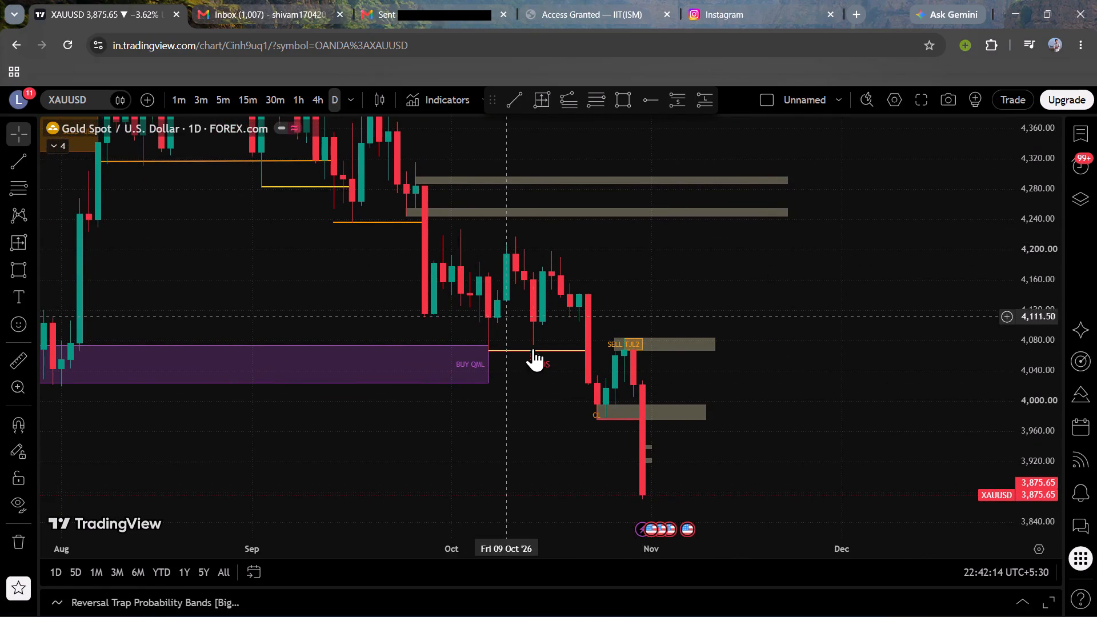
{"action": "left_click_drag", "start_coordinate": [545, 399], "coordinate": [455, 402]}
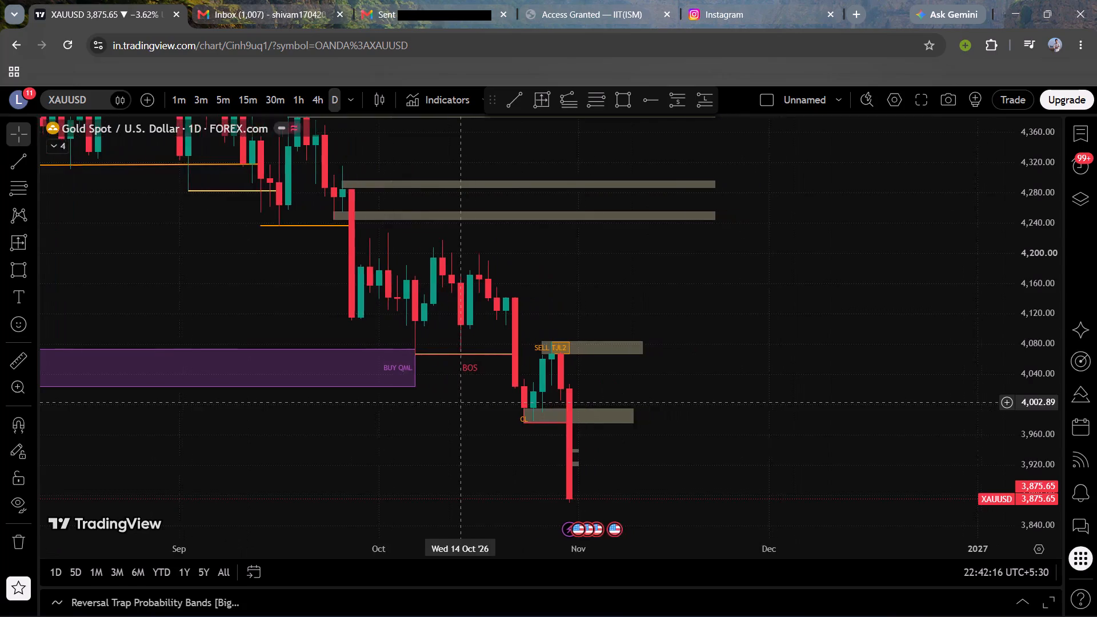
{"action": "left_click_drag", "start_coordinate": [455, 402], "coordinate": [410, 397]}
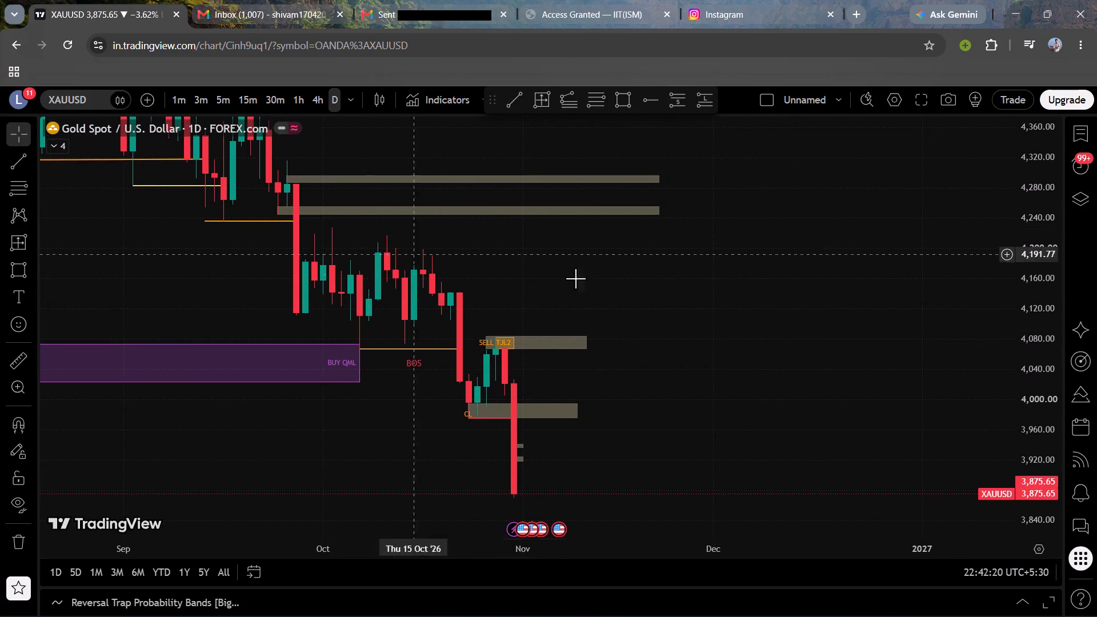
{"action": "left_click", "coordinate": [663, 290]}
Extend the end of the zone around 3,980 to 11 November, level with the end of the zone above it.
{"action": "left_click_drag", "start_coordinate": [671, 346], "coordinate": [709, 242]}
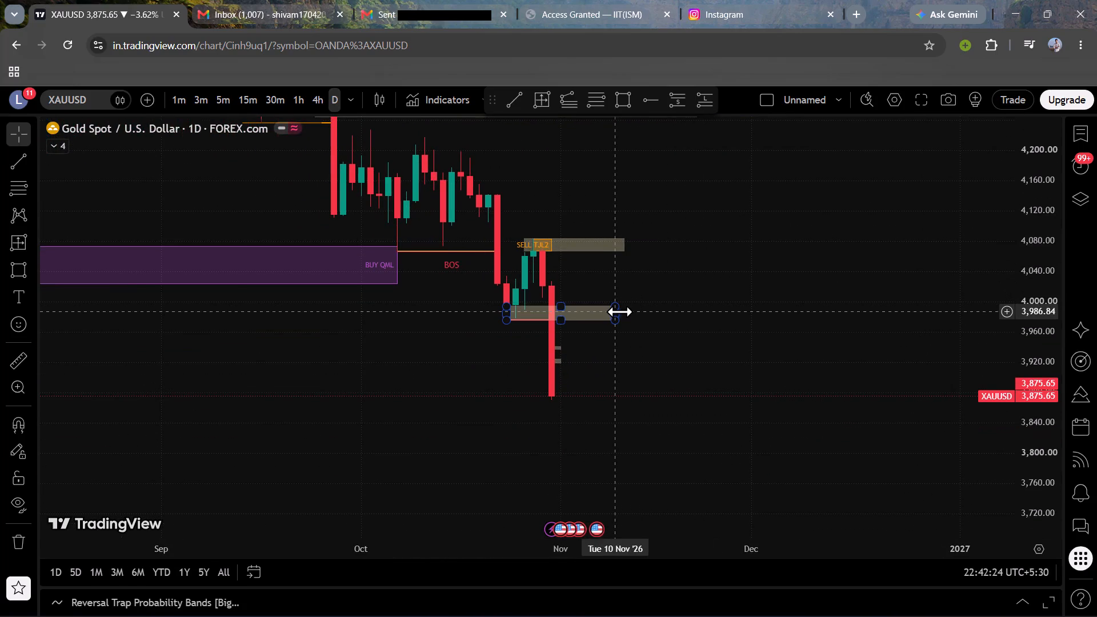
{"action": "left_click_drag", "start_coordinate": [619, 311], "coordinate": [626, 312]}
{"action": "left_click", "coordinate": [572, 292]}
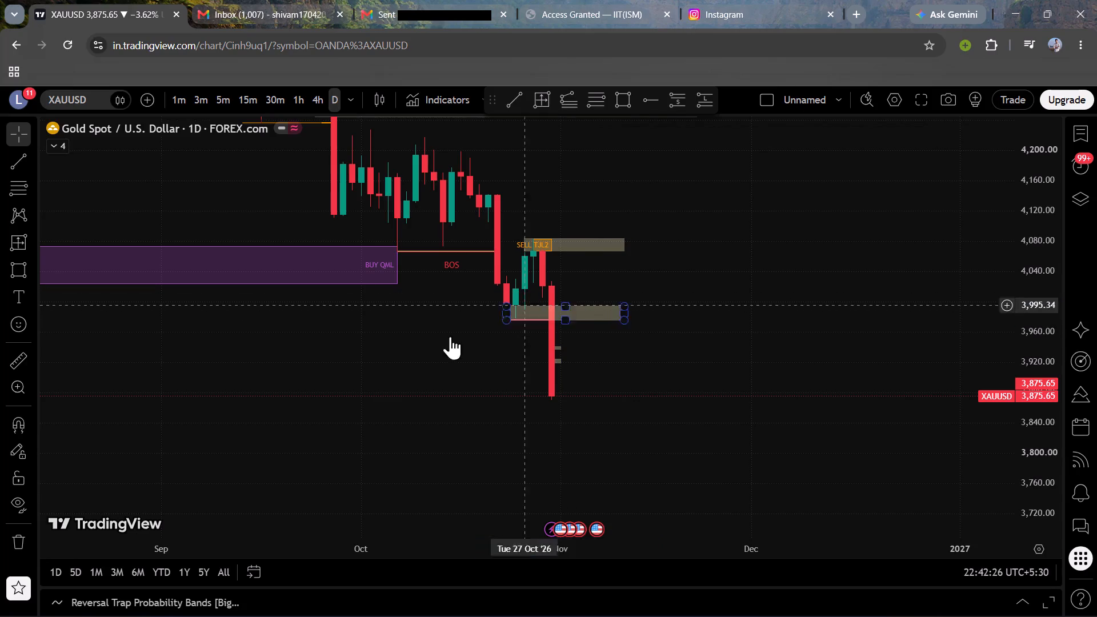
Examine daily price action from June to November against the marked zones, key-level lines and indicator zones.
{"action": "scroll", "coordinate": [394, 358], "scroll_direction": "down", "scroll_amount": 3}
{"action": "left_click_drag", "start_coordinate": [397, 358], "coordinate": [447, 411]}
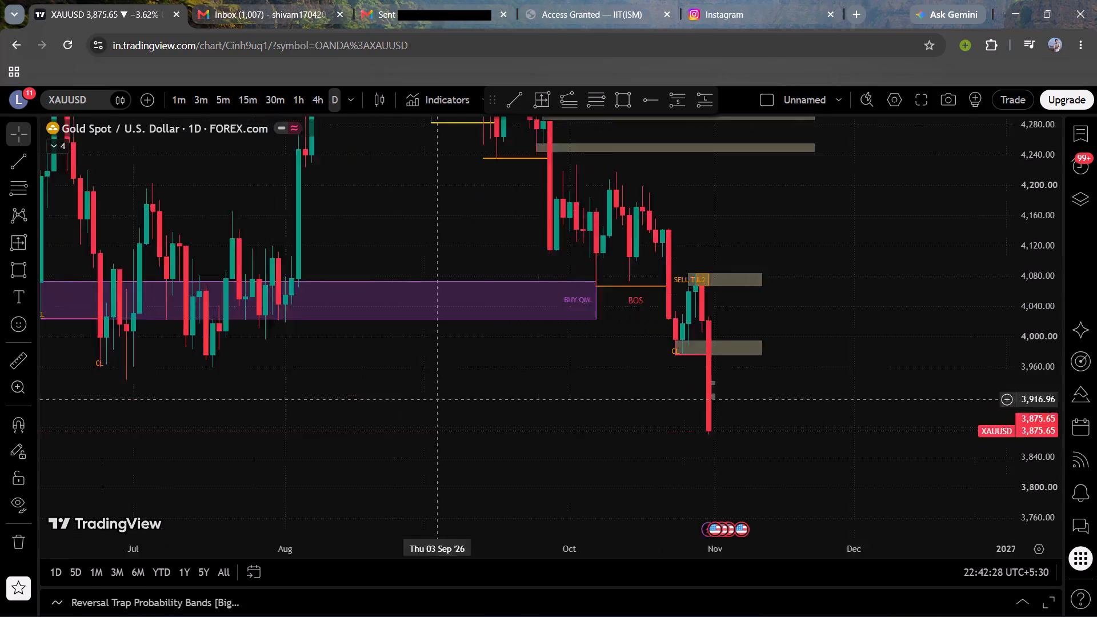
{"action": "left_click_drag", "start_coordinate": [447, 411], "coordinate": [541, 503]}
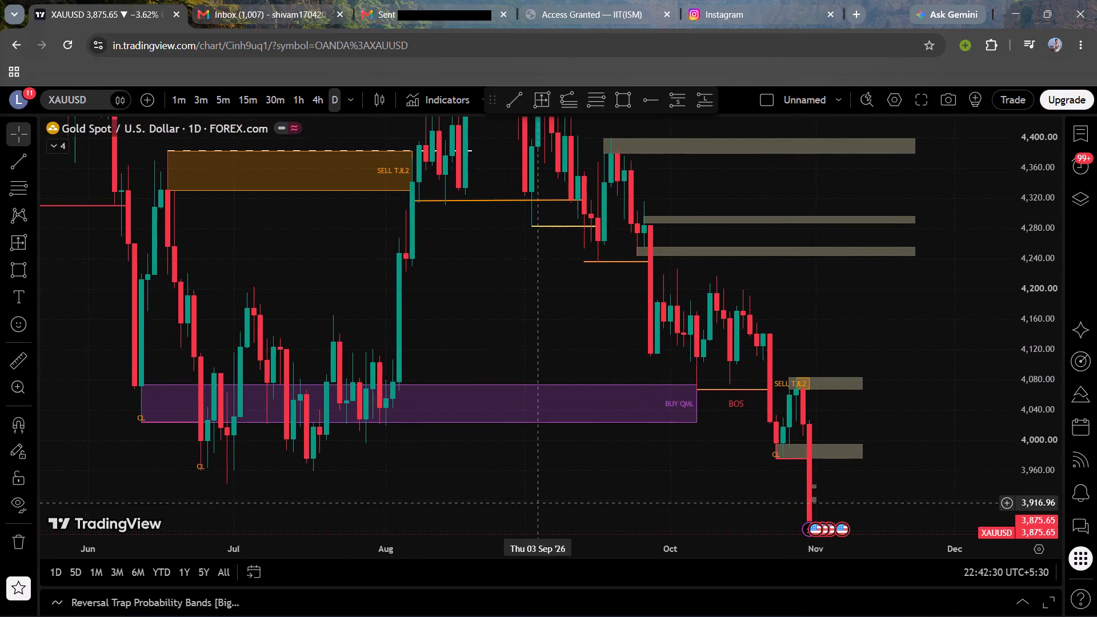
{"action": "left_click_drag", "start_coordinate": [541, 503], "coordinate": [539, 503]}
{"action": "left_click_drag", "start_coordinate": [571, 319], "coordinate": [617, 463]}
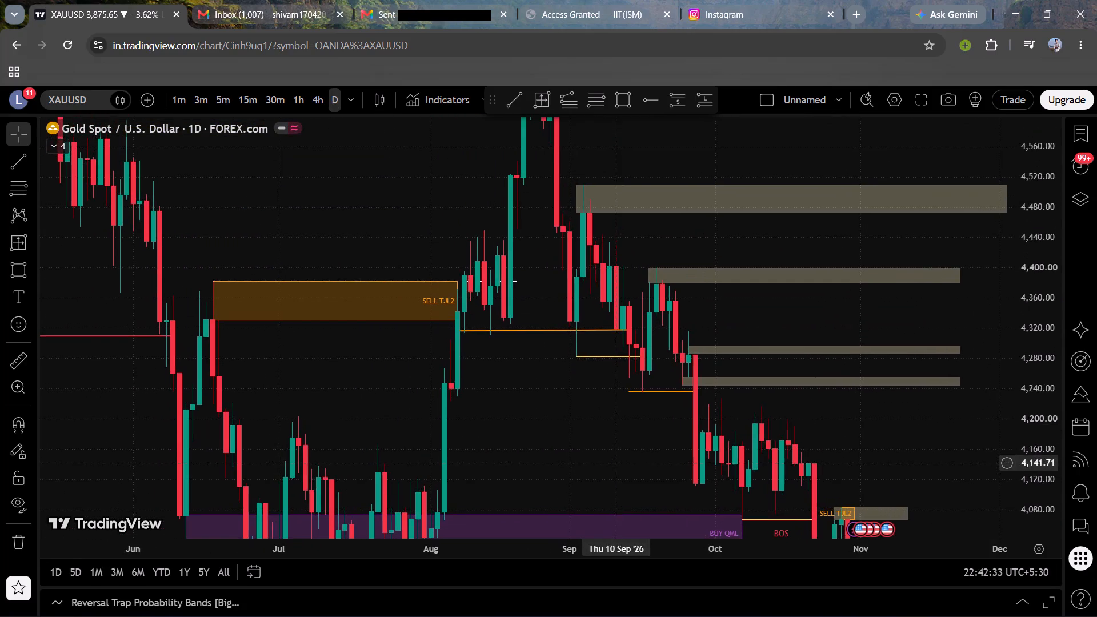
{"action": "left_click_drag", "start_coordinate": [617, 463], "coordinate": [602, 507]}
{"action": "left_click_drag", "start_coordinate": [572, 459], "coordinate": [560, 440]}
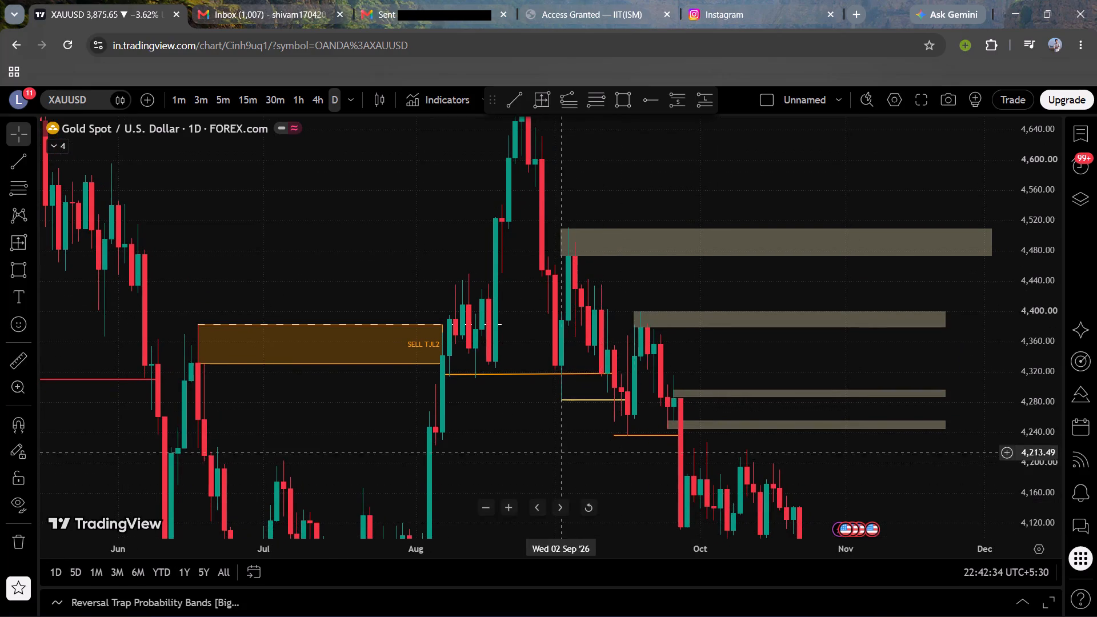
{"action": "left_click_drag", "start_coordinate": [560, 440], "coordinate": [342, 370]}
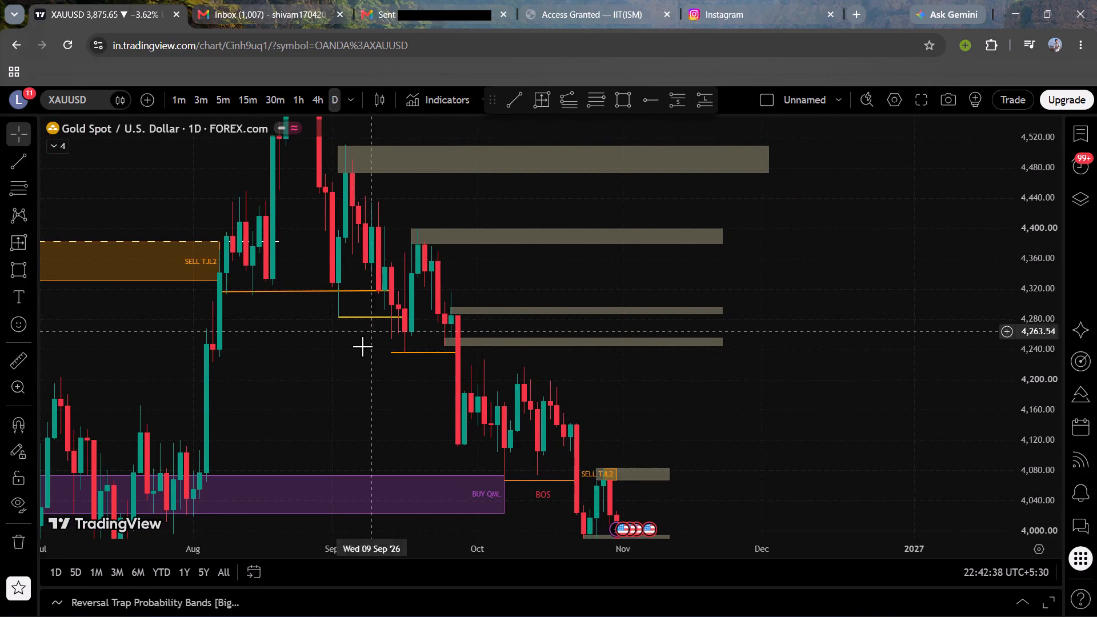
{"action": "left_click_drag", "start_coordinate": [343, 395], "coordinate": [342, 348]}
Switch to the 4-hour chart and examine September and October price action around the marked zones and SELL TJL2 areas.
{"action": "left_click", "coordinate": [319, 103]}
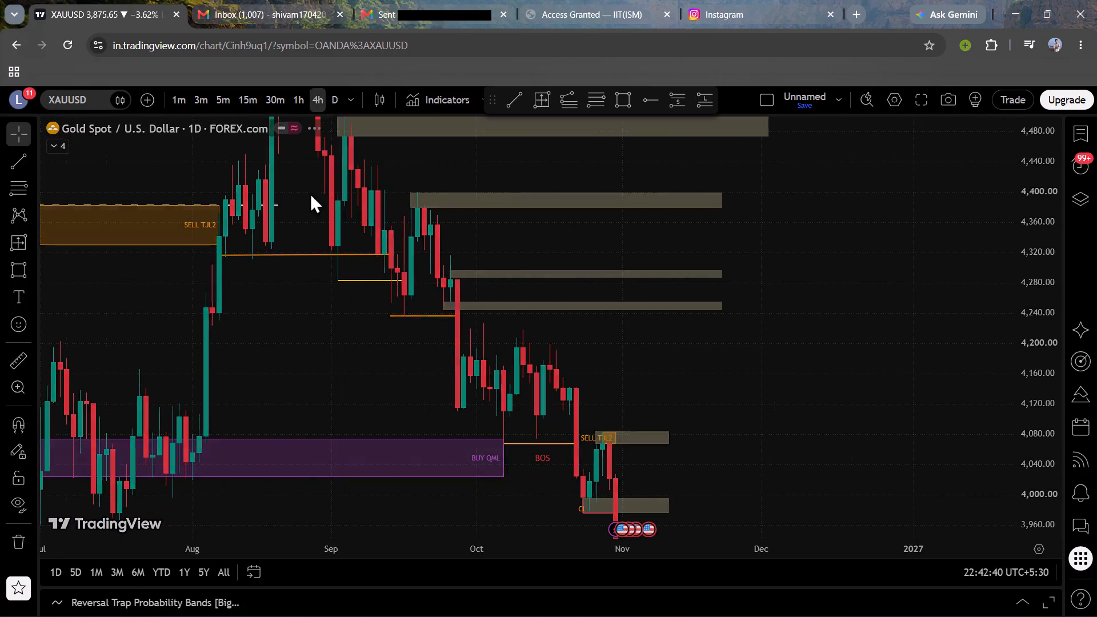
{"action": "scroll", "coordinate": [362, 402], "scroll_direction": "down", "scroll_amount": 4}
{"action": "left_click_drag", "start_coordinate": [111, 386], "coordinate": [457, 395]}
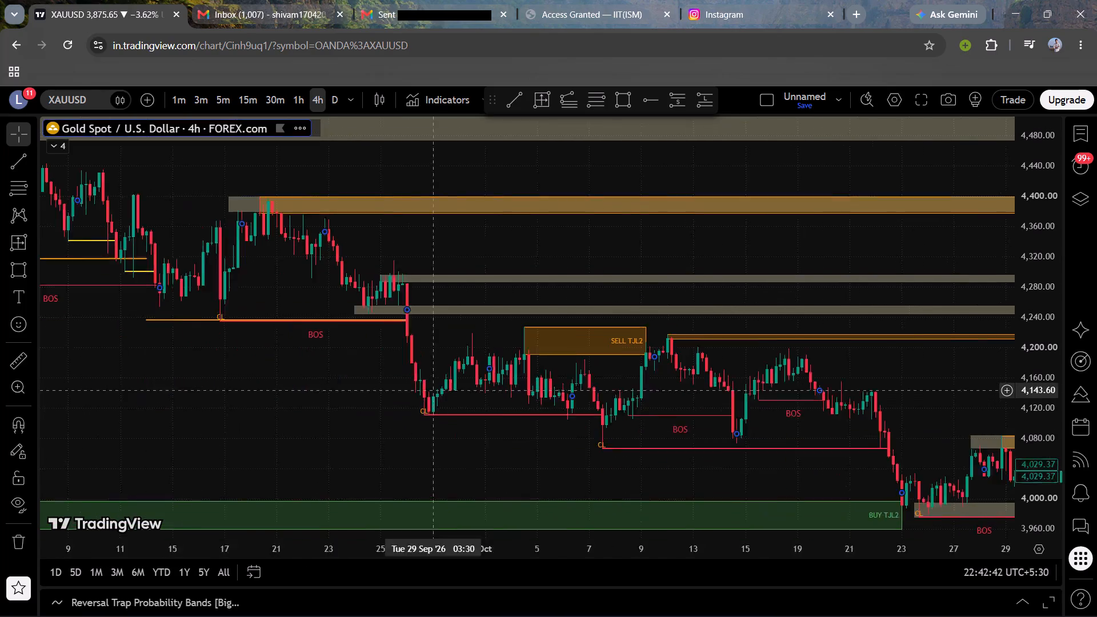
{"action": "left_click_drag", "start_coordinate": [457, 395], "coordinate": [534, 447]}
{"action": "scroll", "coordinate": [486, 449], "scroll_direction": "down", "scroll_amount": 3}
{"action": "scroll", "coordinate": [570, 399], "scroll_direction": "up", "scroll_amount": 2}
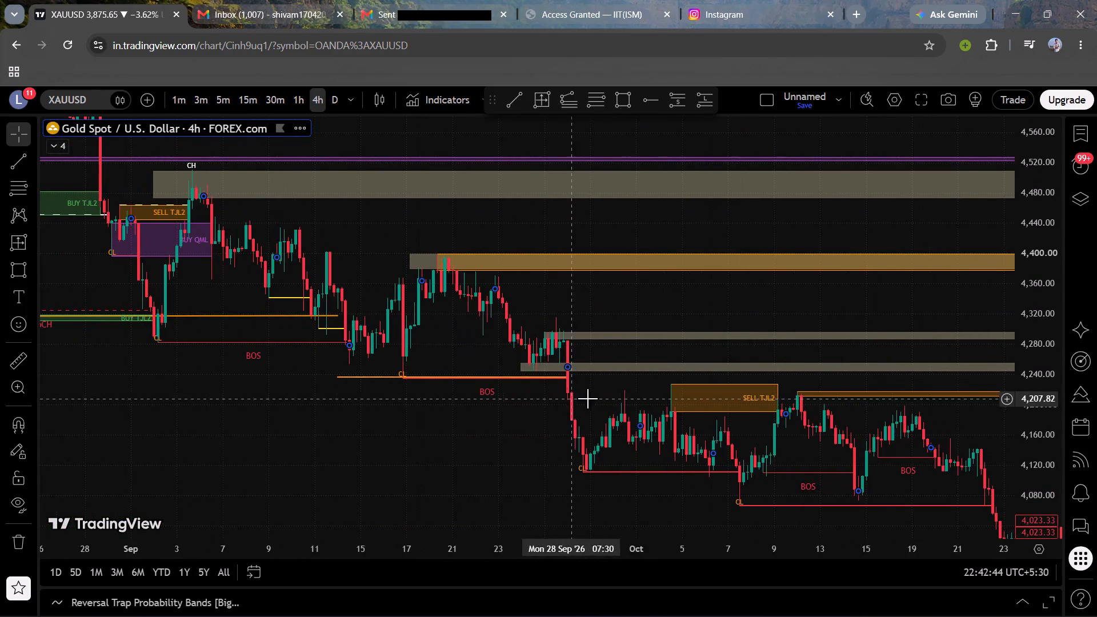
{"action": "left_click", "coordinate": [642, 337]}
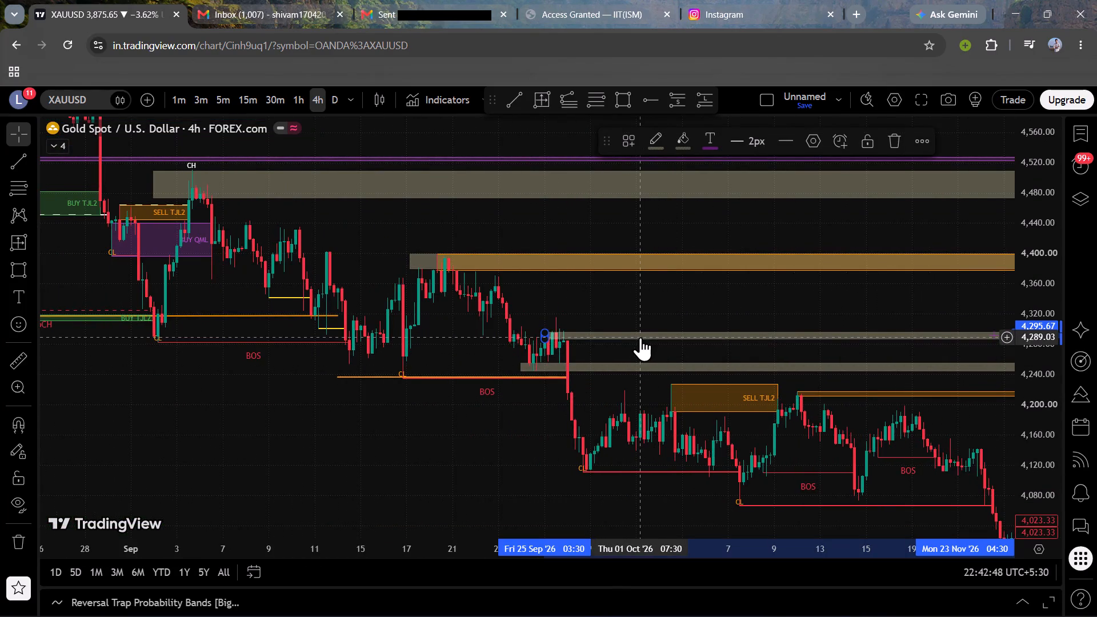
{"action": "left_click", "coordinate": [640, 351]}
{"action": "left_click_drag", "start_coordinate": [639, 351], "coordinate": [493, 281]}
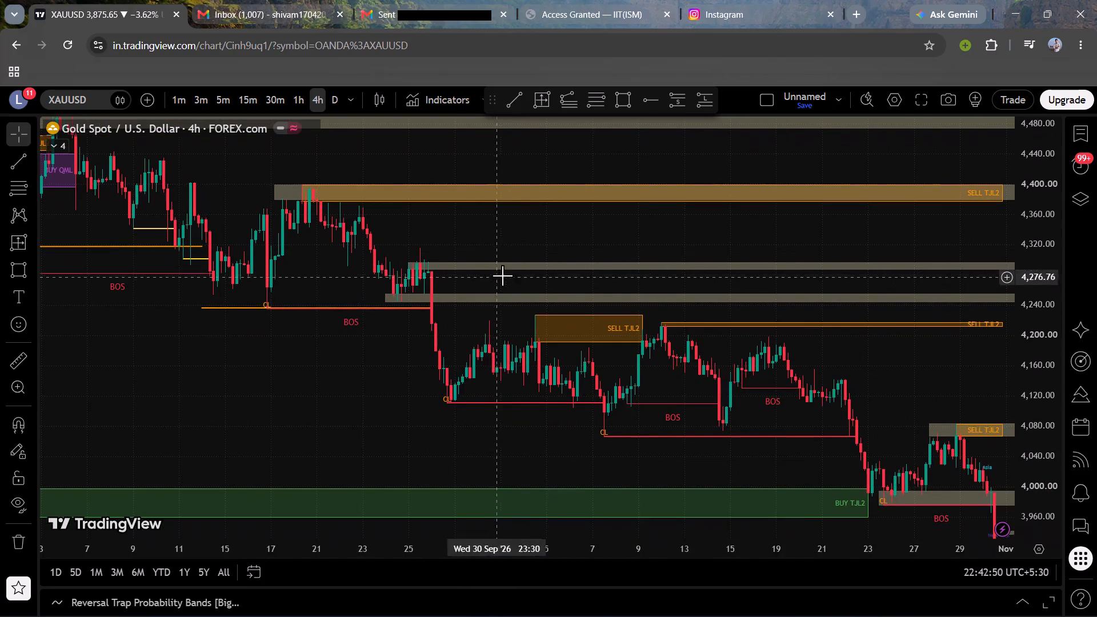
{"action": "left_click_drag", "start_coordinate": [1035, 470], "coordinate": [935, 241]}
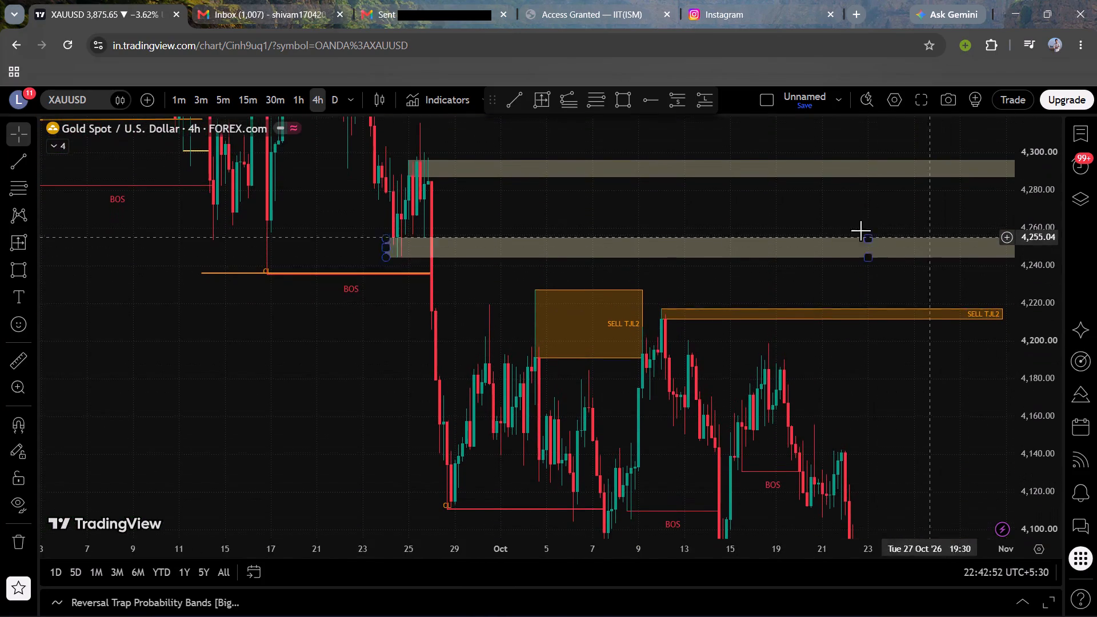
{"action": "left_click_drag", "start_coordinate": [587, 200], "coordinate": [600, 319]}
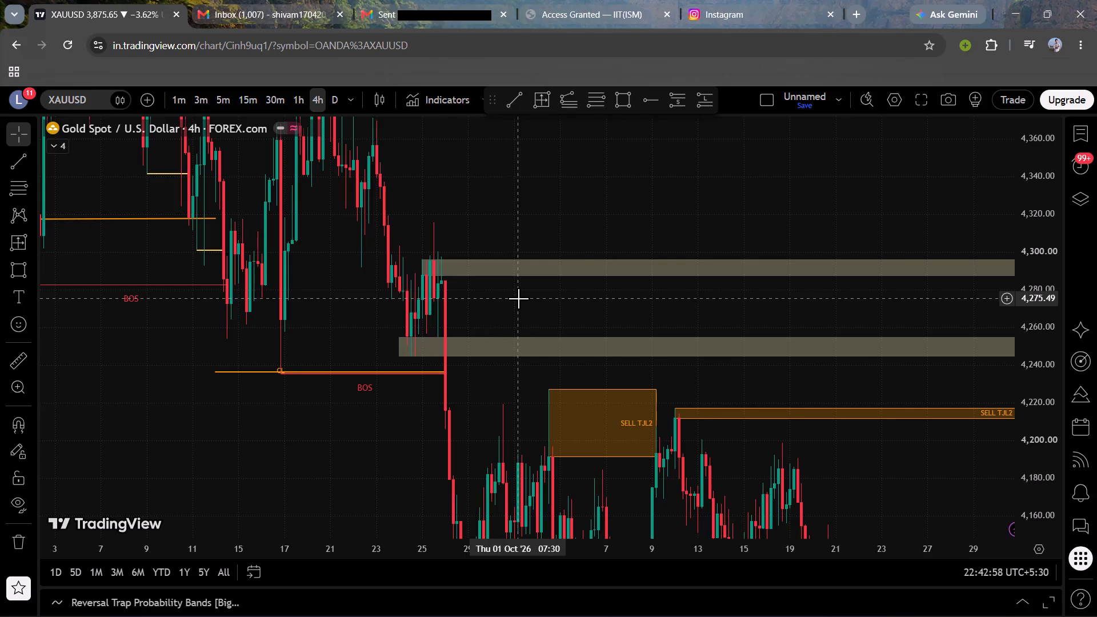
Switch to the 1-hour chart and examine price action from late September to the end of October against the marked zones.
{"action": "left_click", "coordinate": [297, 104]}
{"action": "scroll", "coordinate": [415, 307], "scroll_direction": "down", "scroll_amount": 4}
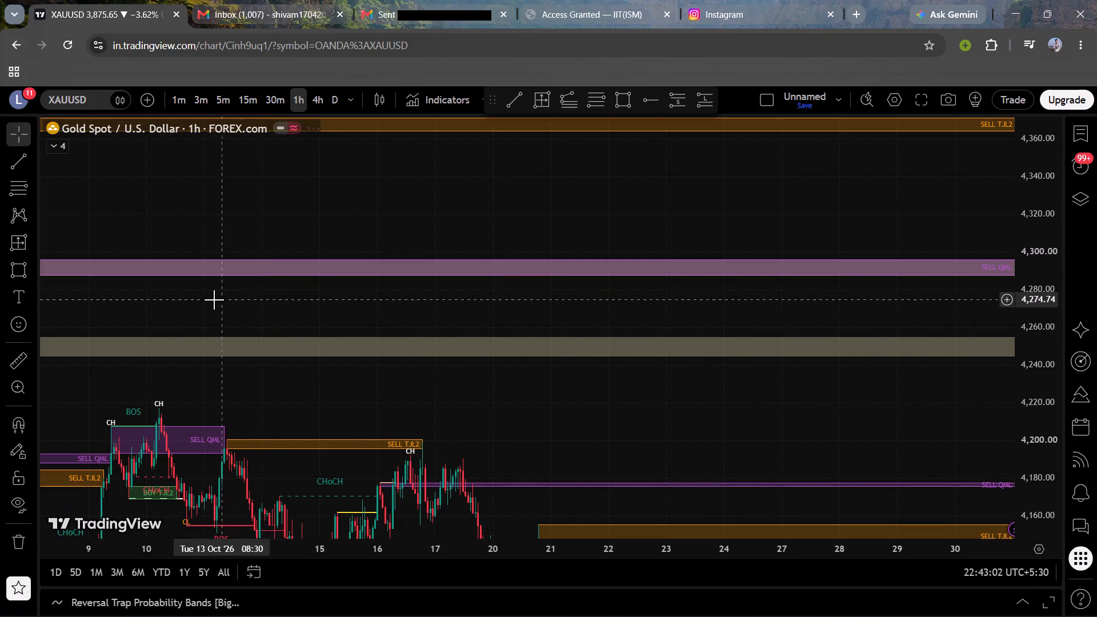
{"action": "left_click_drag", "start_coordinate": [207, 299], "coordinate": [686, 308]}
{"action": "left_click_drag", "start_coordinate": [278, 331], "coordinate": [702, 319]}
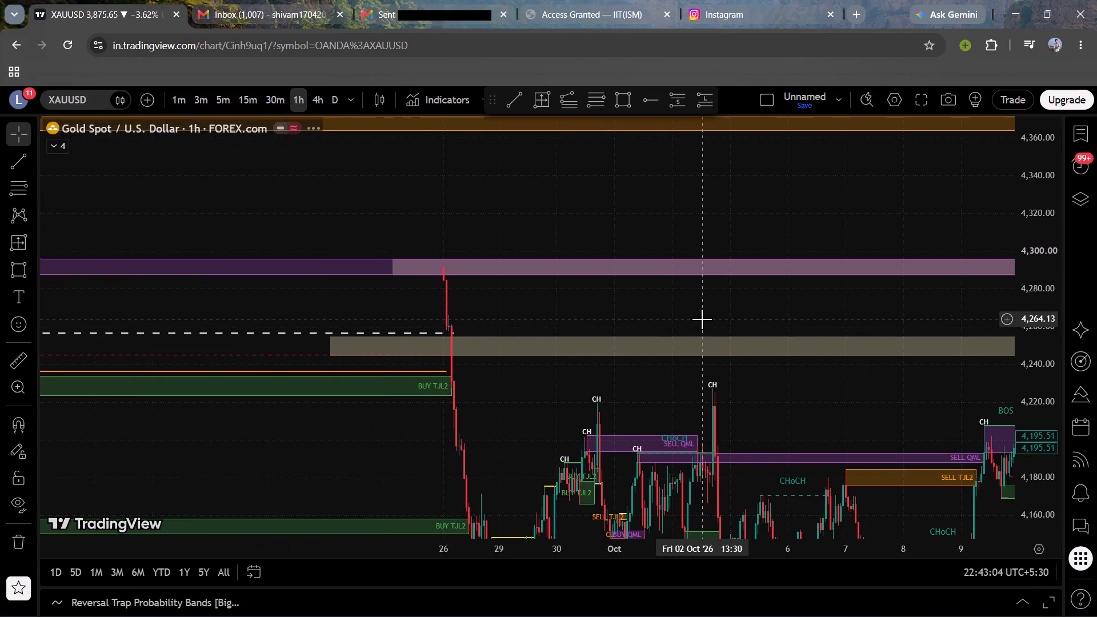
{"action": "left_click_drag", "start_coordinate": [623, 309], "coordinate": [117, 203]}
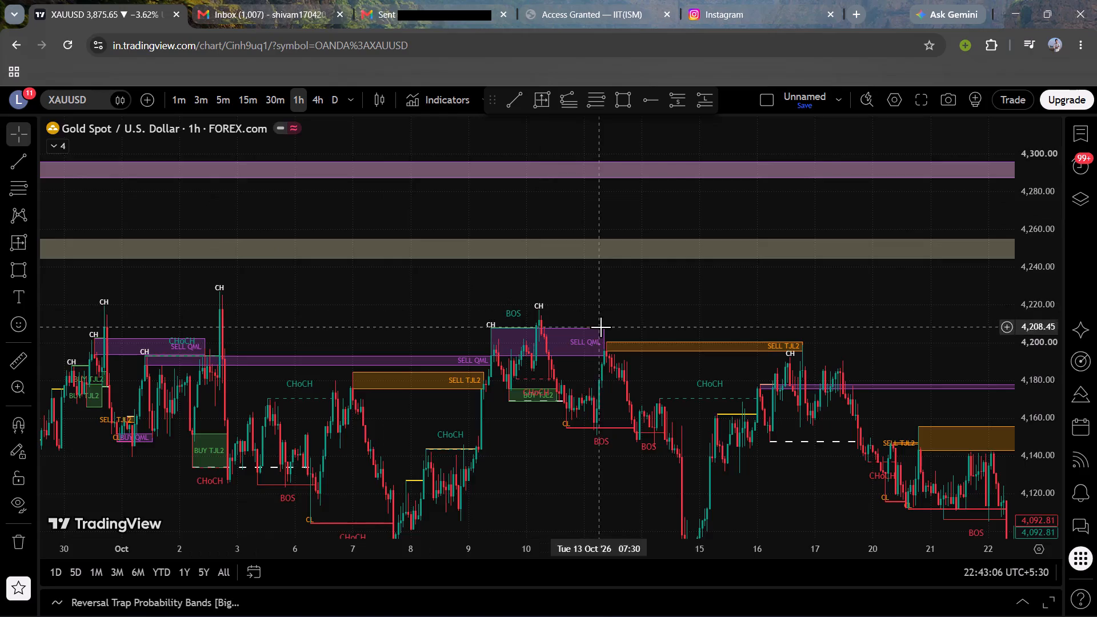
{"action": "left_click_drag", "start_coordinate": [678, 315], "coordinate": [173, 143]}
{"action": "left_click_drag", "start_coordinate": [595, 362], "coordinate": [237, 208]}
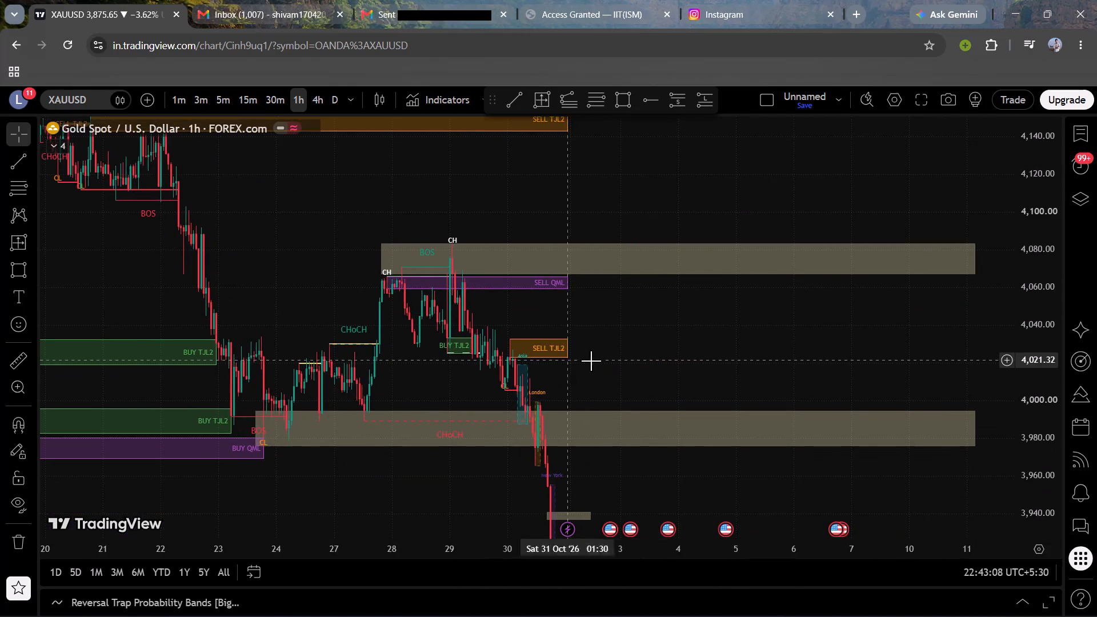
{"action": "left_click_drag", "start_coordinate": [668, 352], "coordinate": [597, 220]}
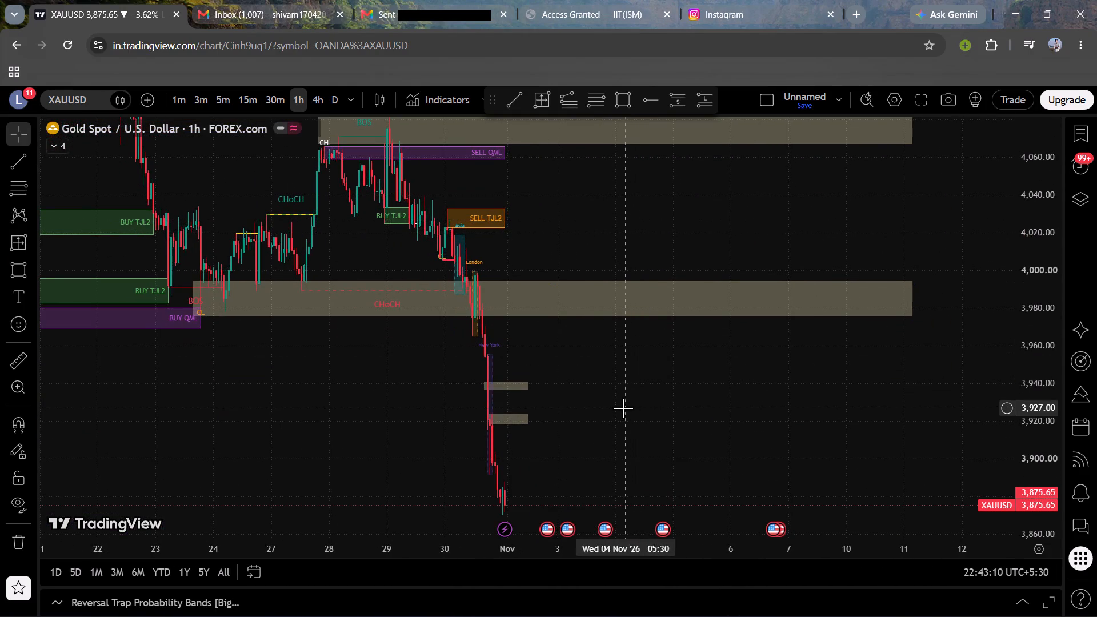
{"action": "left_click_drag", "start_coordinate": [608, 408], "coordinate": [915, 327]}
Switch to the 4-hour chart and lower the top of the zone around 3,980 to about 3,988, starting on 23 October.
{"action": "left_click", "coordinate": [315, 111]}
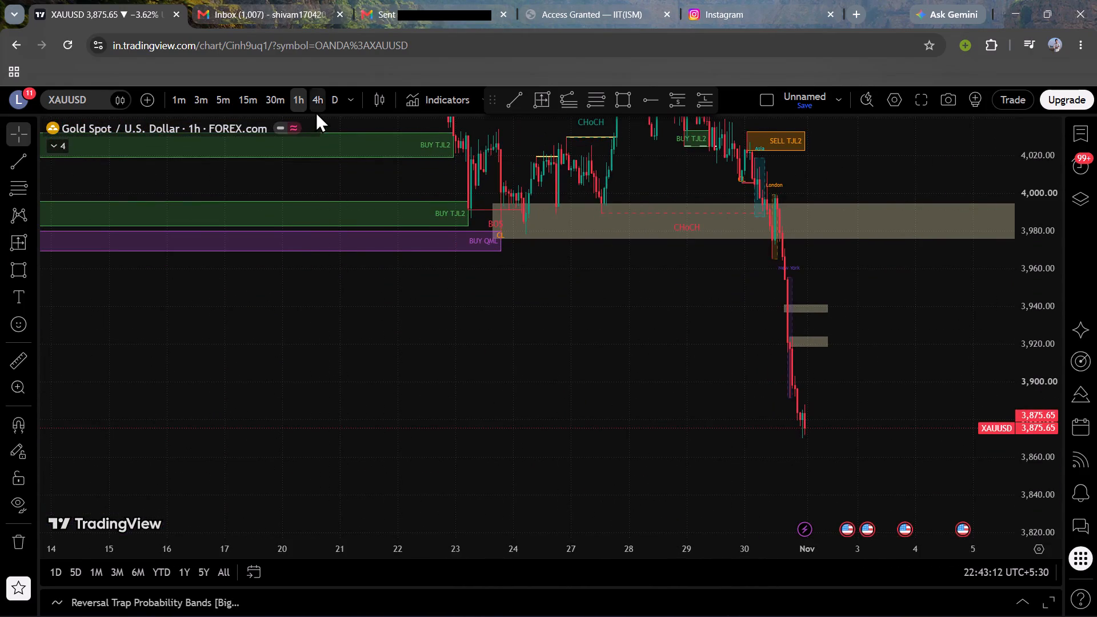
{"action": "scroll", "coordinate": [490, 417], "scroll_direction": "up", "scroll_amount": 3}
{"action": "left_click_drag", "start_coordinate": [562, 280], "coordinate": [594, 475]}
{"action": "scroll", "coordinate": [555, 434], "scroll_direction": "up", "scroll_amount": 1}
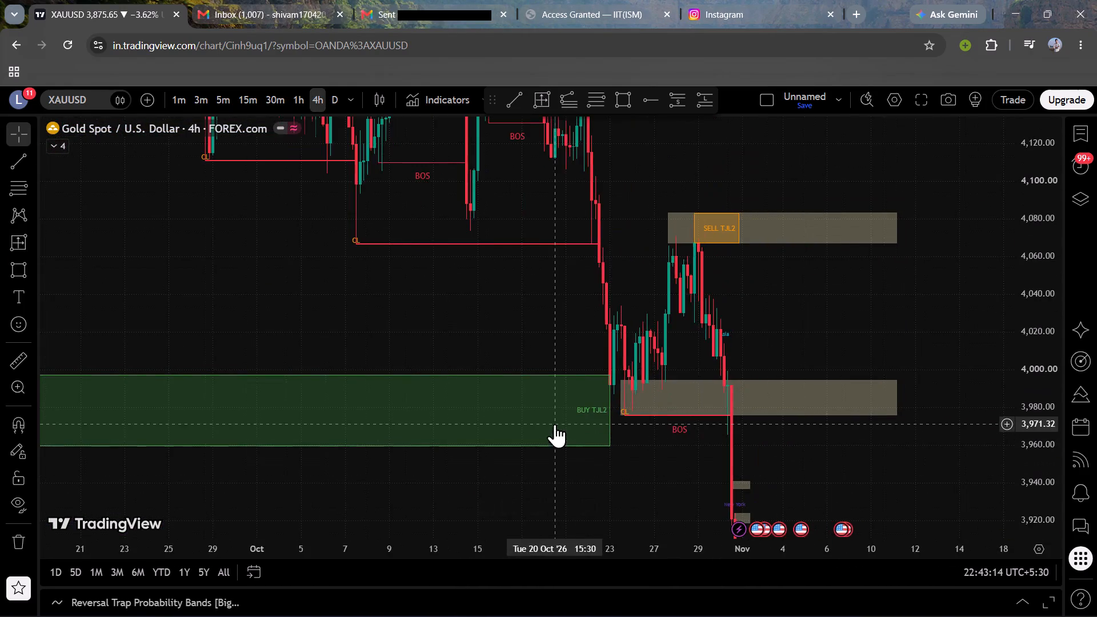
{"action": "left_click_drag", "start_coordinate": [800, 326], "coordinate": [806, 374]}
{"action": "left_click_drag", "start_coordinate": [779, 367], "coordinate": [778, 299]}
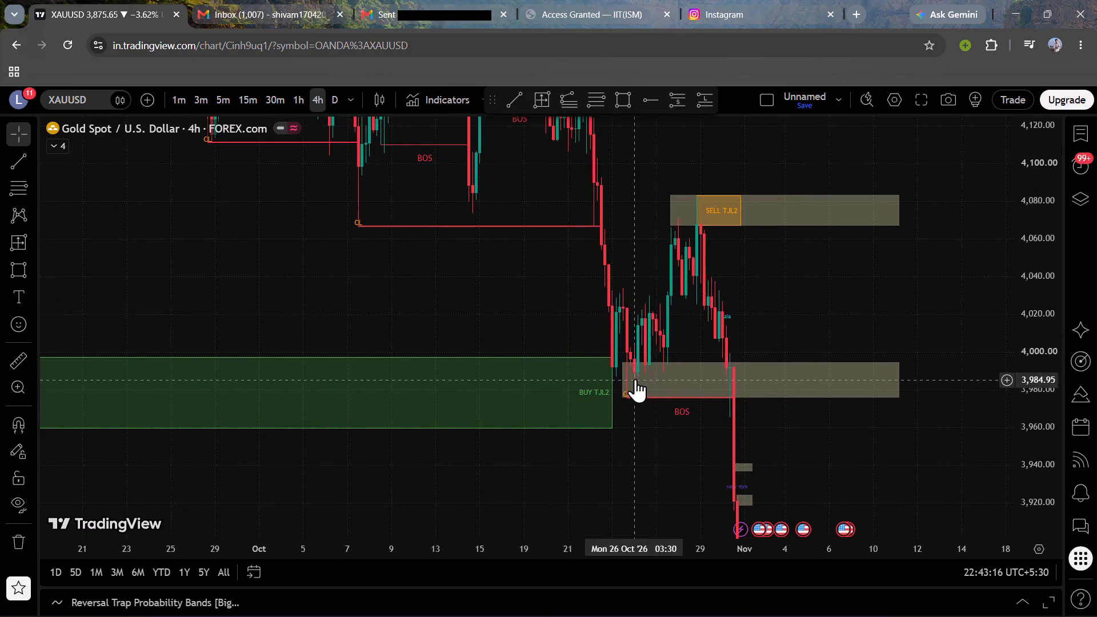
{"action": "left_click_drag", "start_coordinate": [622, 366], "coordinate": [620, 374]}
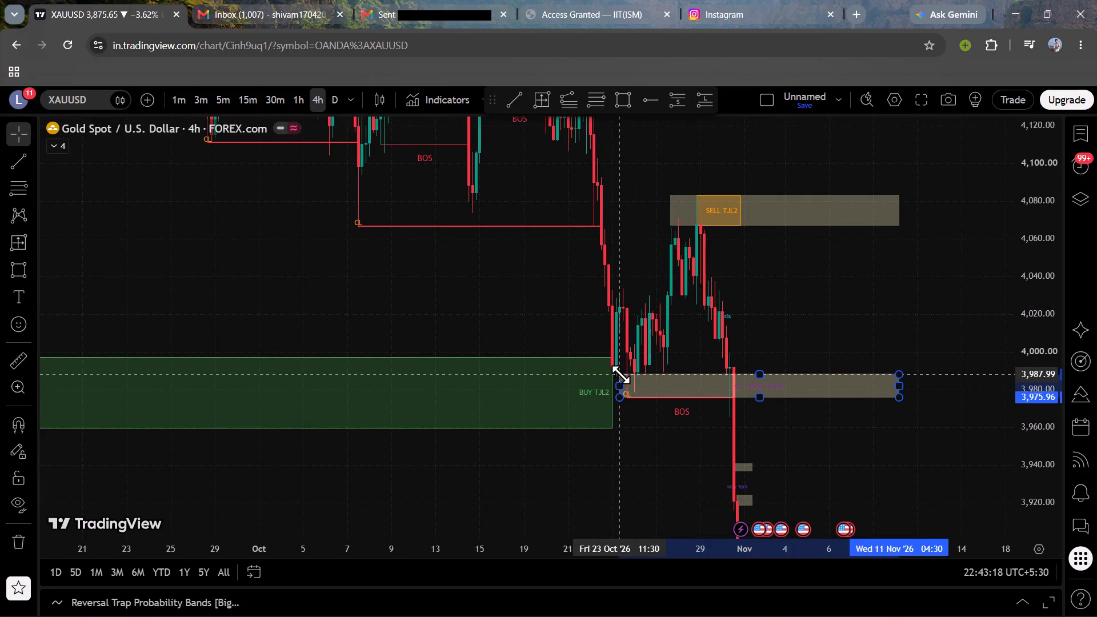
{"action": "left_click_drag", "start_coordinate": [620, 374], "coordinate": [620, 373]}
Examine the 4-hour zones, then compare them with the H1 levels in the Venom Trades weekend analysis video on Instagram.
{"action": "left_click_drag", "start_coordinate": [779, 320], "coordinate": [691, 302]}
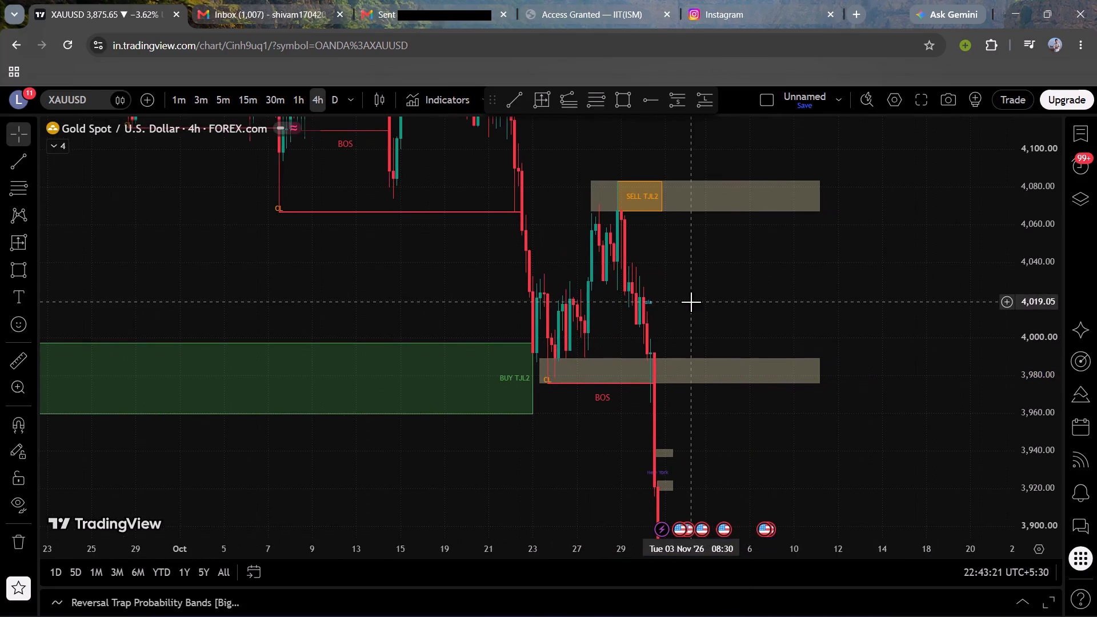
{"action": "left_click_drag", "start_coordinate": [718, 305], "coordinate": [707, 403]}
{"action": "scroll", "coordinate": [712, 397], "scroll_direction": "up", "scroll_amount": 3}
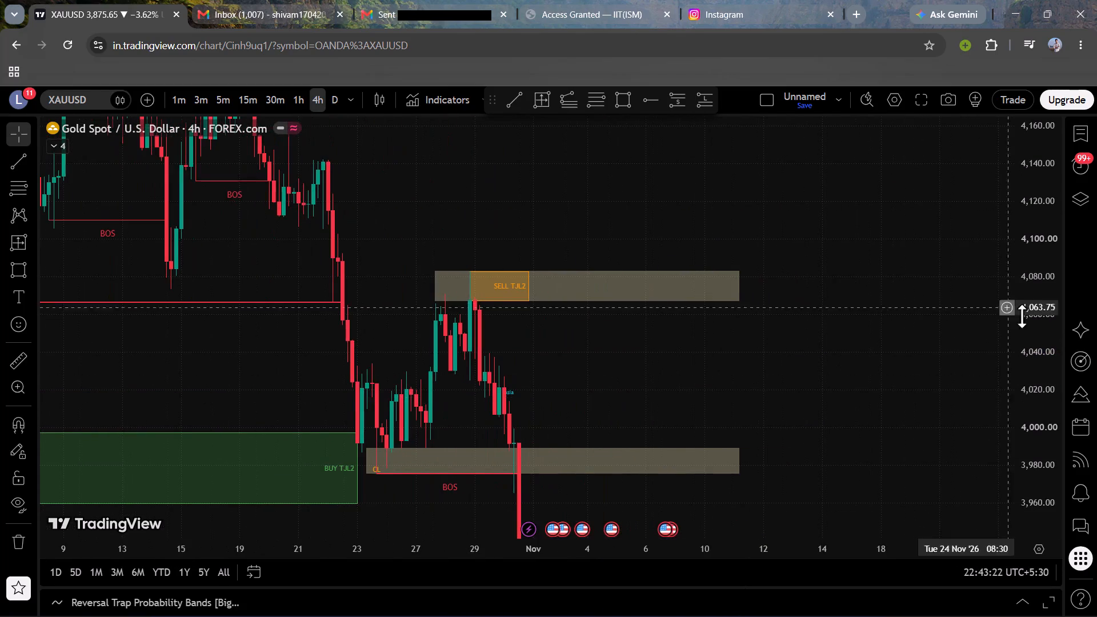
{"action": "left_click_drag", "start_coordinate": [1047, 340], "coordinate": [1030, 412]}
{"action": "left_click_drag", "start_coordinate": [771, 378], "coordinate": [794, 338]}
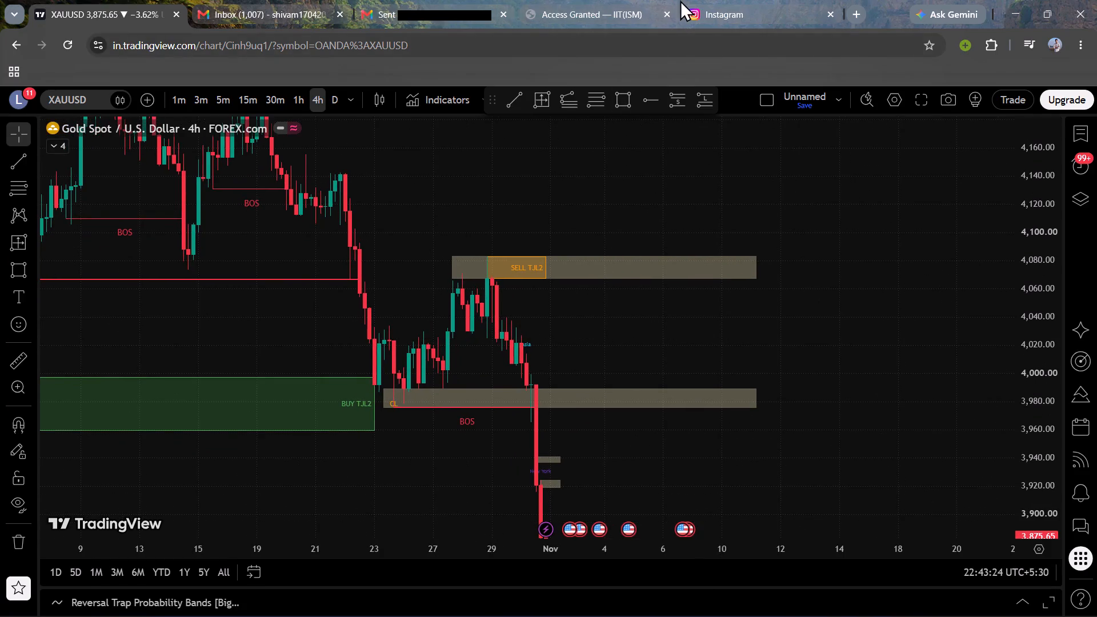
{"action": "left_click", "coordinate": [719, 5]}
{"action": "left_click", "coordinate": [341, 270]}
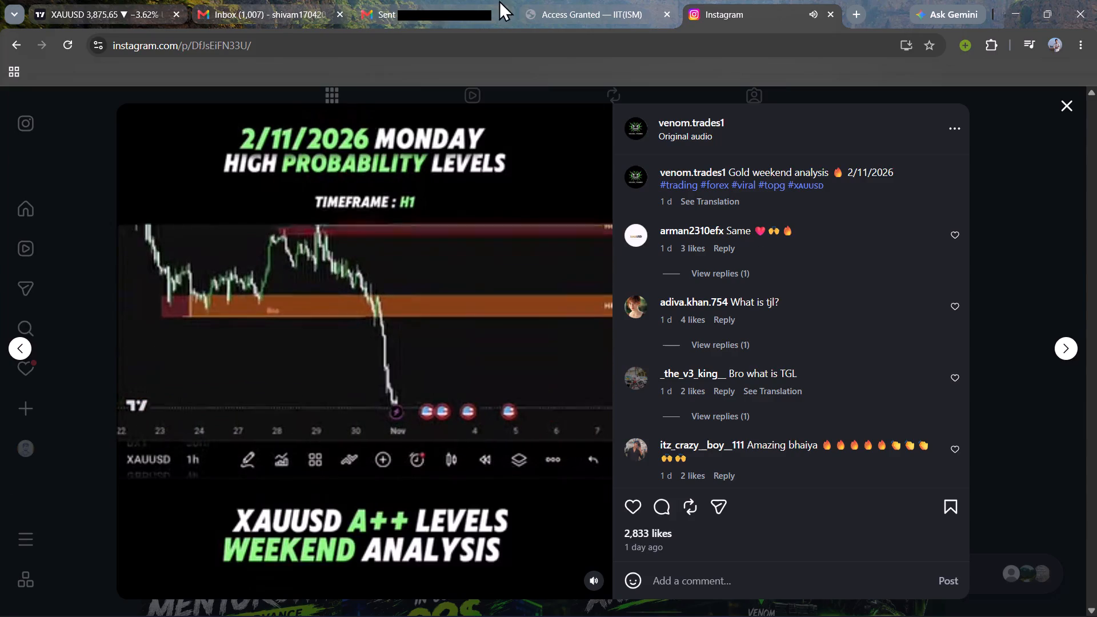
Back on the 4-hour XAUUSD chart, resize the zone around 3,980 to start 23 October 03:30 with its top at about 3,991.
{"action": "left_click", "coordinate": [107, 3]}
{"action": "left_click_drag", "start_coordinate": [593, 332], "coordinate": [625, 294]}
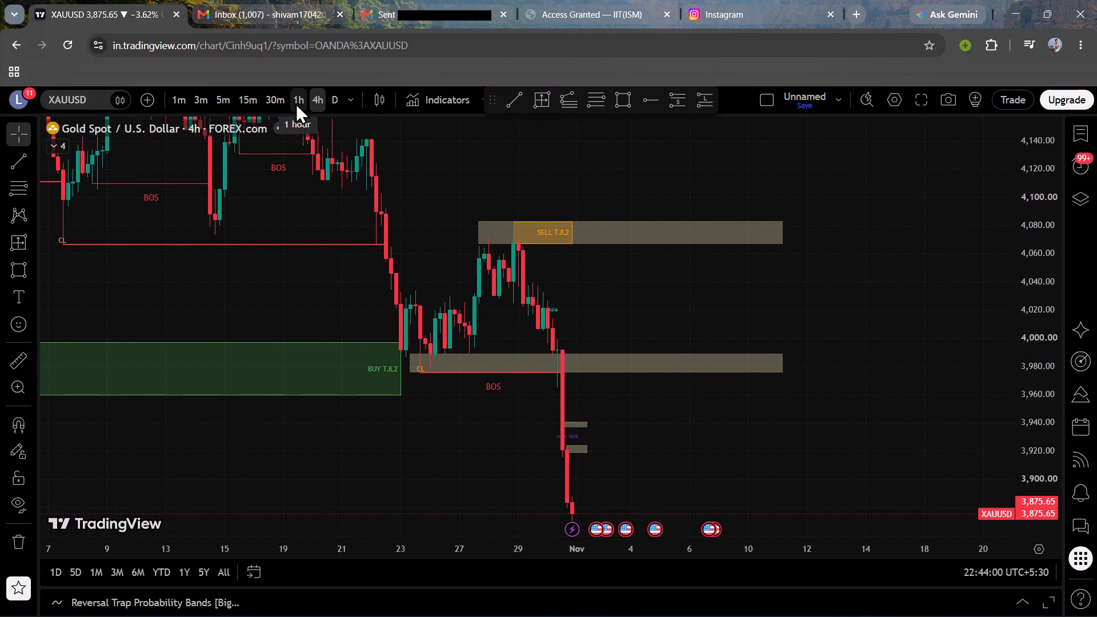
{"action": "left_click_drag", "start_coordinate": [411, 355], "coordinate": [390, 351]}
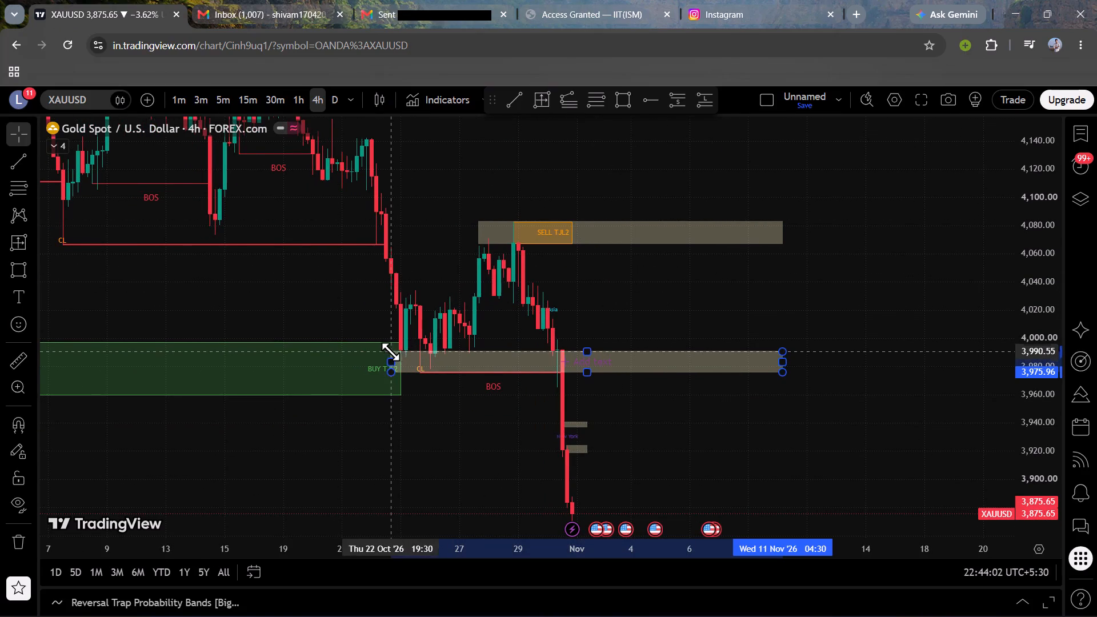
{"action": "left_click_drag", "start_coordinate": [390, 351], "coordinate": [399, 351]}
{"action": "left_click", "coordinate": [421, 426]}
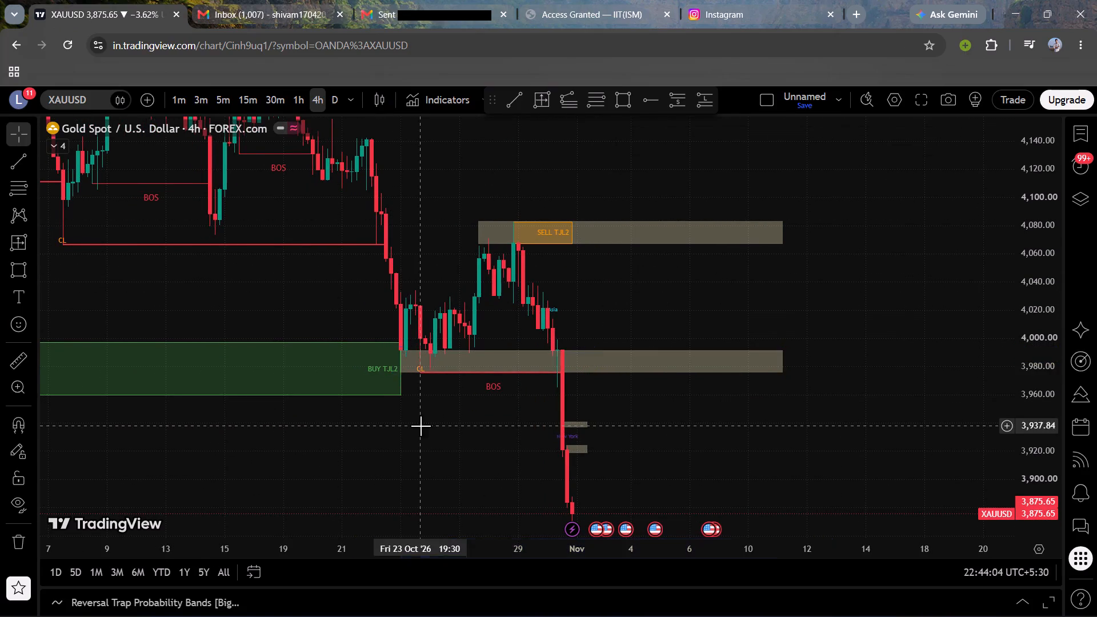
{"action": "left_click_drag", "start_coordinate": [415, 420], "coordinate": [365, 379]}
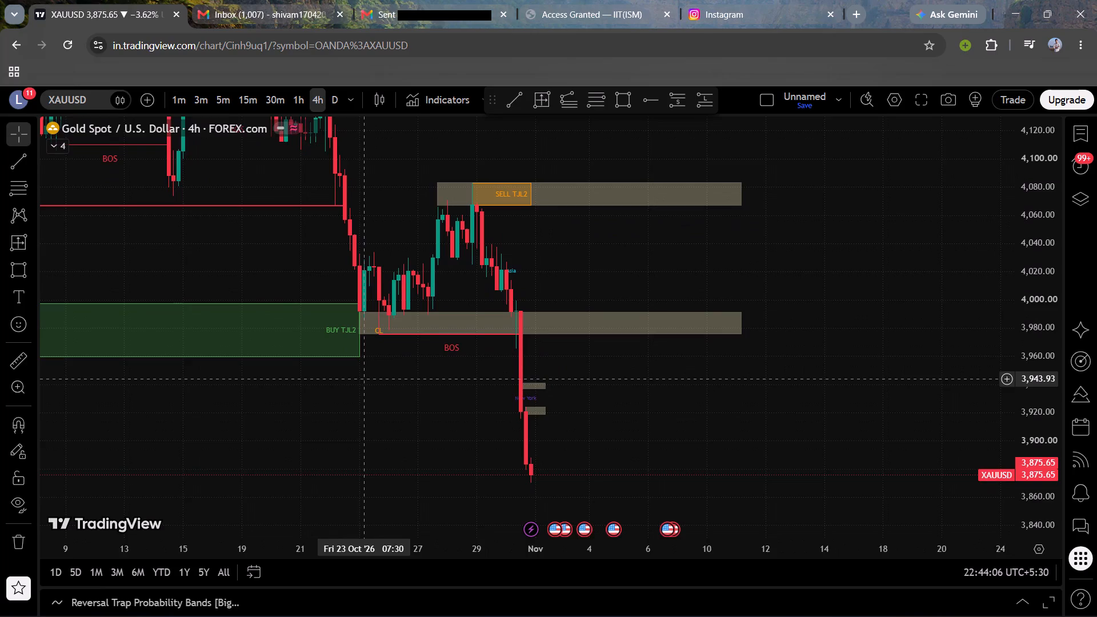
{"action": "left_click_drag", "start_coordinate": [365, 379], "coordinate": [367, 379]}
{"action": "left_click", "coordinate": [527, 334]}
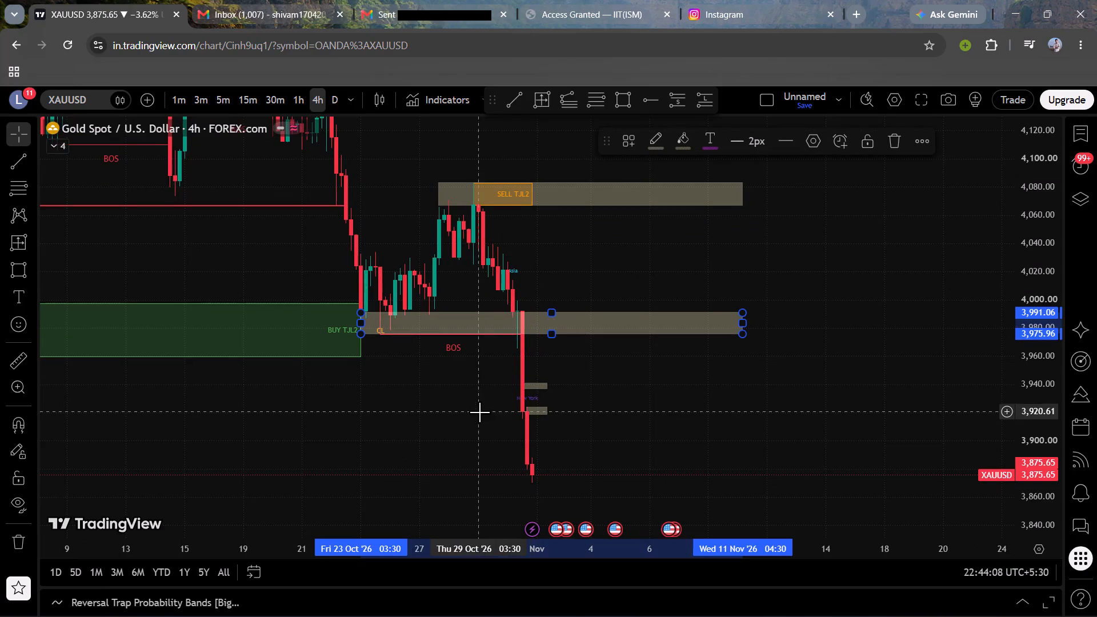
{"action": "left_click", "coordinate": [539, 206]}
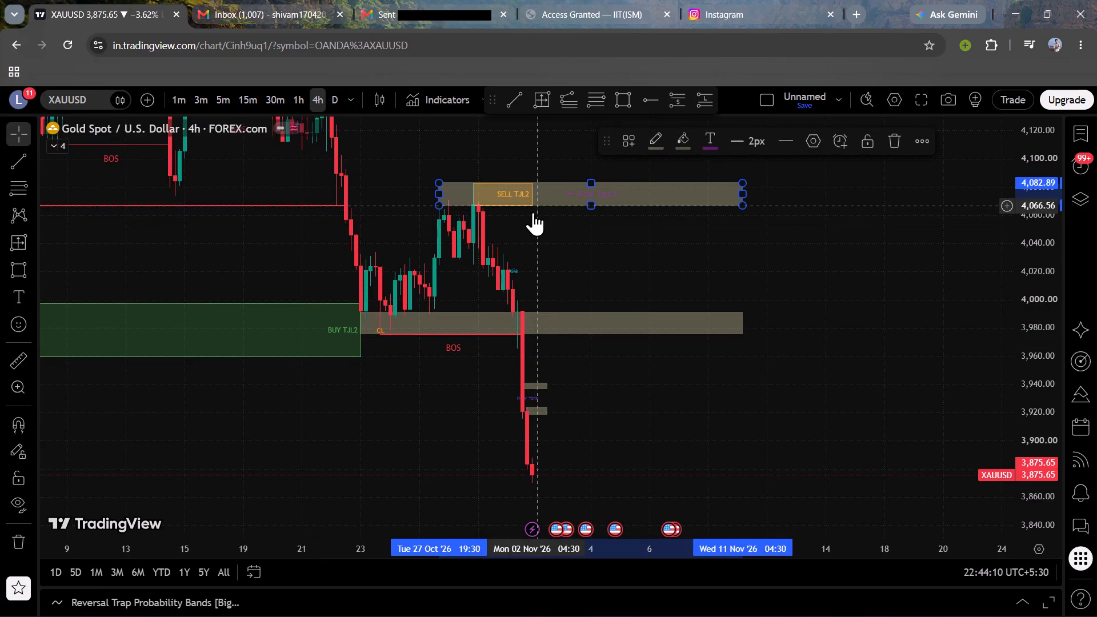
{"action": "left_click", "coordinate": [516, 244]}
Switch to the 1-hour chart and examine late October price action around the two wide zones and the SELL QML area.
{"action": "left_click", "coordinate": [303, 106]}
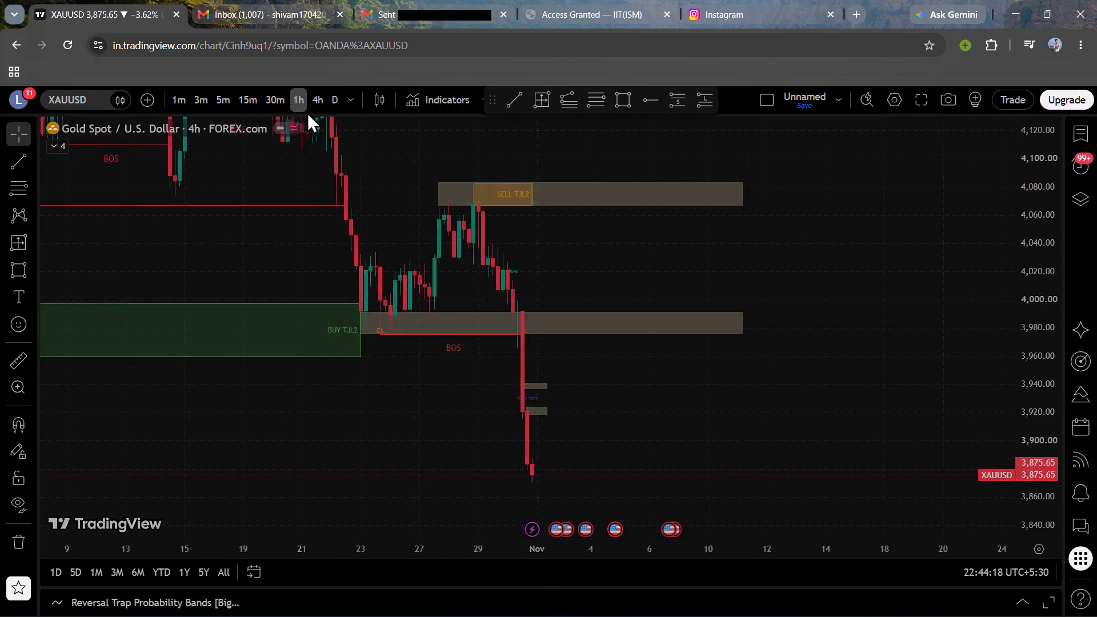
{"action": "scroll", "coordinate": [442, 287], "scroll_direction": "down", "scroll_amount": 1}
{"action": "scroll", "coordinate": [352, 282], "scroll_direction": "down", "scroll_amount": 2}
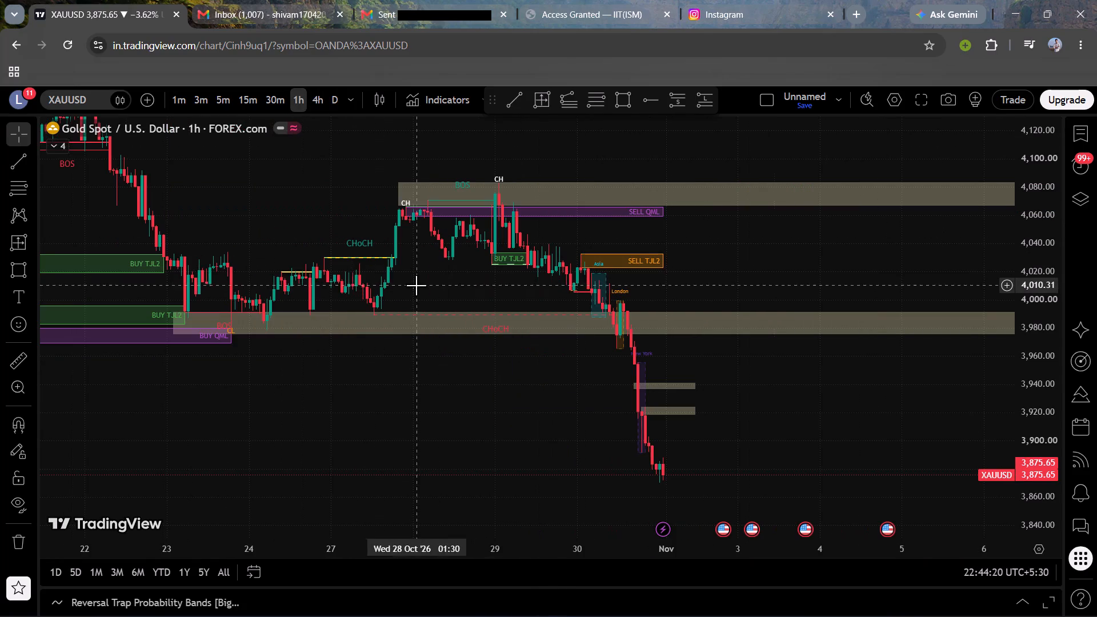
{"action": "left_click_drag", "start_coordinate": [416, 285], "coordinate": [691, 294]}
{"action": "left_click_drag", "start_coordinate": [1036, 440], "coordinate": [983, 269]}
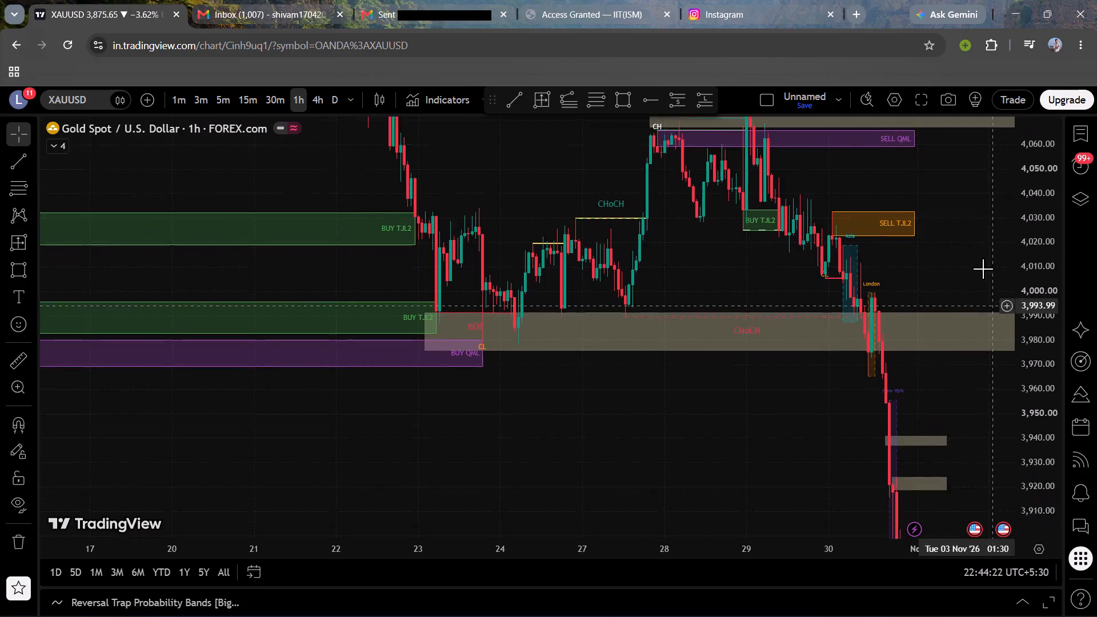
{"action": "left_click_drag", "start_coordinate": [983, 269], "coordinate": [936, 216]}
{"action": "left_click_drag", "start_coordinate": [710, 259], "coordinate": [662, 319]}
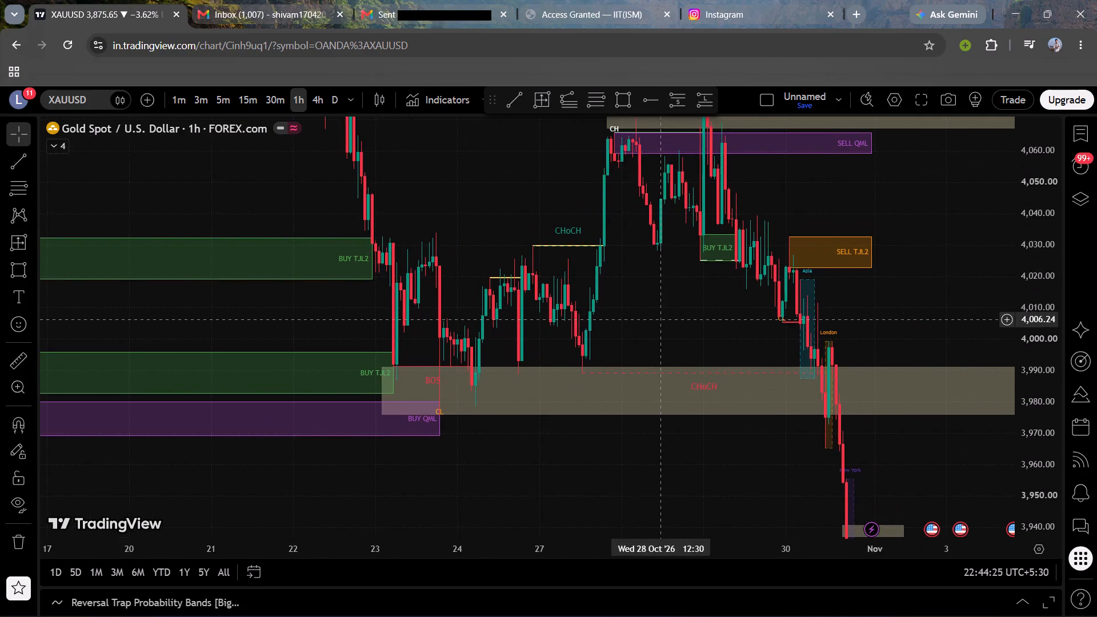
{"action": "left_click_drag", "start_coordinate": [662, 319], "coordinate": [550, 410]}
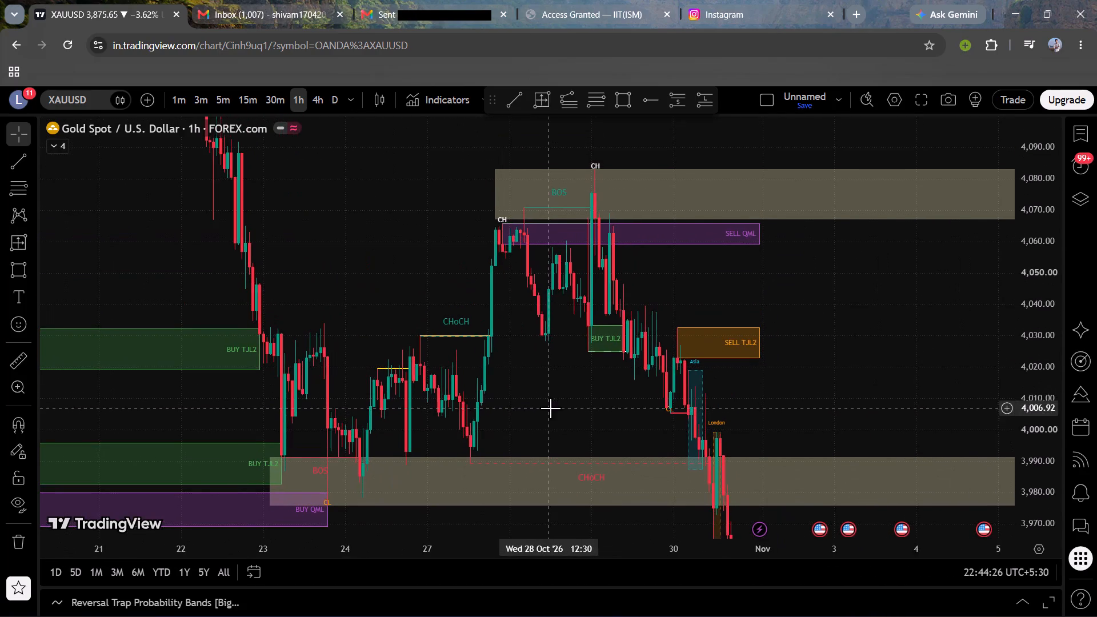
{"action": "left_click_drag", "start_coordinate": [550, 407], "coordinate": [575, 461]}
{"action": "left_click_drag", "start_coordinate": [552, 415], "coordinate": [562, 485]}
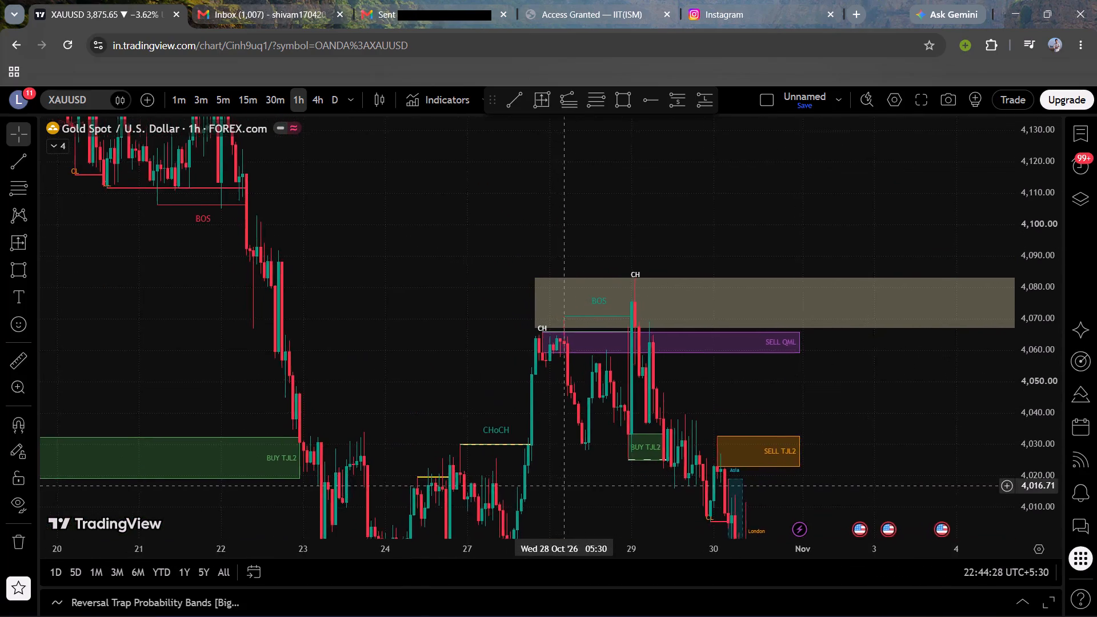
{"action": "left_click_drag", "start_coordinate": [562, 485], "coordinate": [533, 463]}
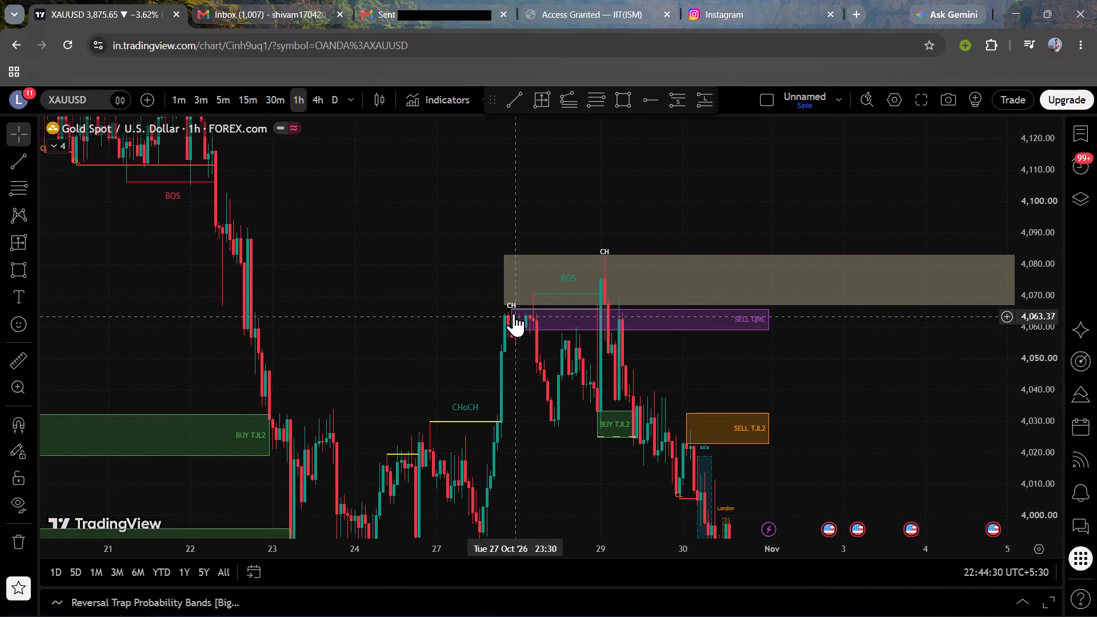
Return to the 4-hour chart and examine the late-October decline through the marked zones down to the latest candles.
{"action": "left_click", "coordinate": [318, 105]}
{"action": "scroll", "coordinate": [430, 324], "scroll_direction": "up", "scroll_amount": 1}
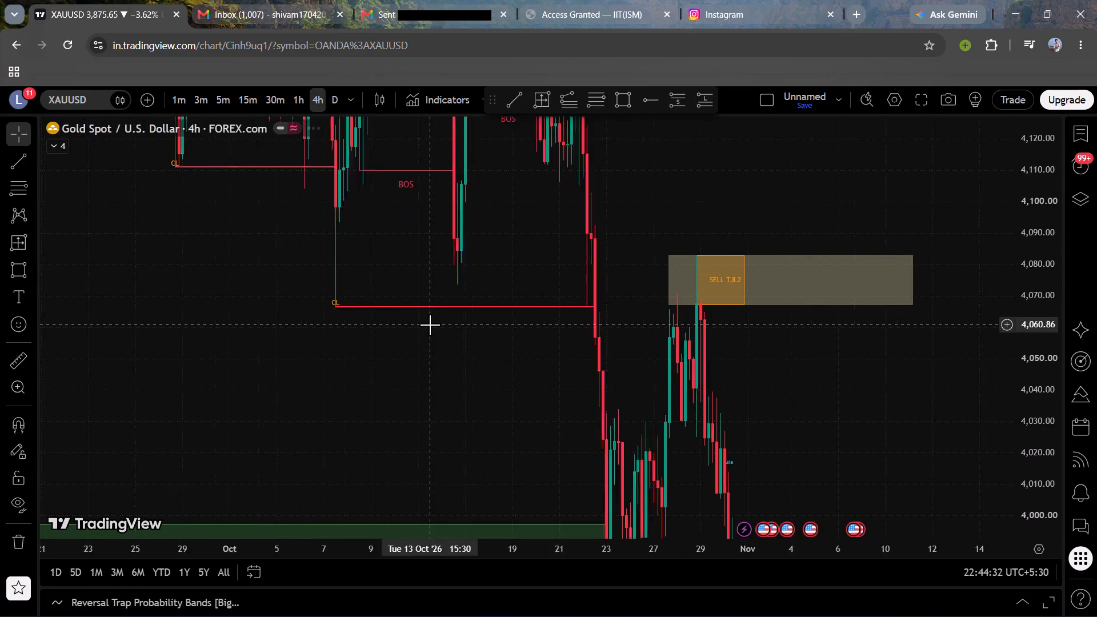
{"action": "scroll", "coordinate": [430, 324], "scroll_direction": "up", "scroll_amount": 1}
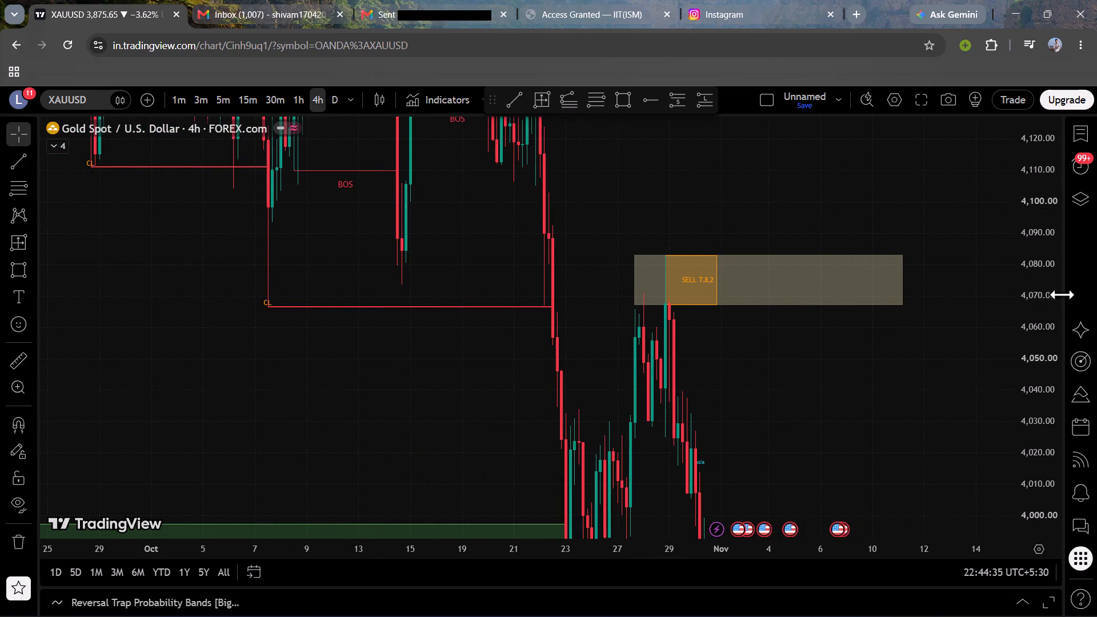
{"action": "left_click_drag", "start_coordinate": [1043, 285], "coordinate": [1030, 452]}
{"action": "left_click_drag", "start_coordinate": [879, 411], "coordinate": [766, 282]}
{"action": "scroll", "coordinate": [864, 305], "scroll_direction": "up", "scroll_amount": 1}
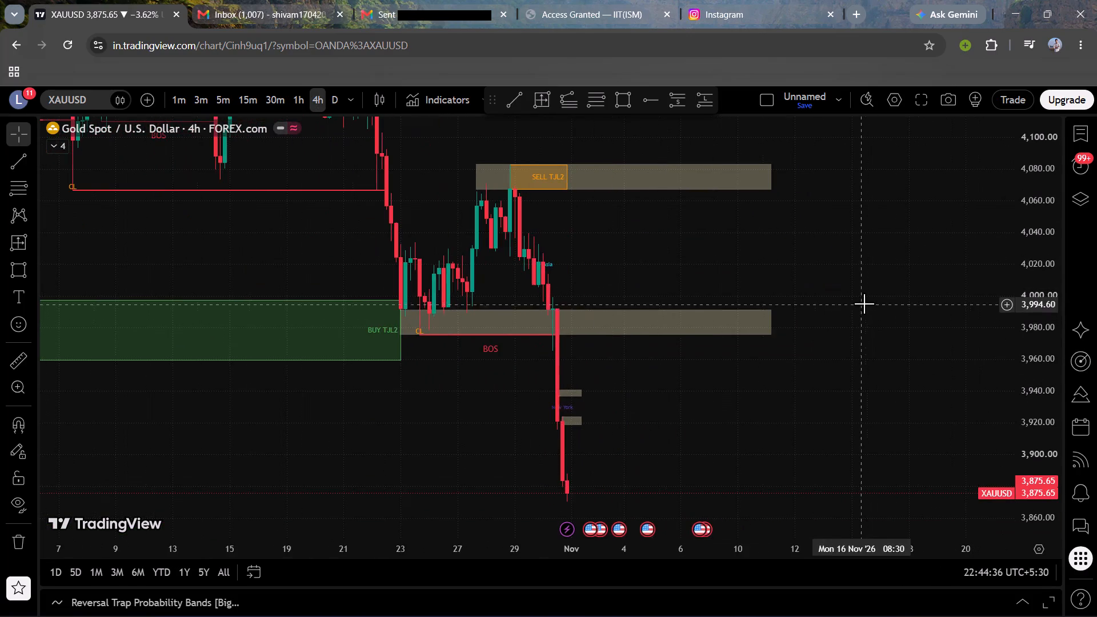
{"action": "left_click_drag", "start_coordinate": [887, 362], "coordinate": [733, 228]}
{"action": "left_click_drag", "start_coordinate": [770, 304], "coordinate": [756, 290]}
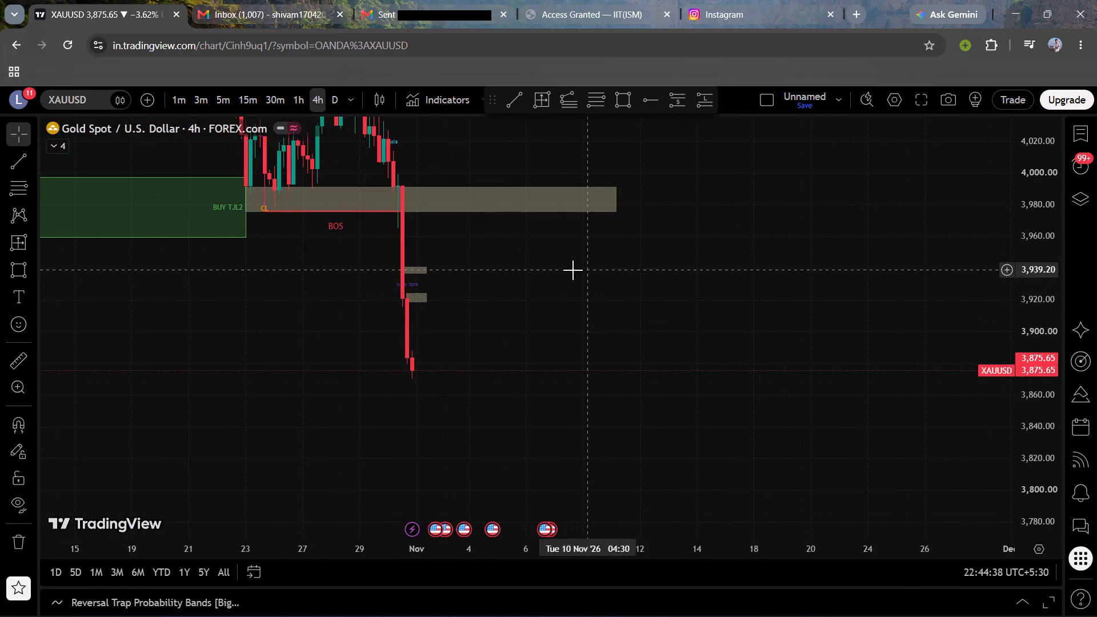
On the 15-minute chart, lower the bottom of the zone around 3,920 to 3,917.69 and extend its end to 2 November 13:30.
{"action": "left_click", "coordinate": [253, 95]}
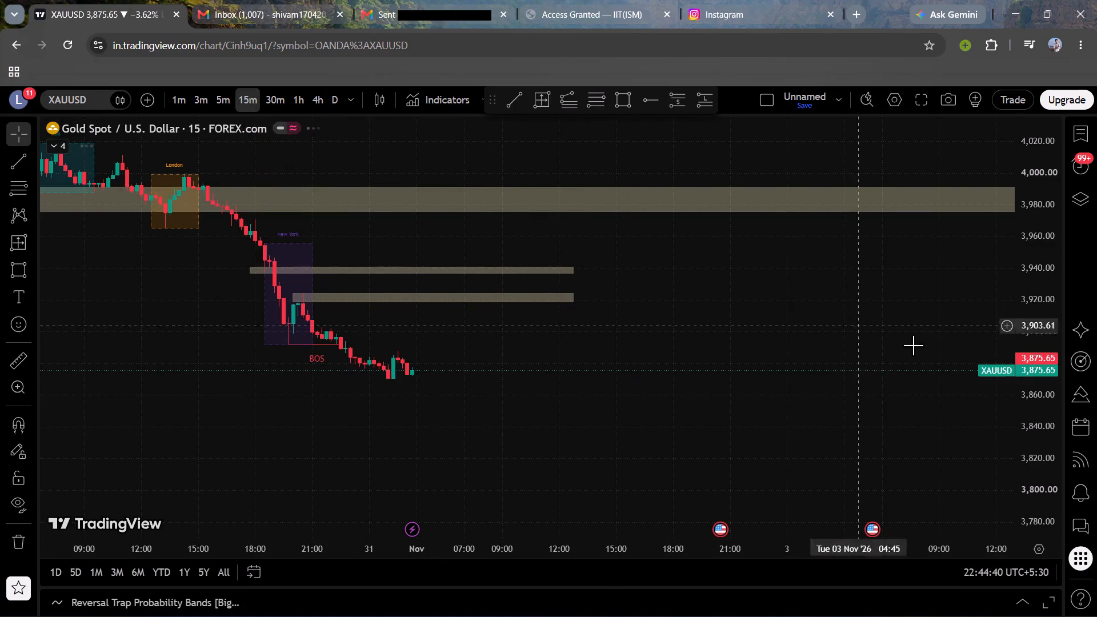
{"action": "left_click_drag", "start_coordinate": [1047, 462], "coordinate": [975, 166]}
{"action": "left_click_drag", "start_coordinate": [787, 292], "coordinate": [881, 439]}
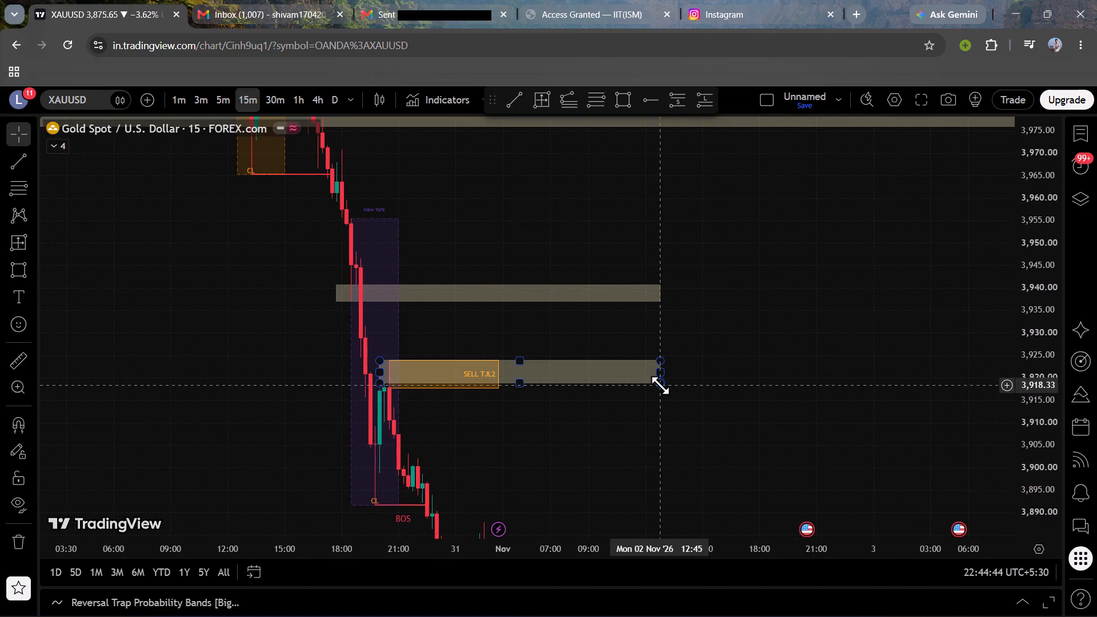
{"action": "left_click_drag", "start_coordinate": [688, 438], "coordinate": [710, 335]}
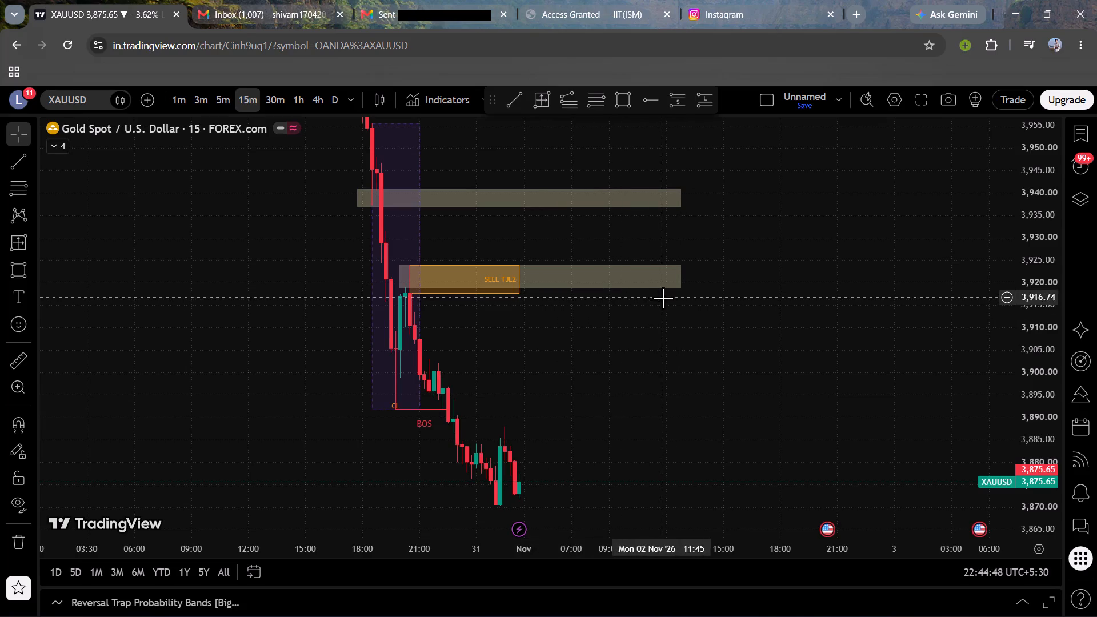
{"action": "left_click_drag", "start_coordinate": [678, 285], "coordinate": [694, 294]}
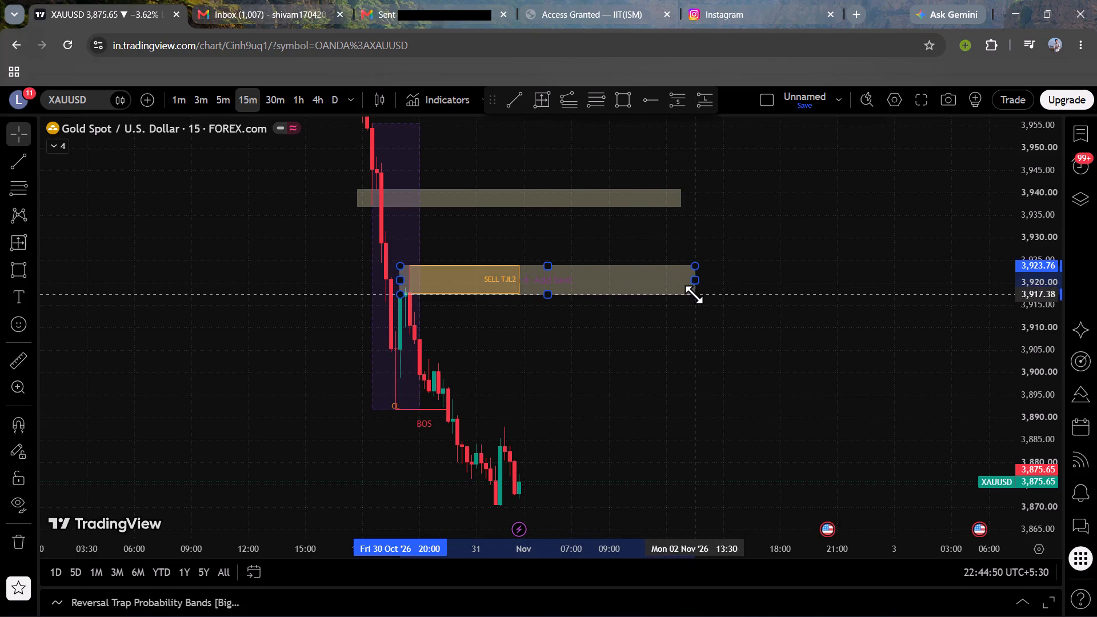
{"action": "left_click_drag", "start_coordinate": [694, 294], "coordinate": [695, 293]}
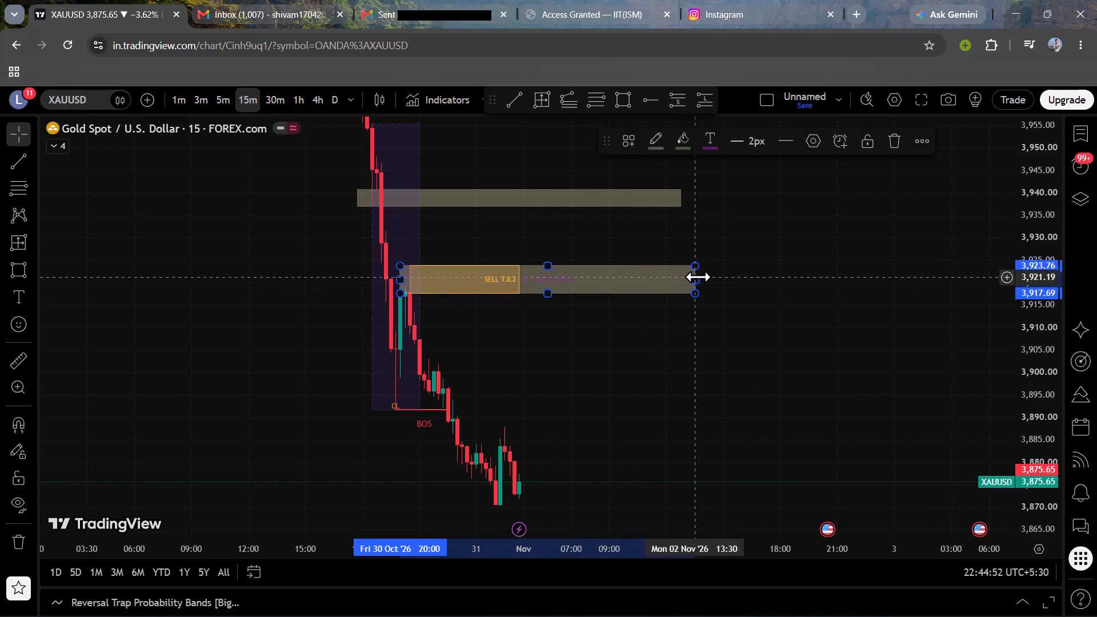
Examine the late-October decline through the zone around 3,980 on the 15-minute and 5-minute charts, including the session boxes.
{"action": "left_click_drag", "start_coordinate": [569, 242], "coordinate": [751, 435]}
{"action": "left_click_drag", "start_coordinate": [648, 271], "coordinate": [728, 424]}
{"action": "scroll", "coordinate": [671, 424], "scroll_direction": "down", "scroll_amount": 6}
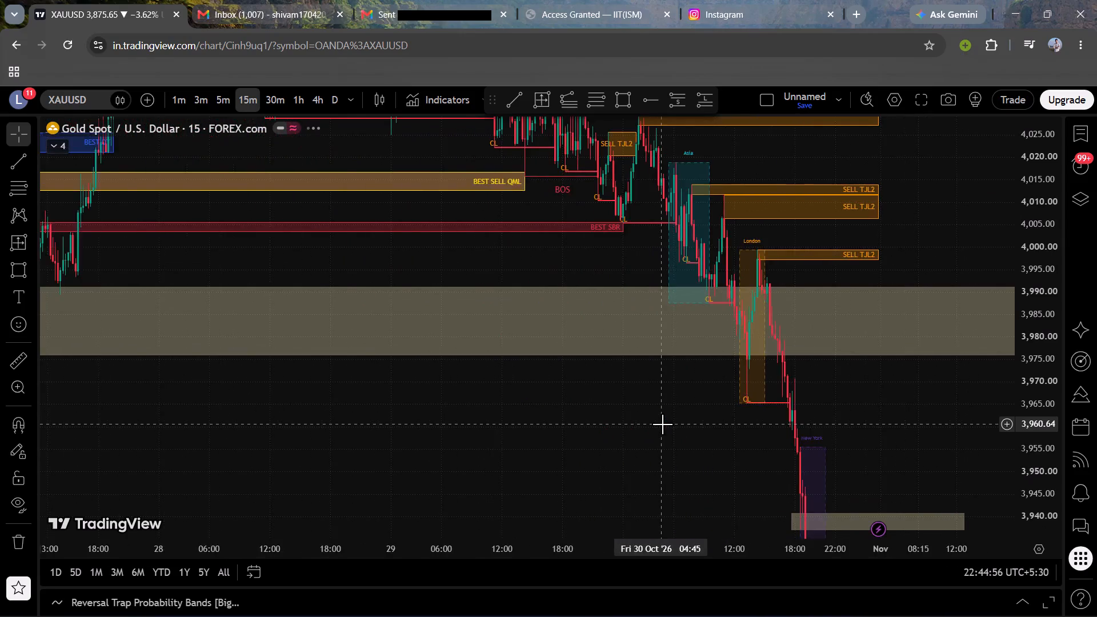
{"action": "scroll", "coordinate": [662, 424], "scroll_direction": "down", "scroll_amount": 3}
{"action": "scroll", "coordinate": [531, 418], "scroll_direction": "down", "scroll_amount": 3}
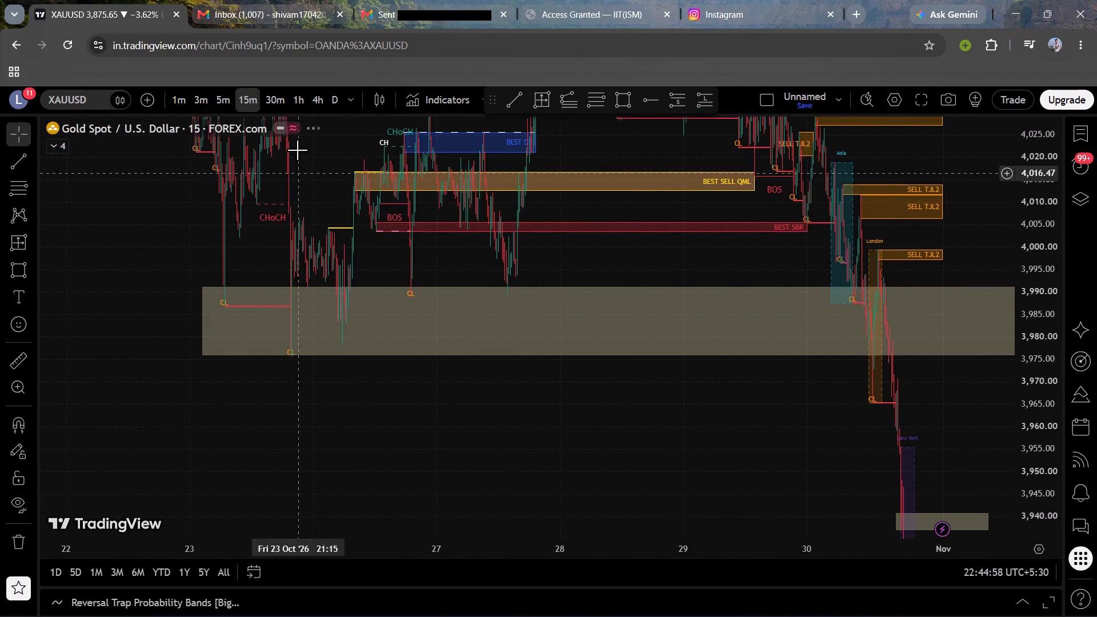
{"action": "left_click", "coordinate": [231, 103]}
{"action": "scroll", "coordinate": [514, 422], "scroll_direction": "up", "scroll_amount": 5}
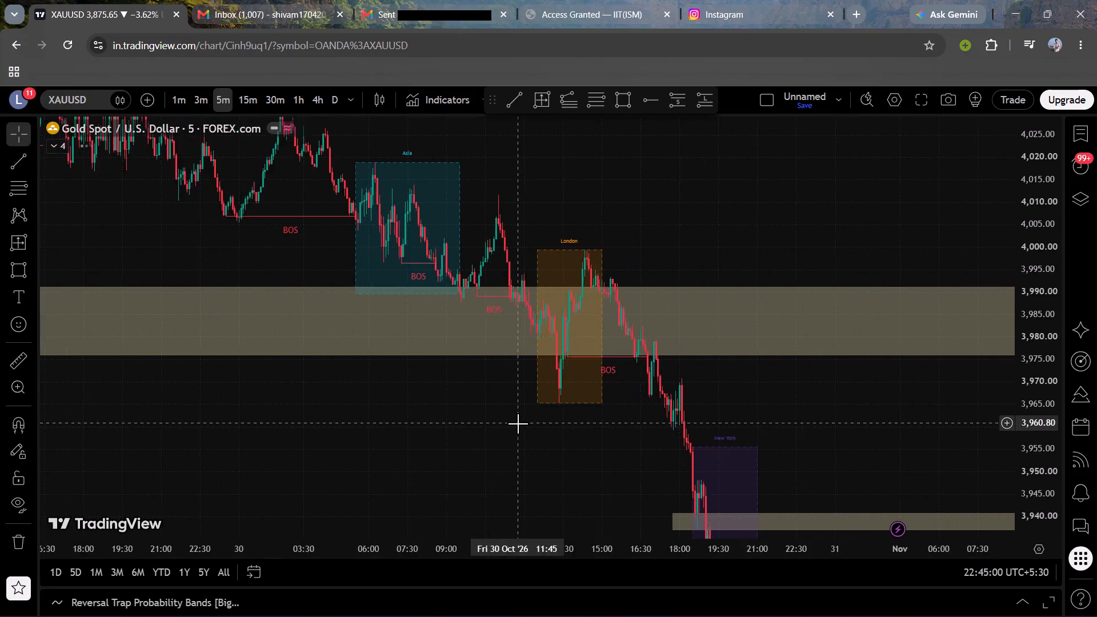
{"action": "scroll", "coordinate": [518, 423], "scroll_direction": "up", "scroll_amount": 2}
{"action": "left_click_drag", "start_coordinate": [712, 418], "coordinate": [652, 305]}
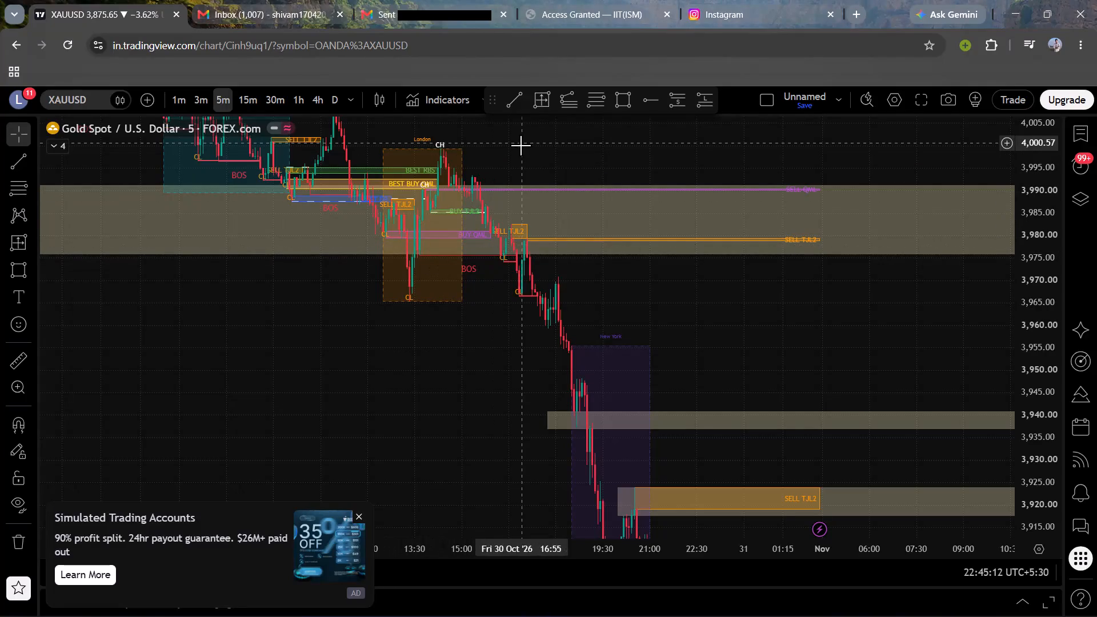
{"action": "left_click_drag", "start_coordinate": [696, 380], "coordinate": [446, 266]}
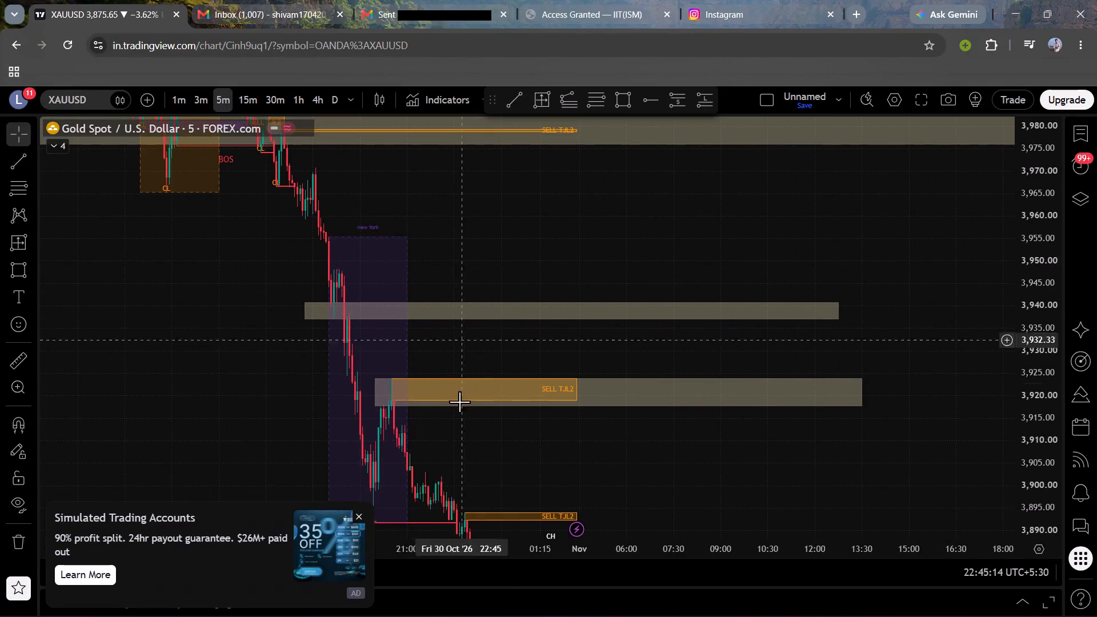
Examine 5-minute price action around the 3,940 and 3,920 zones and the SELL TJL2 areas, cross-checking on the 15-minute chart.
{"action": "left_click", "coordinate": [359, 518]}
{"action": "left_click_drag", "start_coordinate": [523, 464], "coordinate": [427, 327]}
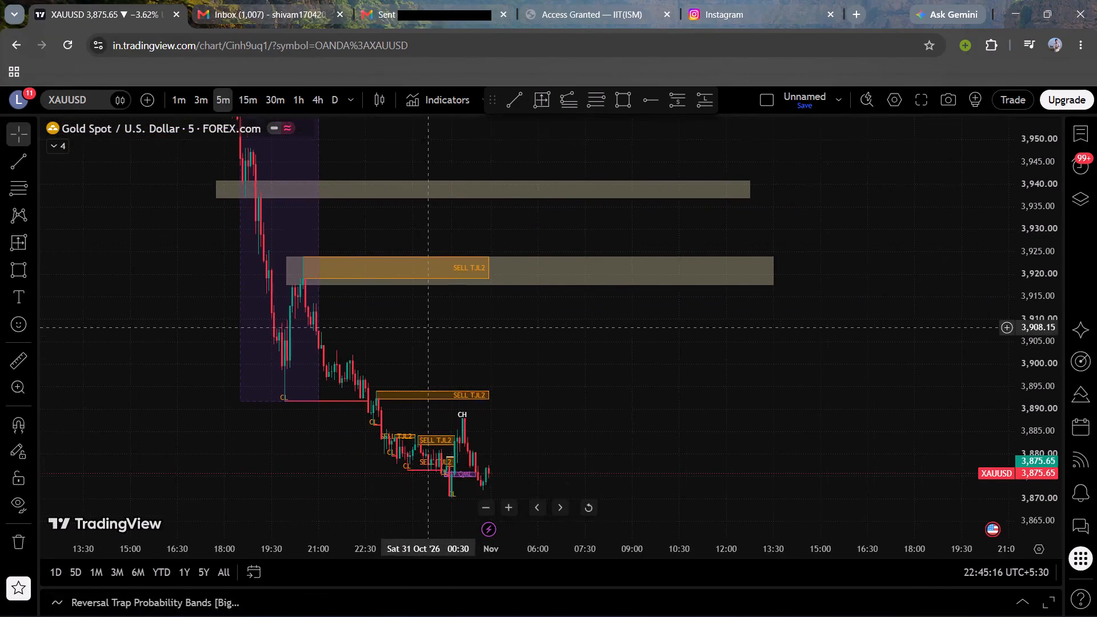
{"action": "left_click_drag", "start_coordinate": [427, 327], "coordinate": [427, 326]}
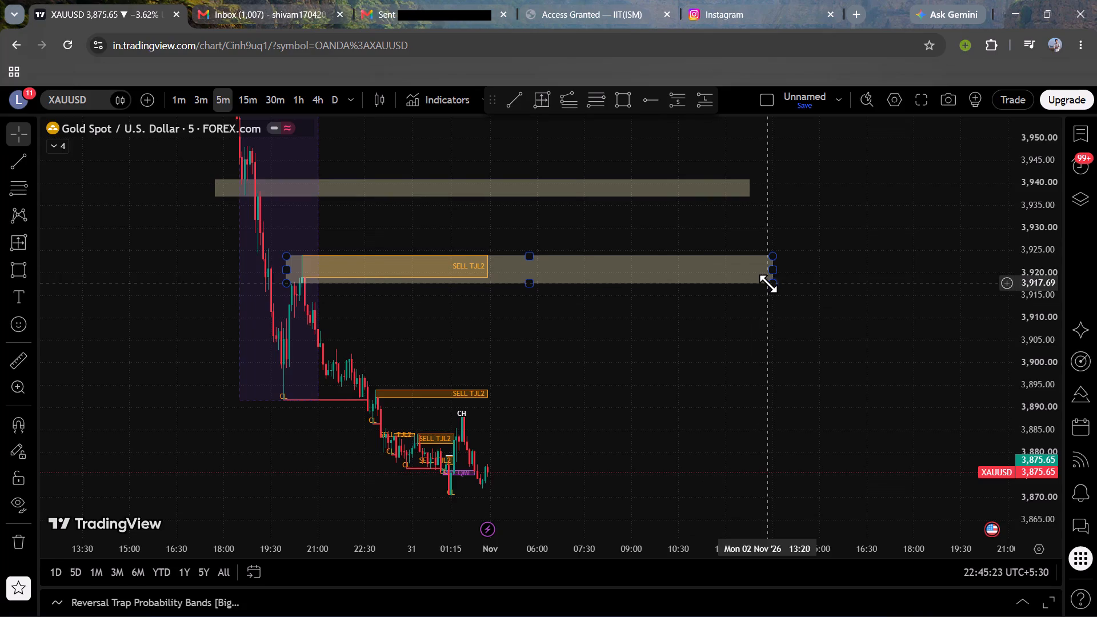
{"action": "left_click_drag", "start_coordinate": [634, 346], "coordinate": [782, 274]}
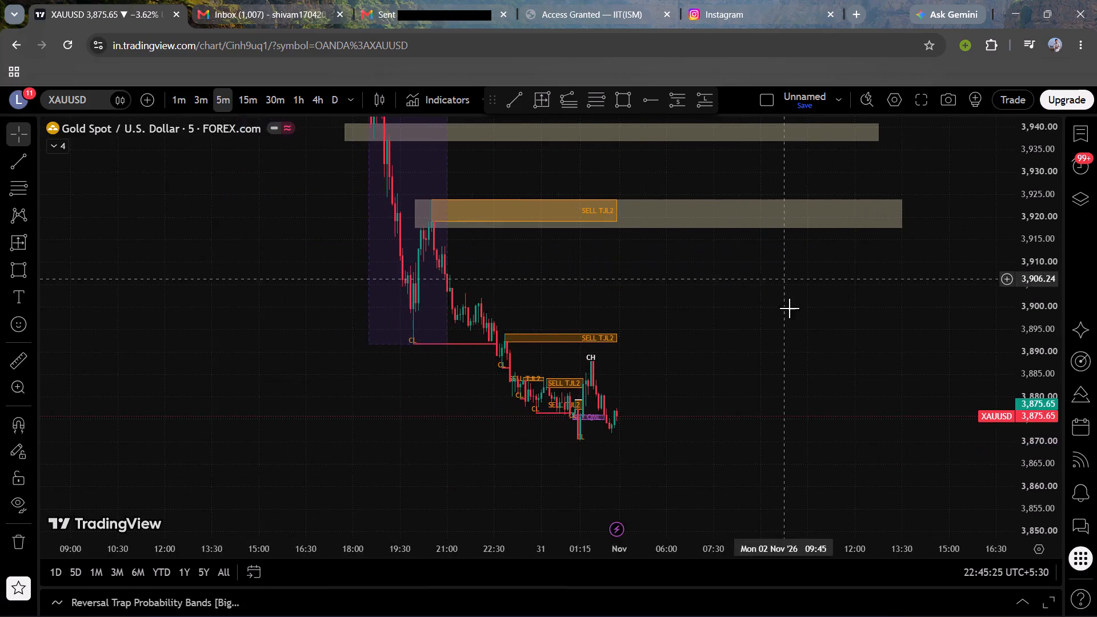
{"action": "scroll", "coordinate": [791, 345], "scroll_direction": "up", "scroll_amount": 4}
{"action": "left_click_drag", "start_coordinate": [715, 356], "coordinate": [1007, 331]}
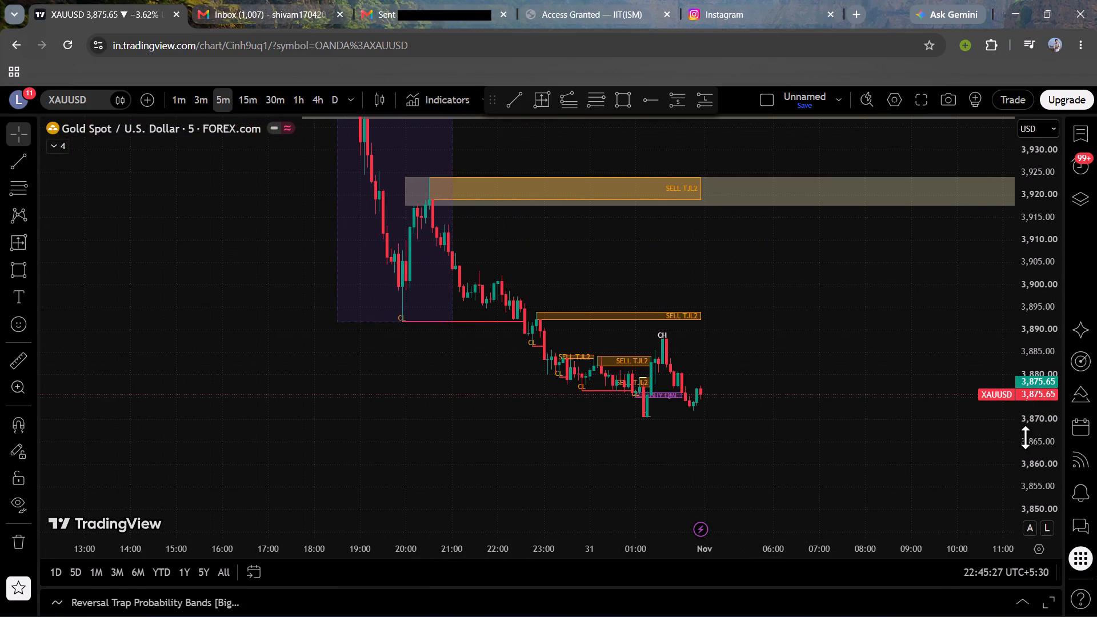
{"action": "left_click_drag", "start_coordinate": [1028, 439], "coordinate": [988, 352]}
{"action": "left_click_drag", "start_coordinate": [756, 329], "coordinate": [618, 462]}
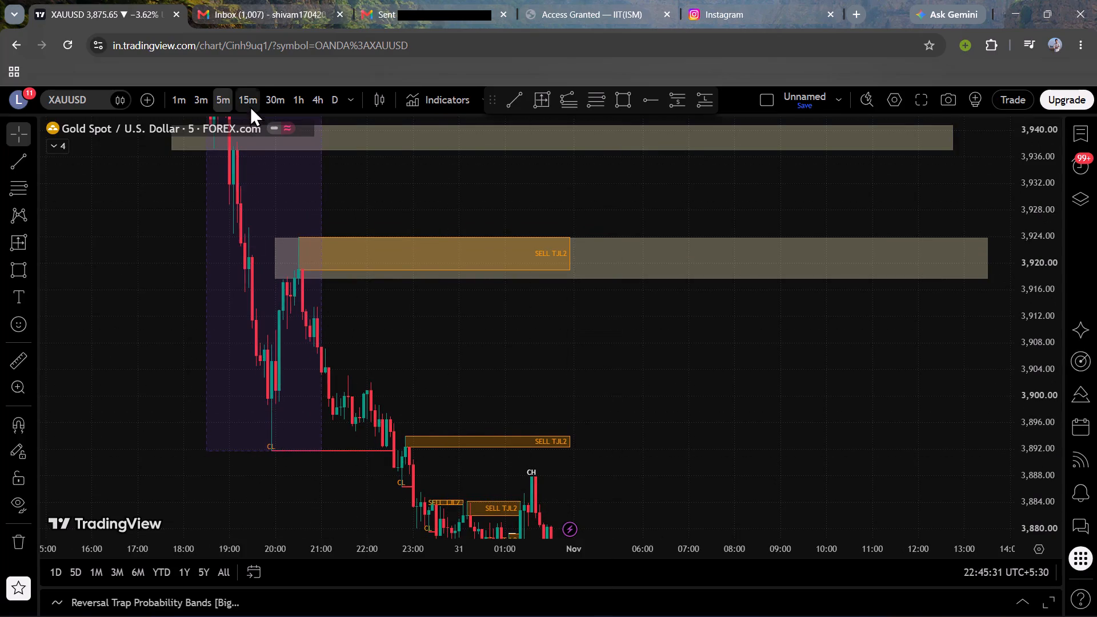
{"action": "left_click", "coordinate": [250, 104]}
{"action": "left_click_drag", "start_coordinate": [701, 345], "coordinate": [778, 516]}
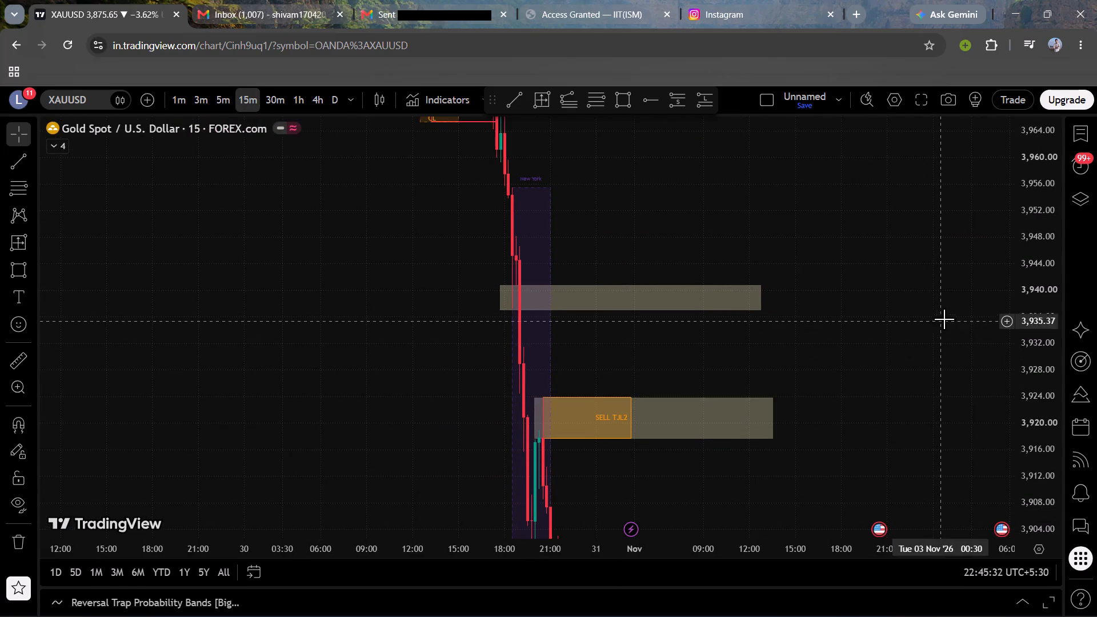
{"action": "left_click", "coordinate": [227, 106]}
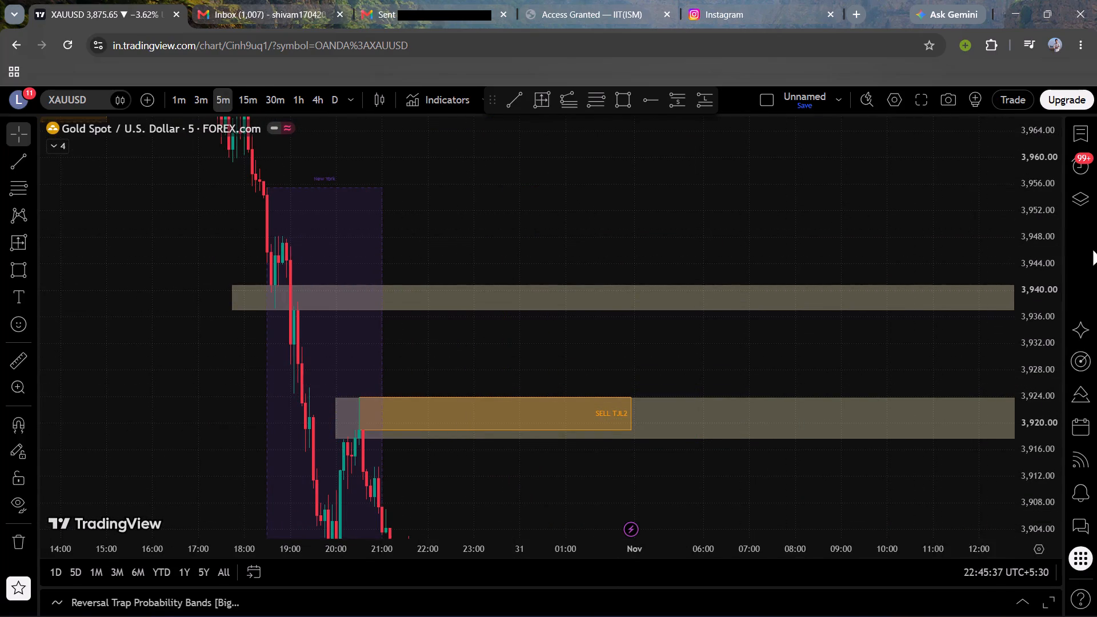
{"action": "left_click_drag", "start_coordinate": [1048, 235], "coordinate": [1015, 405]}
{"action": "left_click_drag", "start_coordinate": [845, 446], "coordinate": [531, 293]}
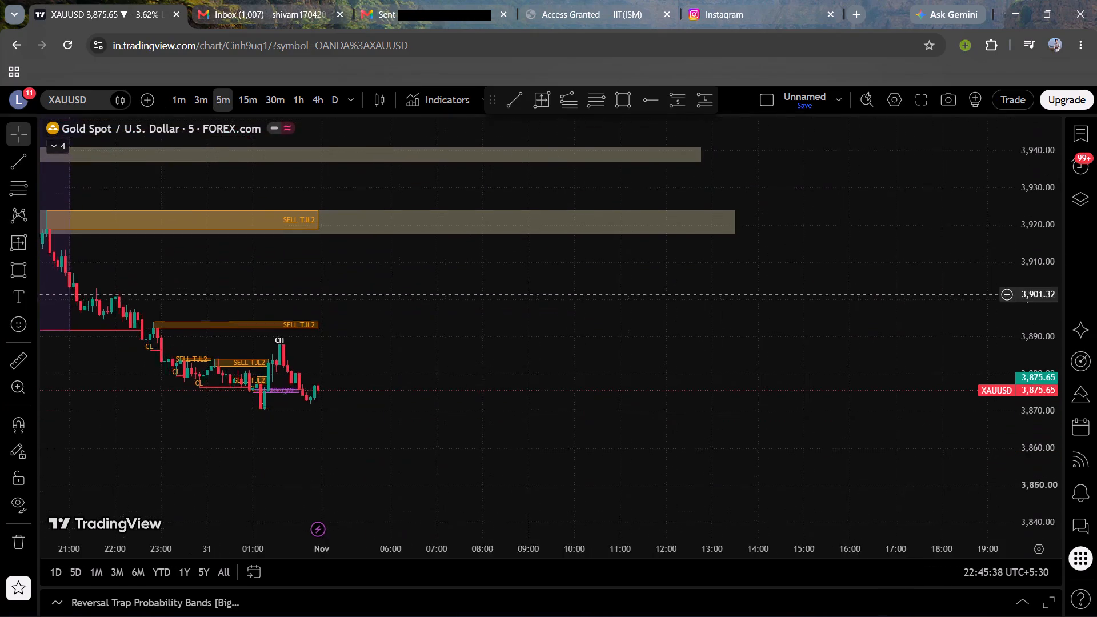
{"action": "left_click_drag", "start_coordinate": [531, 293], "coordinate": [531, 293]}
{"action": "left_click_drag", "start_coordinate": [602, 327], "coordinate": [986, 582]}
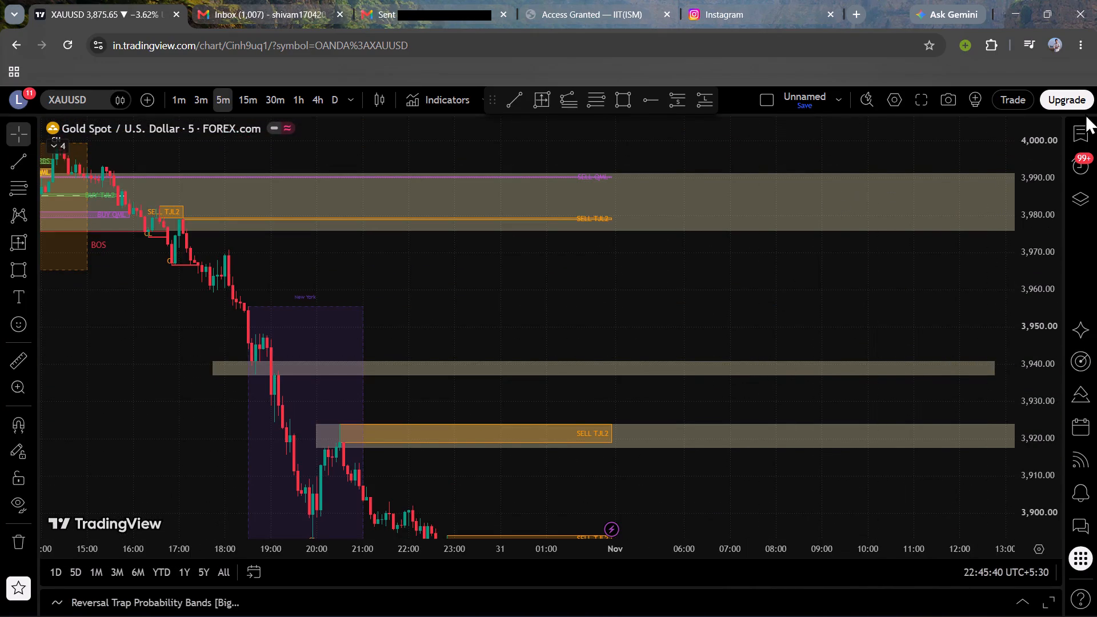
Load the OANDA XAUUSD feed from the watchlist and bring the 3,940 and 3,920 zones and latest candles into view.
{"action": "left_click", "coordinate": [1083, 133]}
{"action": "left_click", "coordinate": [937, 209]}
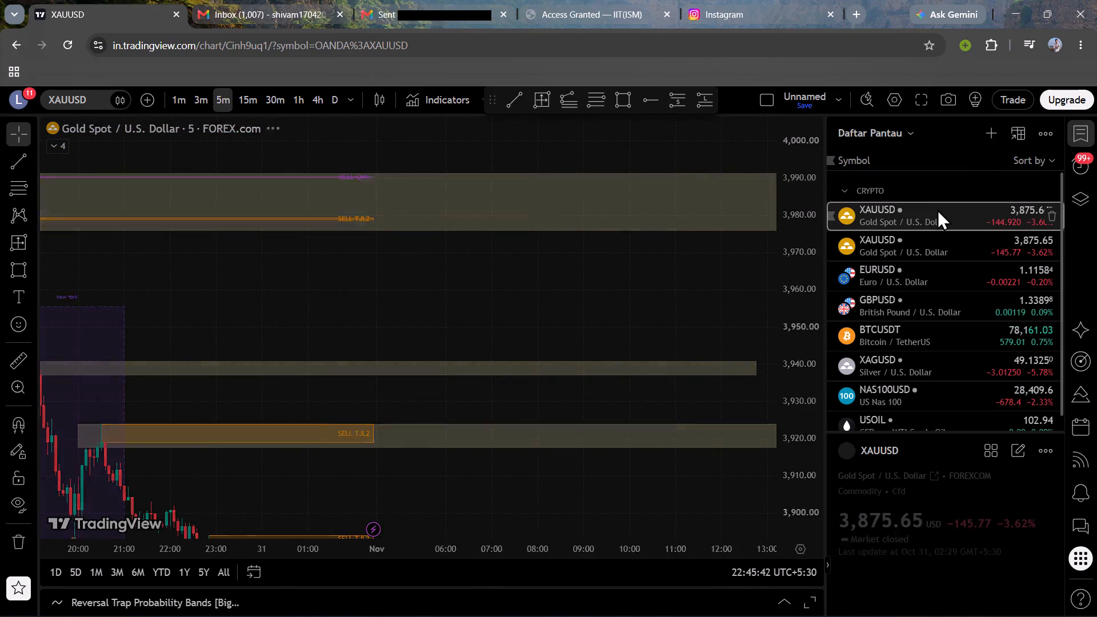
{"action": "left_click_drag", "start_coordinate": [791, 320], "coordinate": [800, 396]}
{"action": "left_click_drag", "start_coordinate": [624, 386], "coordinate": [775, 439]}
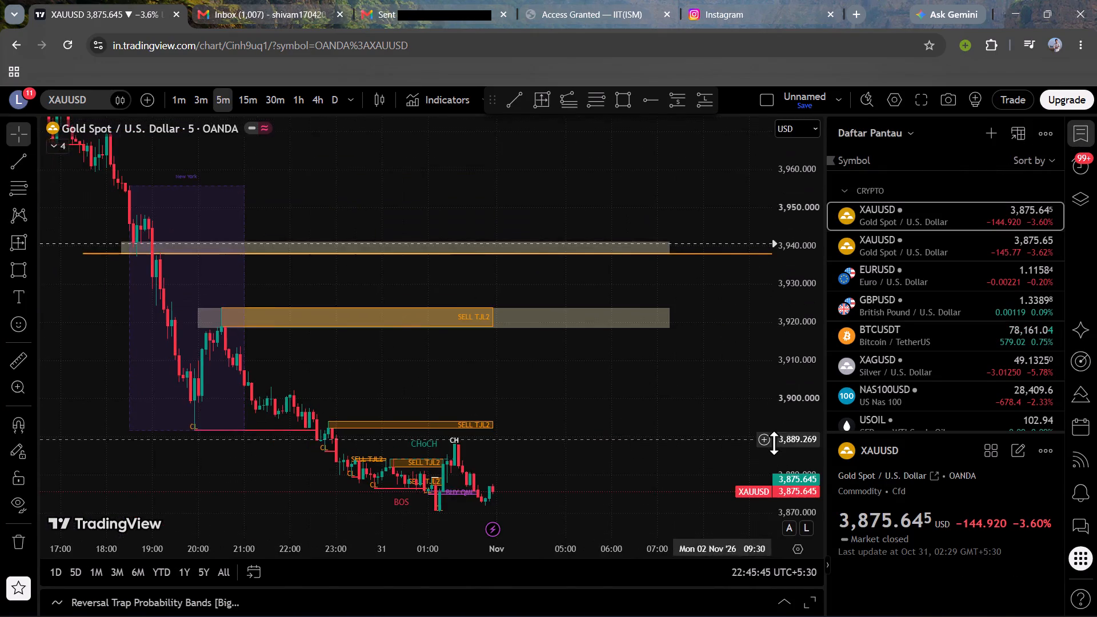
Collapse the watchlist to widen the 5-minute gold chart around the 3,980, 3,940 and 3,920 zones.
{"action": "scroll", "coordinate": [774, 442], "scroll_direction": "down", "scroll_amount": 4}
{"action": "scroll", "coordinate": [650, 416], "scroll_direction": "up", "scroll_amount": 2}
{"action": "scroll", "coordinate": [815, 426], "scroll_direction": "up", "scroll_amount": 6}
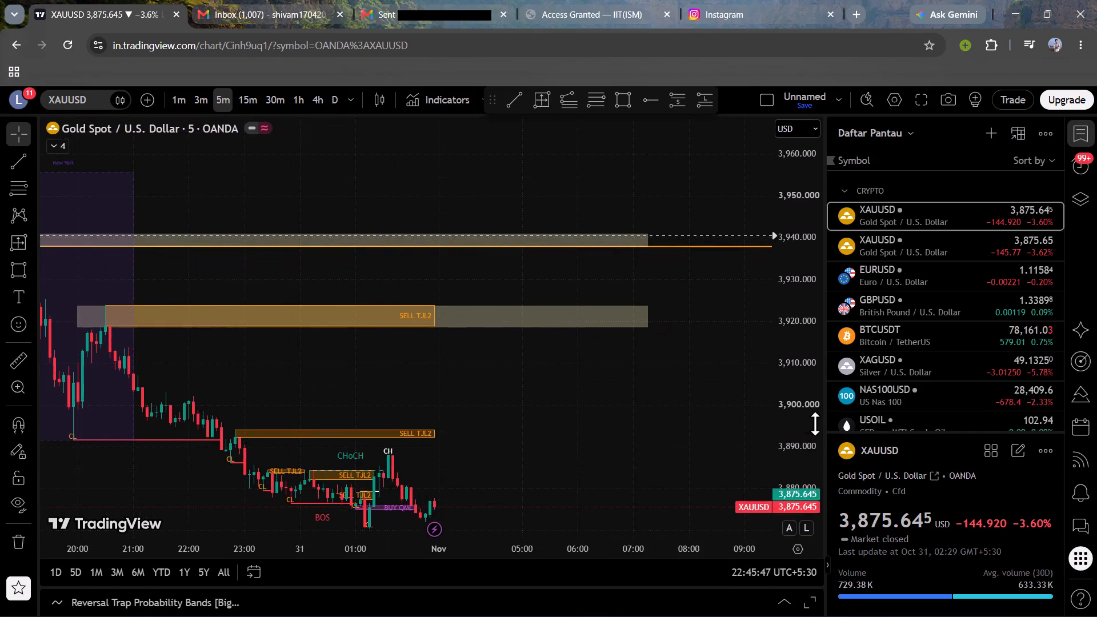
{"action": "scroll", "coordinate": [752, 408], "scroll_direction": "down", "scroll_amount": 2}
{"action": "left_click_drag", "start_coordinate": [648, 441], "coordinate": [731, 538]}
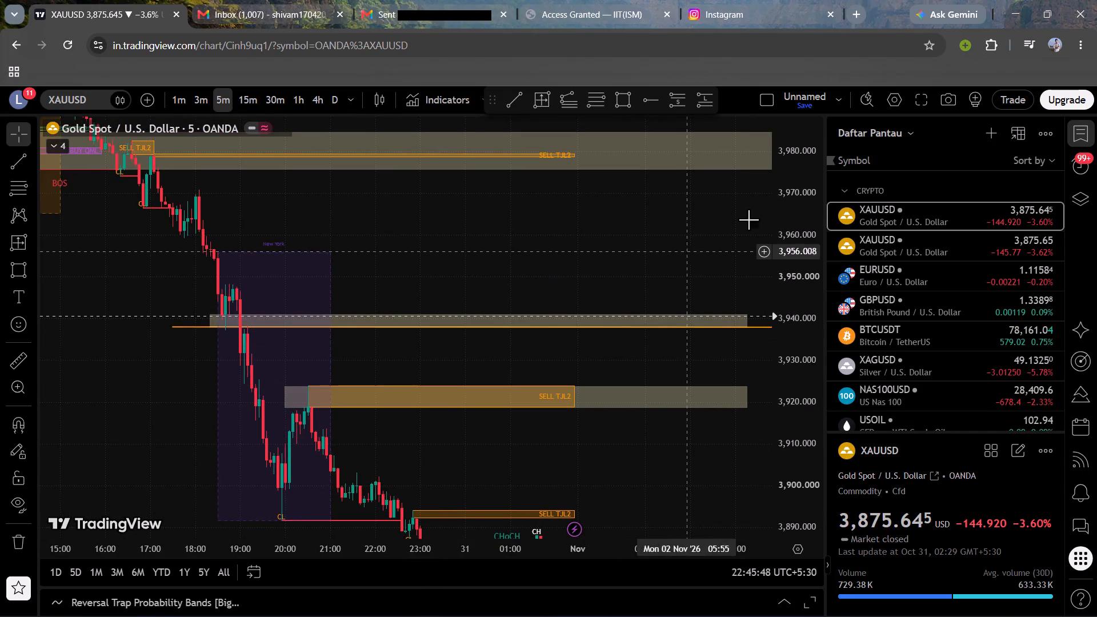
{"action": "left_click", "coordinate": [1075, 139]}
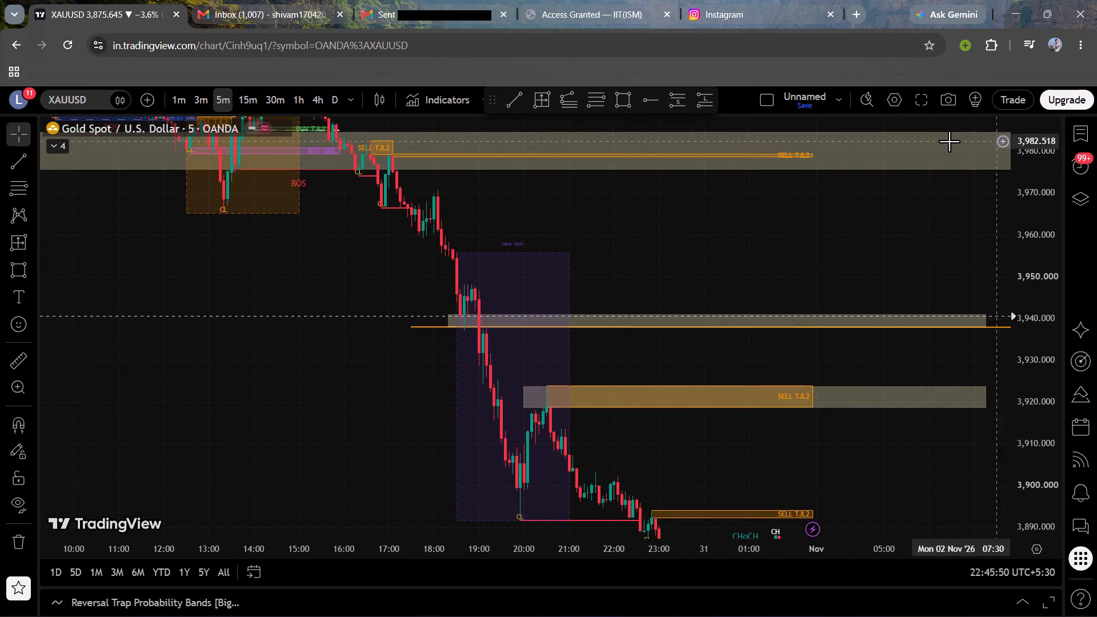
Hide the RM'S JADU TONA indicator on the gold chart and collapse the indicator list.
{"action": "left_click", "coordinate": [62, 146]}
{"action": "left_click", "coordinate": [122, 198]}
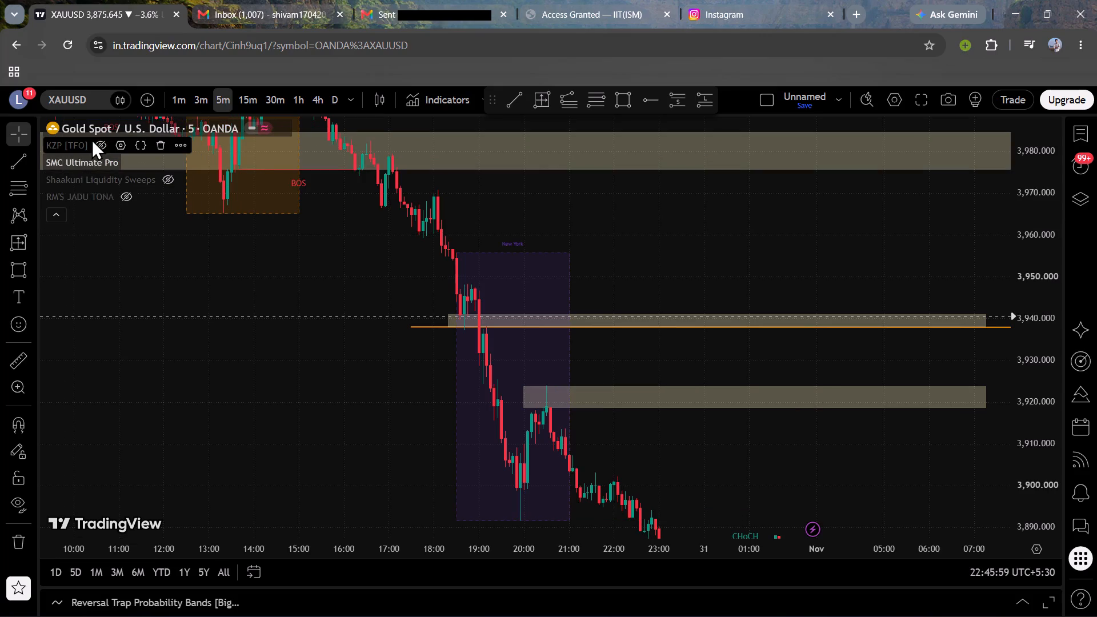
{"action": "left_click", "coordinate": [65, 213]}
Close the Venom Trades gold weekend analysis post and its Instagram page.
{"action": "left_click", "coordinate": [606, 5]}
{"action": "left_click", "coordinate": [723, 22]}
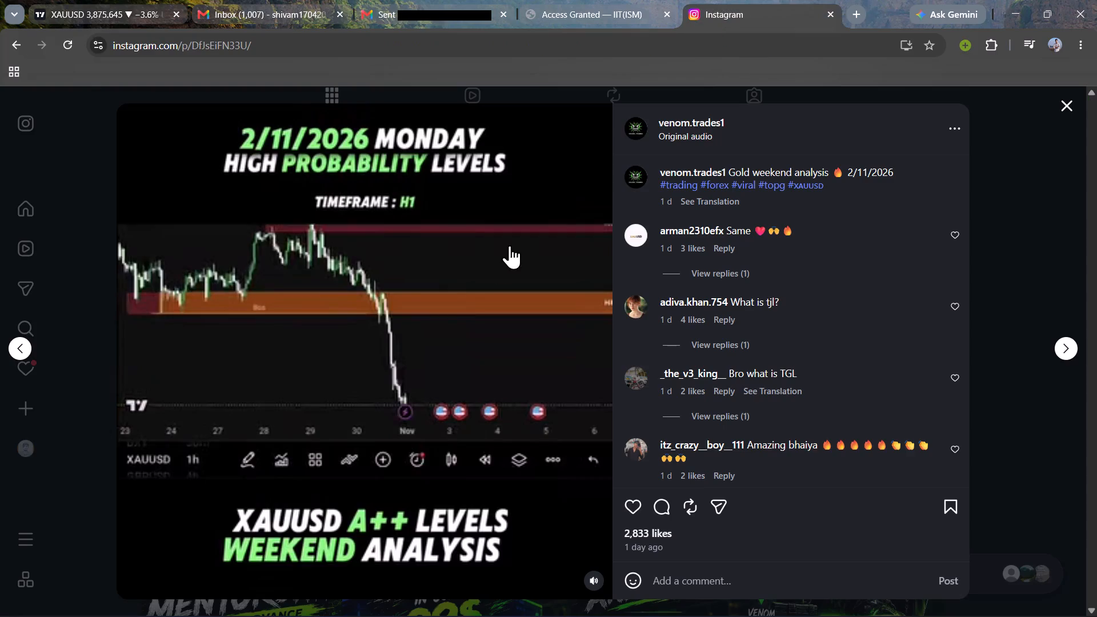
{"action": "left_click", "coordinate": [1063, 110]}
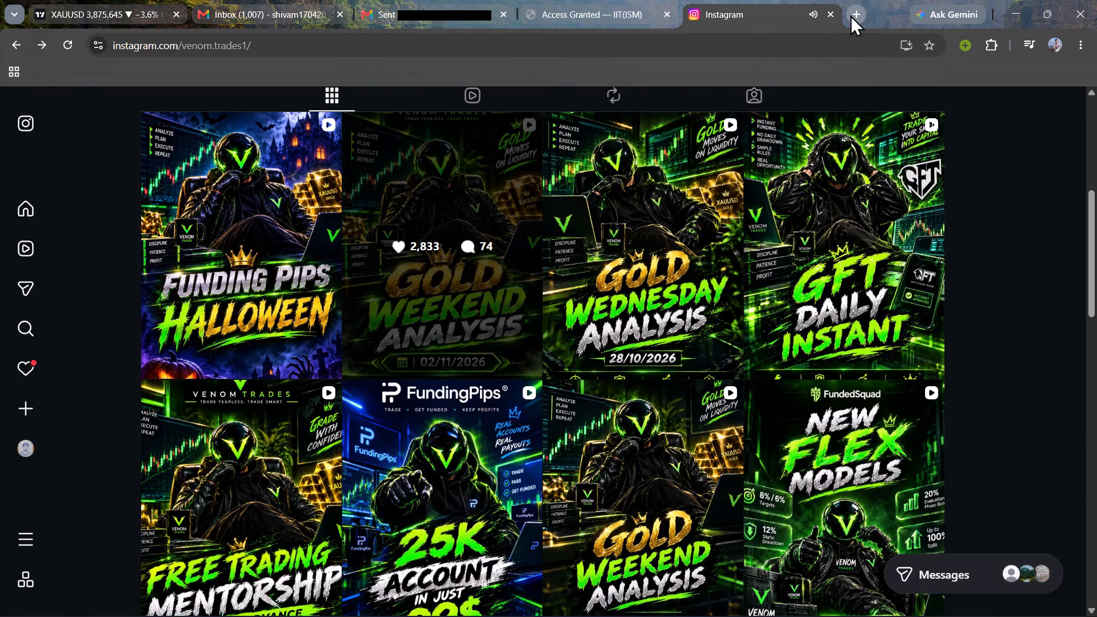
{"action": "left_click", "coordinate": [833, 16]}
Minimize Chrome and return to the SSN keshav PDF notes.
{"action": "left_click", "coordinate": [1011, 16]}
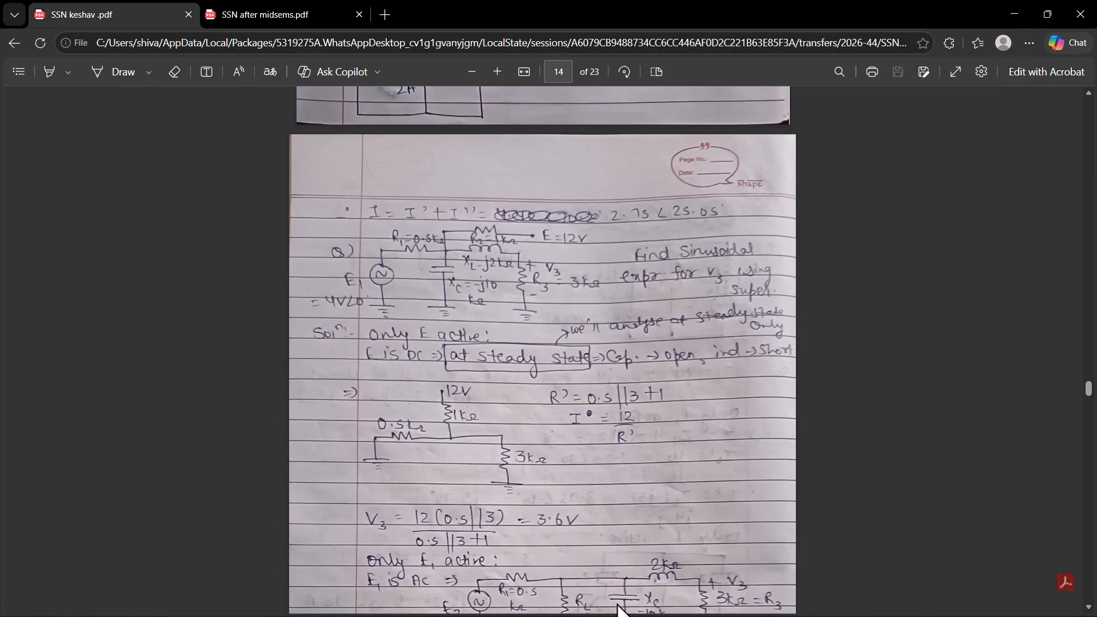